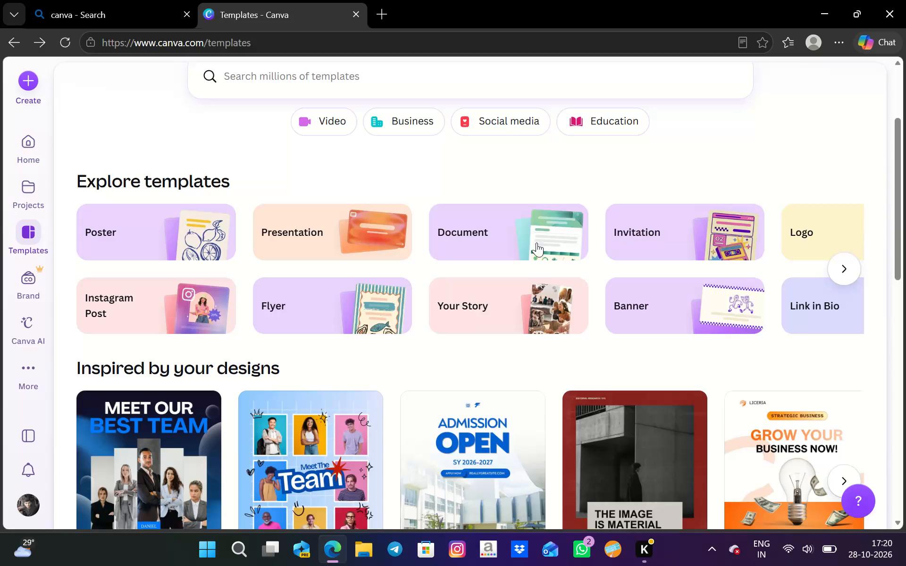
Open the Beige and Brown Simple Fashion Collection Photo Collage Banner template from the Banner category for editing.
left_click(651, 297)
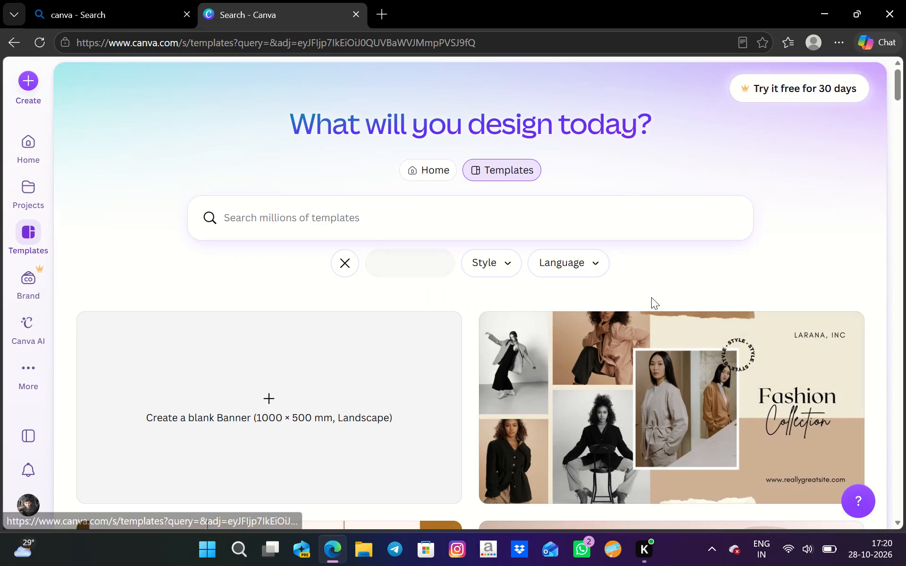
left_click(612, 358)
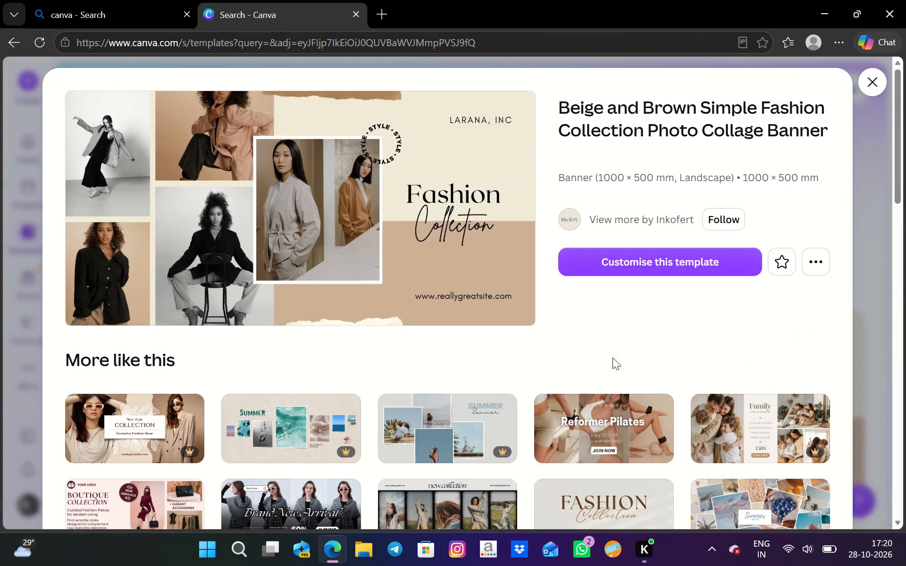
left_click(384, 215)
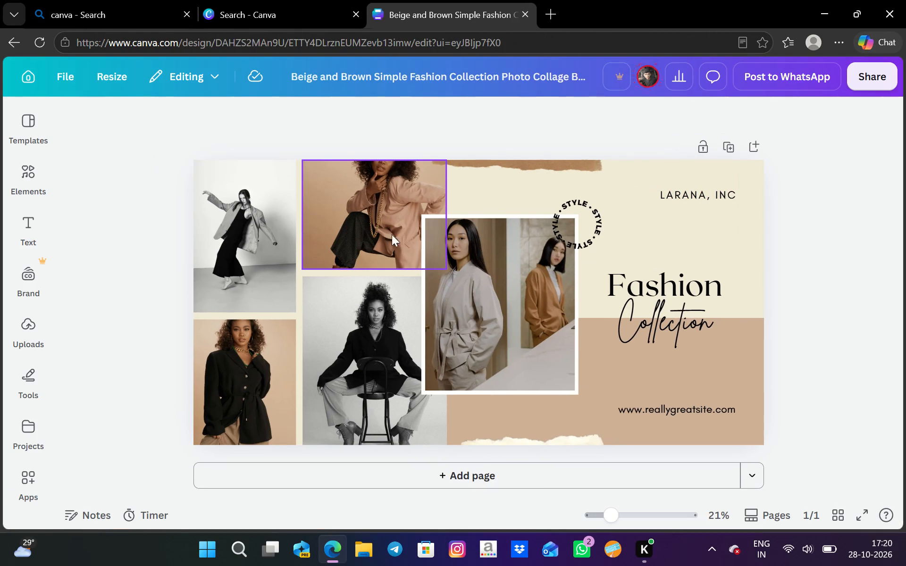
Adjust the crop of the peach-jacket woman's photo, moving the image down so her whole head is inside the frame.
left_click(380, 227)
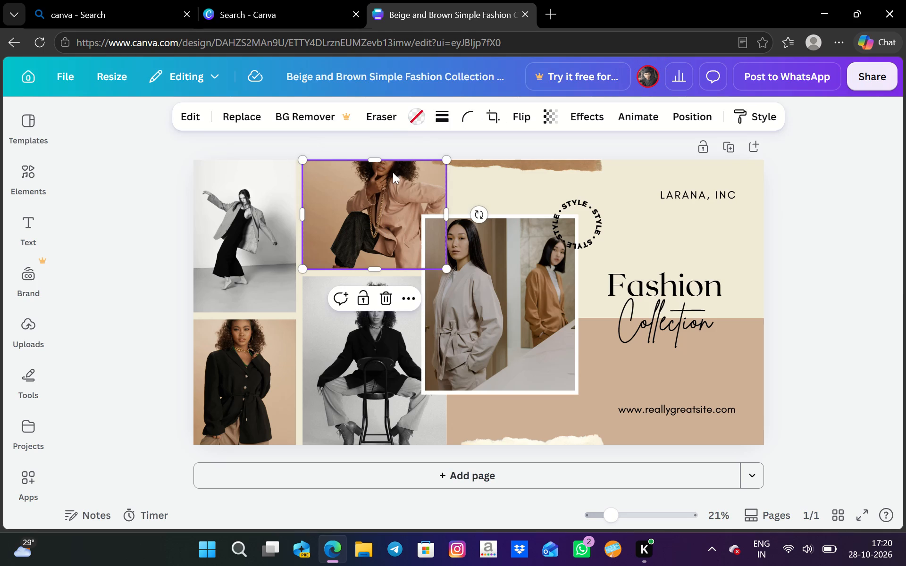
left_click(503, 114)
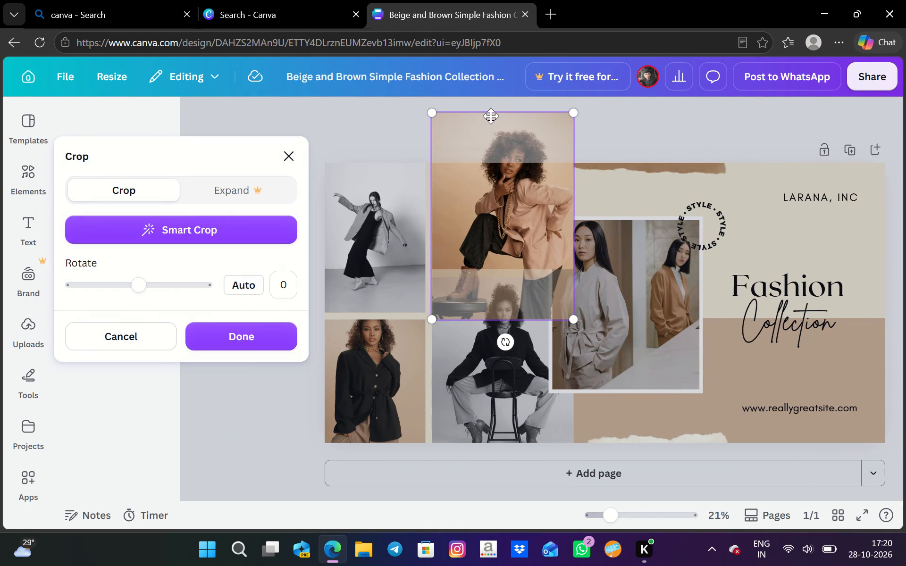
left_click_drag(491, 116, 505, 174)
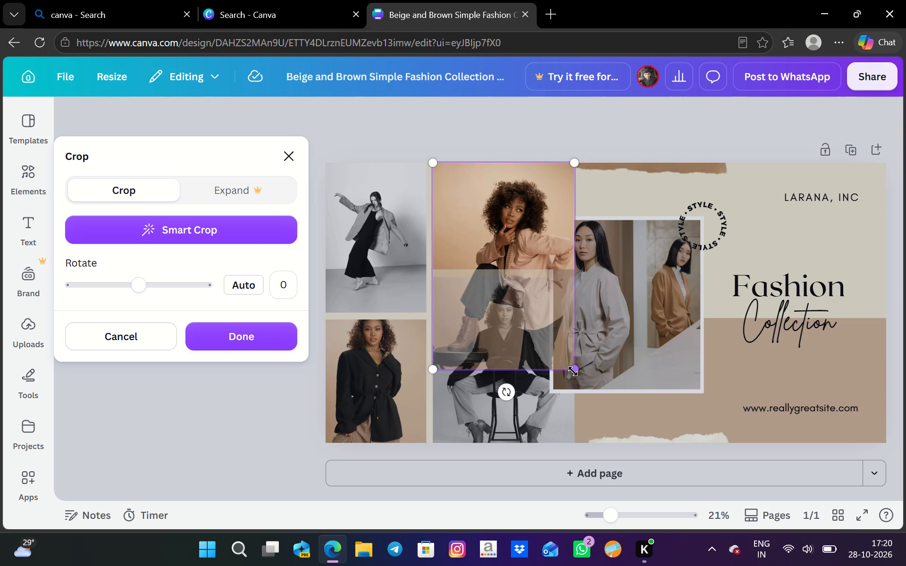
left_click_drag(573, 371, 532, 230)
left_click(507, 391)
left_click_drag(574, 371, 564, 364)
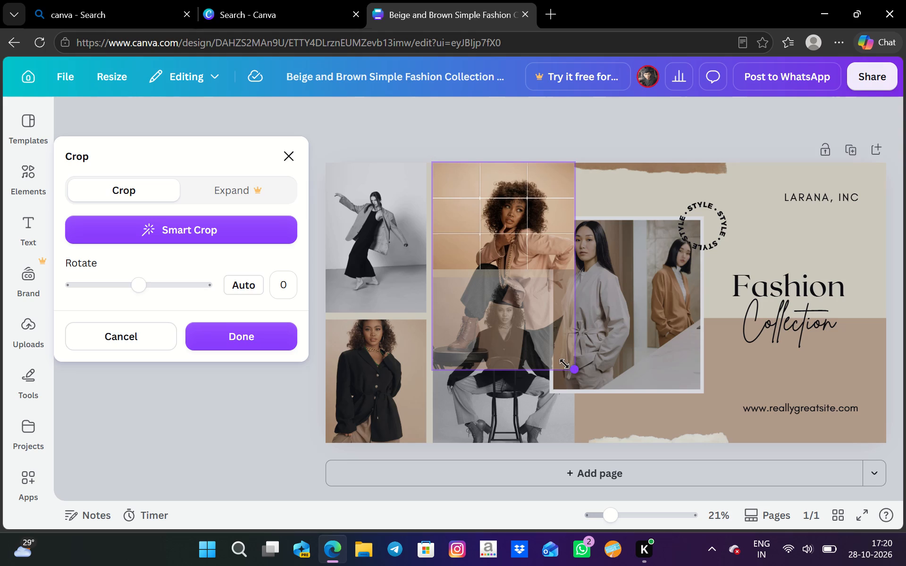
left_click_drag(564, 364, 508, 244)
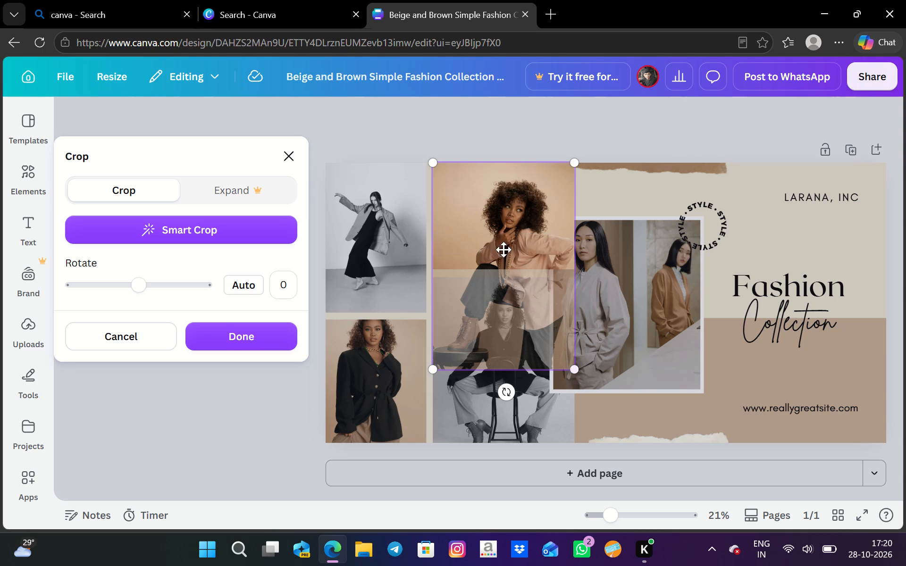
left_click_drag(430, 371, 497, 313)
left_click_drag(573, 164, 569, 189)
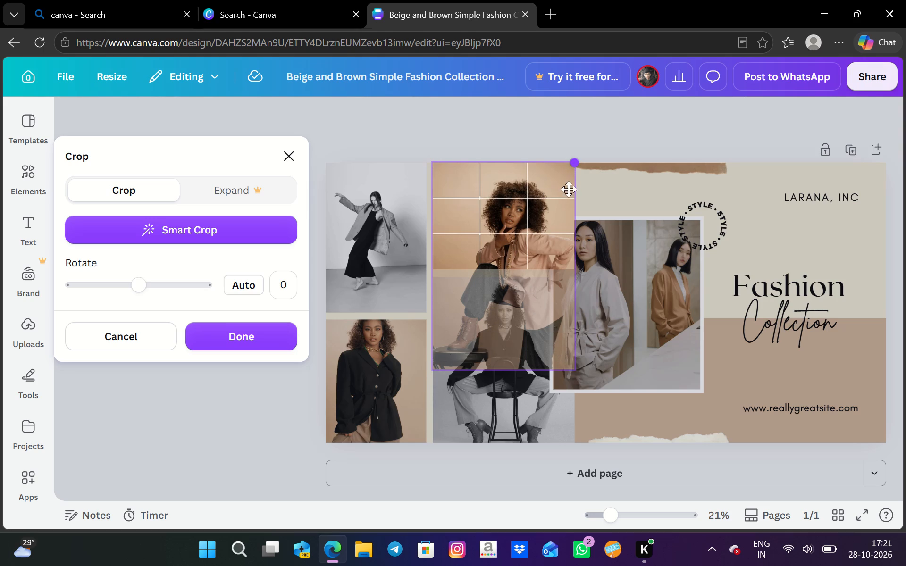
left_click_drag(569, 189, 550, 212)
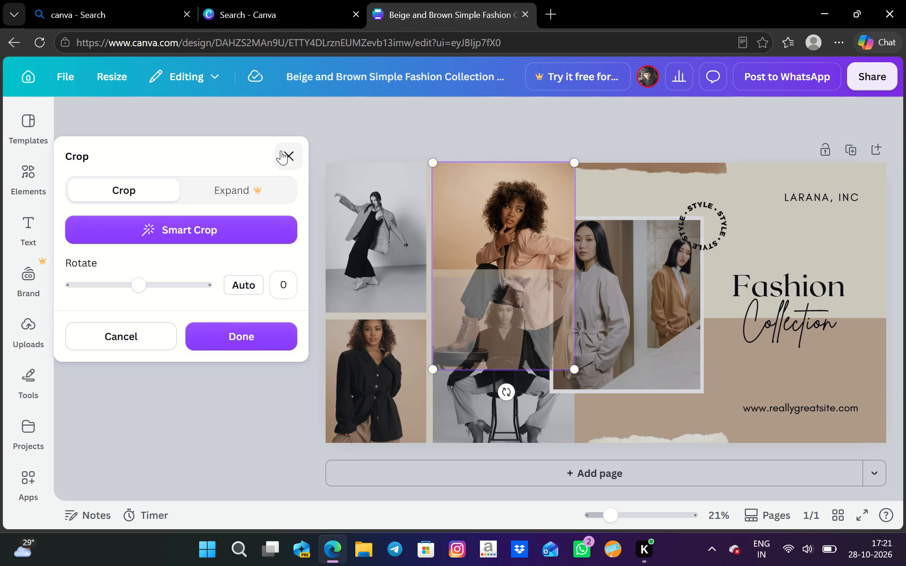
left_click(287, 150)
left_click(369, 212)
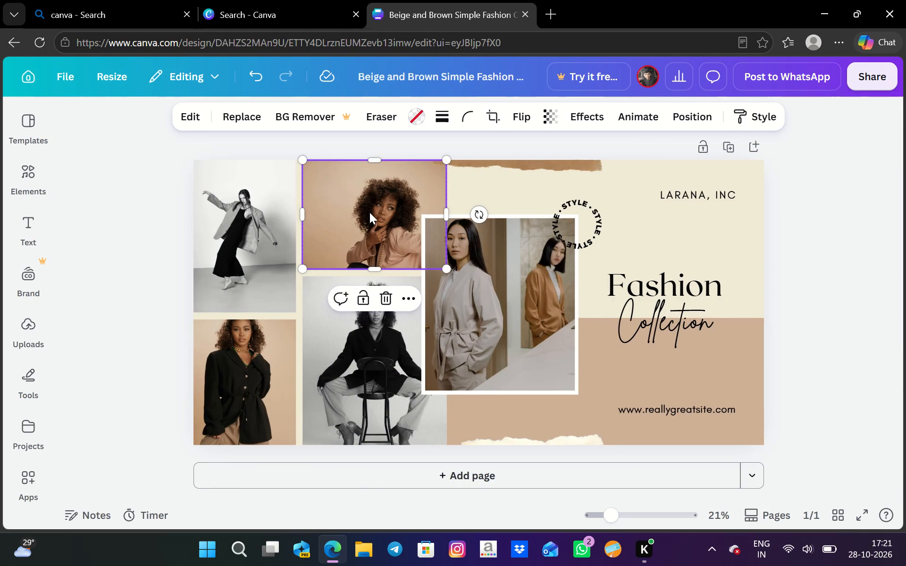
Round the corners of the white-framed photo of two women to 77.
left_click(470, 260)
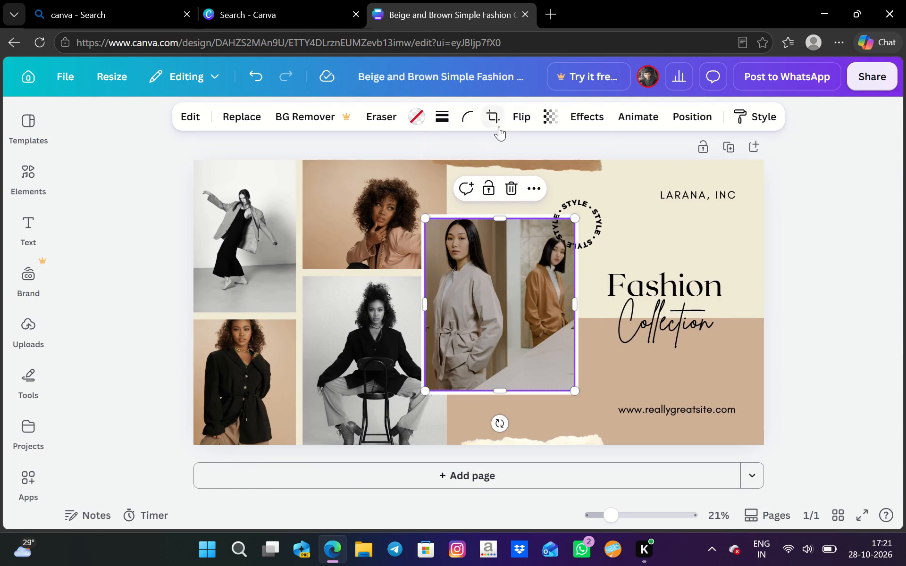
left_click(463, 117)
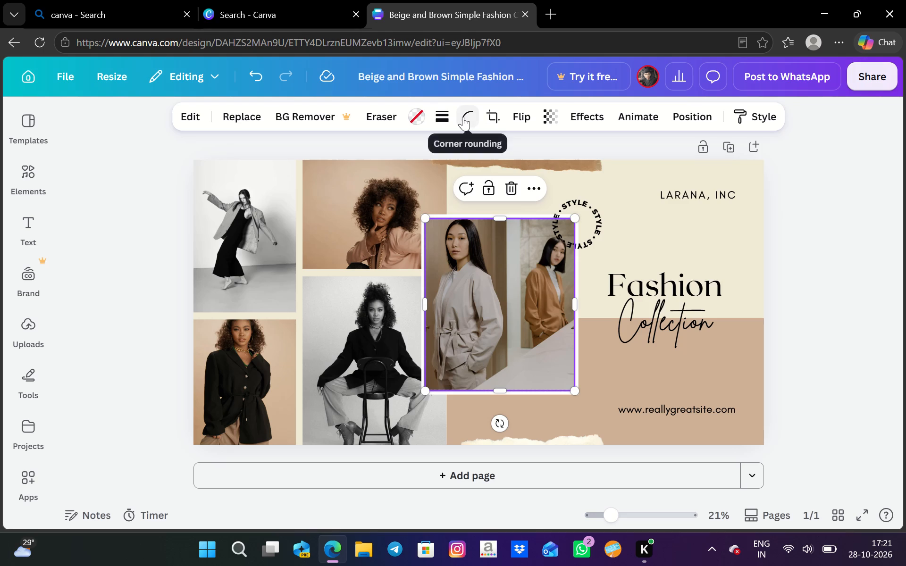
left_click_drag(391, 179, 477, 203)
Set the corner rounding of the peach-jacket woman's photo to 67.
left_click(370, 224)
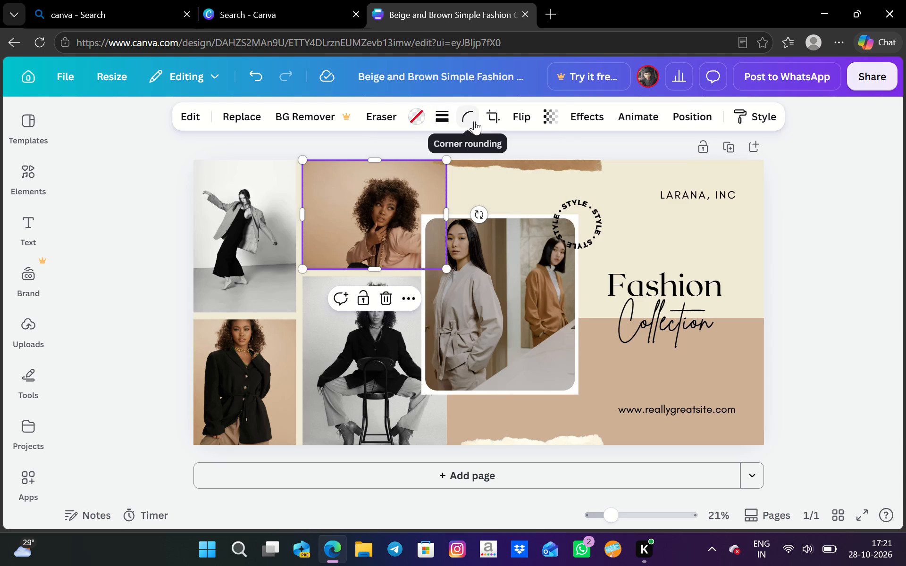
left_click(462, 115)
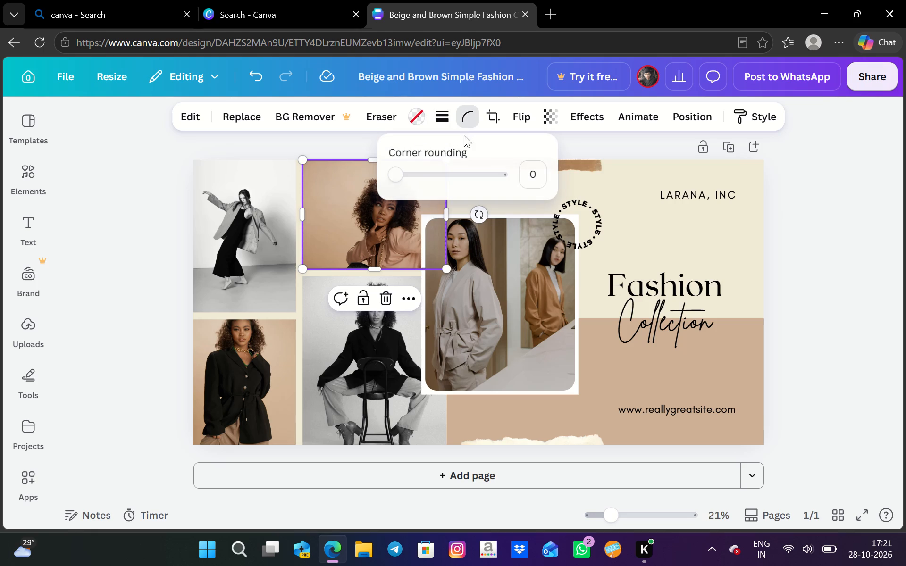
left_click_drag(404, 178, 428, 185)
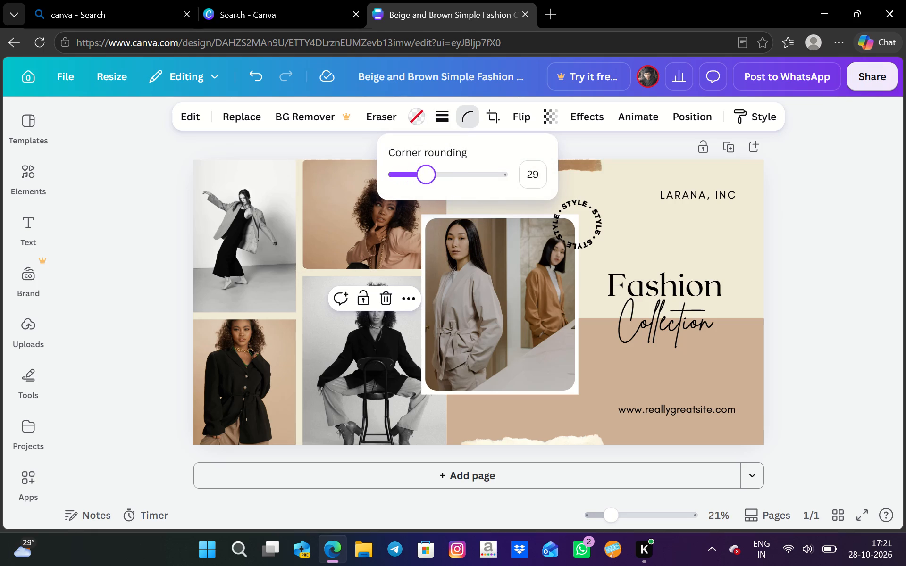
left_click_drag(428, 185, 466, 196)
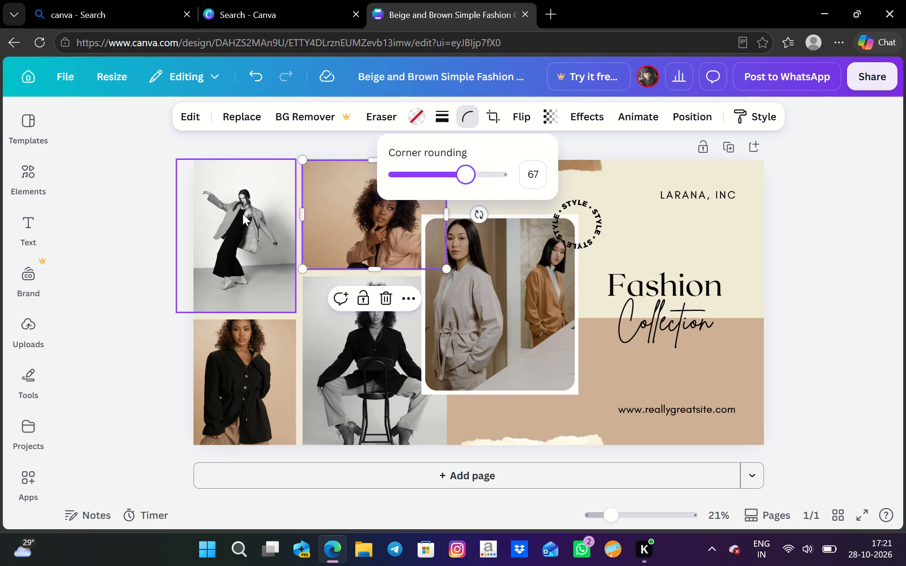
Set the corner rounding of the black-and-white photo of the standing woman in a blazer to 91.
left_click(232, 216)
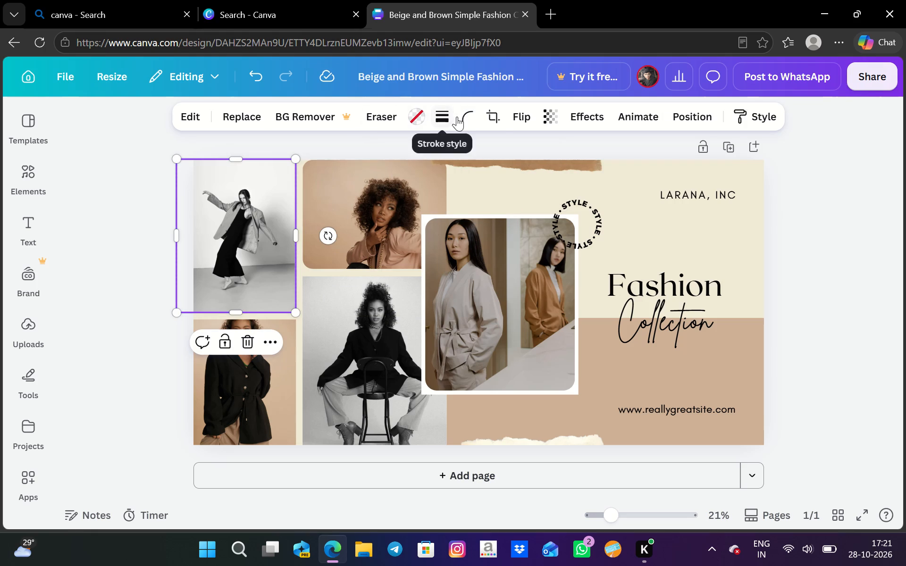
left_click(467, 117)
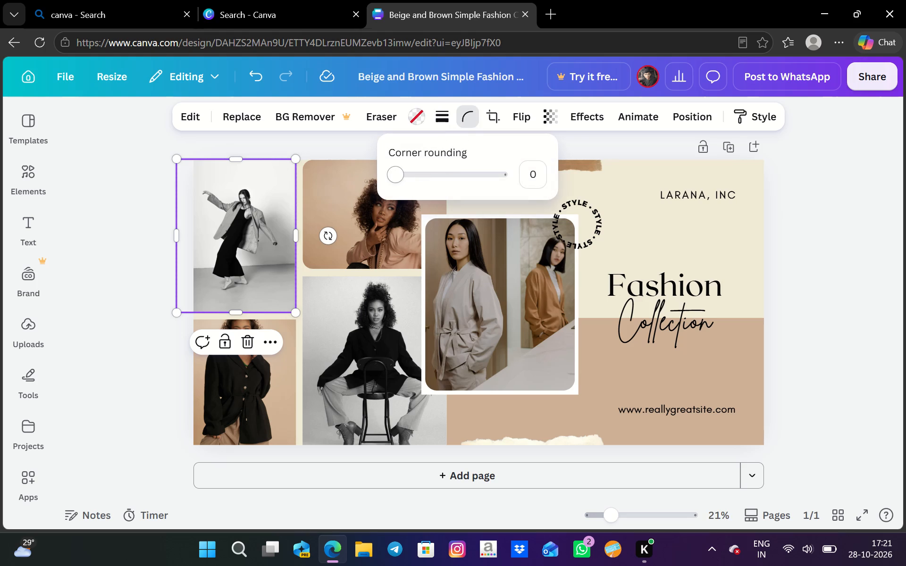
left_click_drag(399, 174, 424, 182)
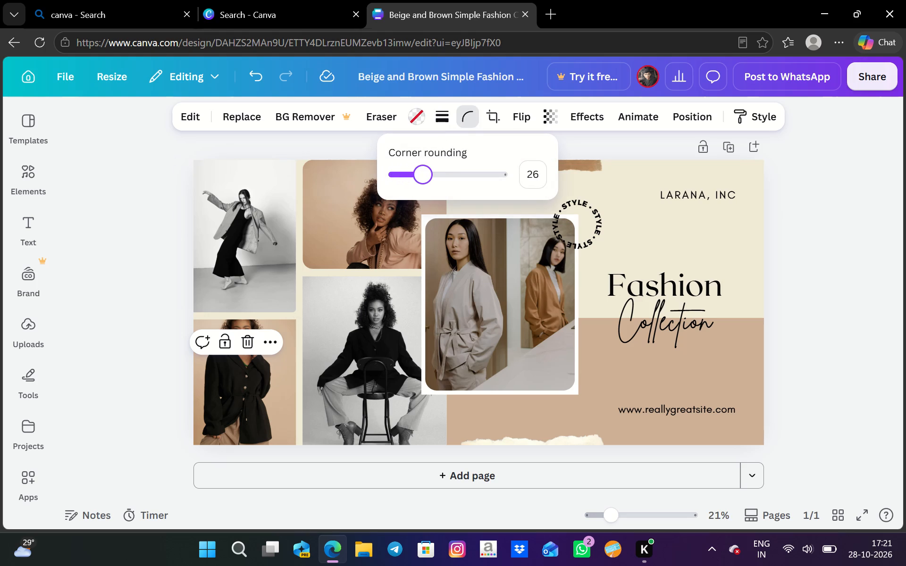
left_click_drag(424, 182, 456, 195)
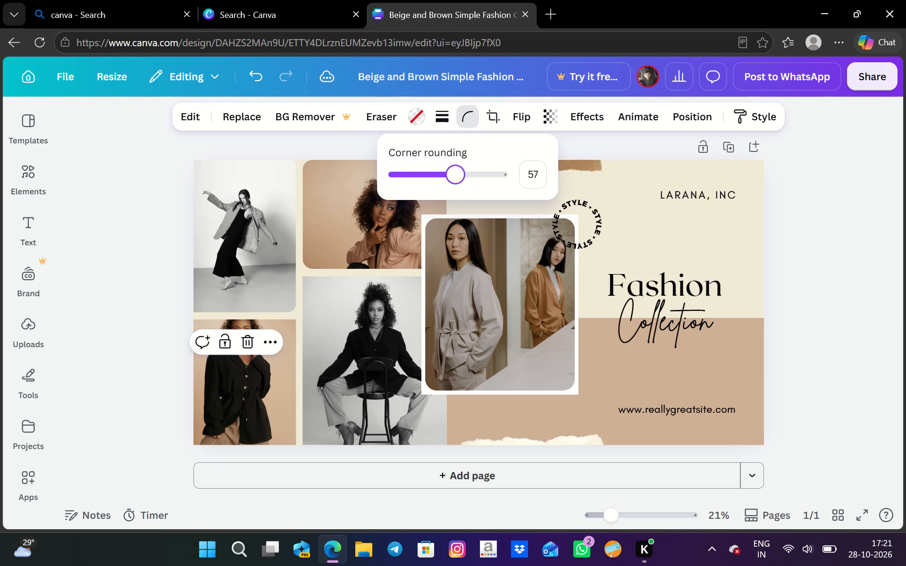
left_click_drag(456, 195, 493, 205)
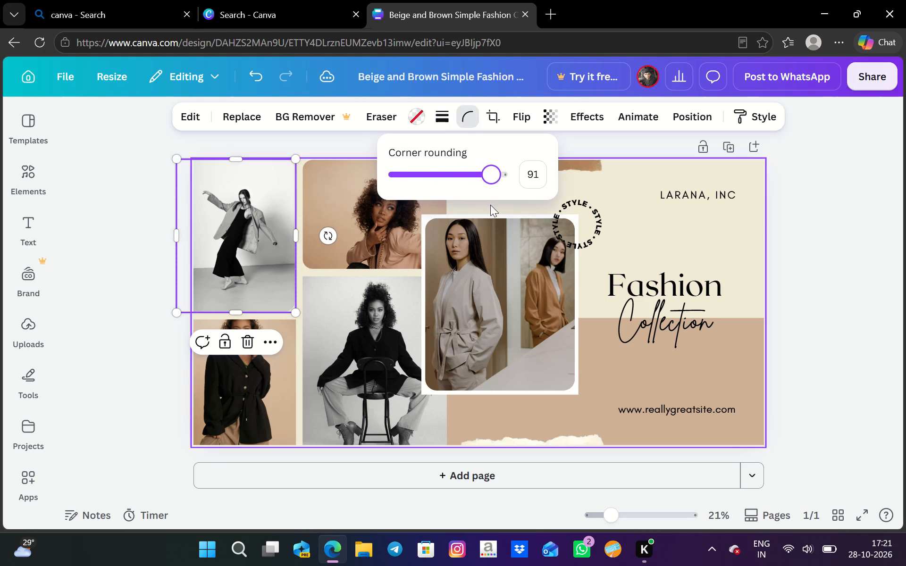
Set the corner rounding of the colour photo of the woman in a black jacket to 100.
left_click(261, 369)
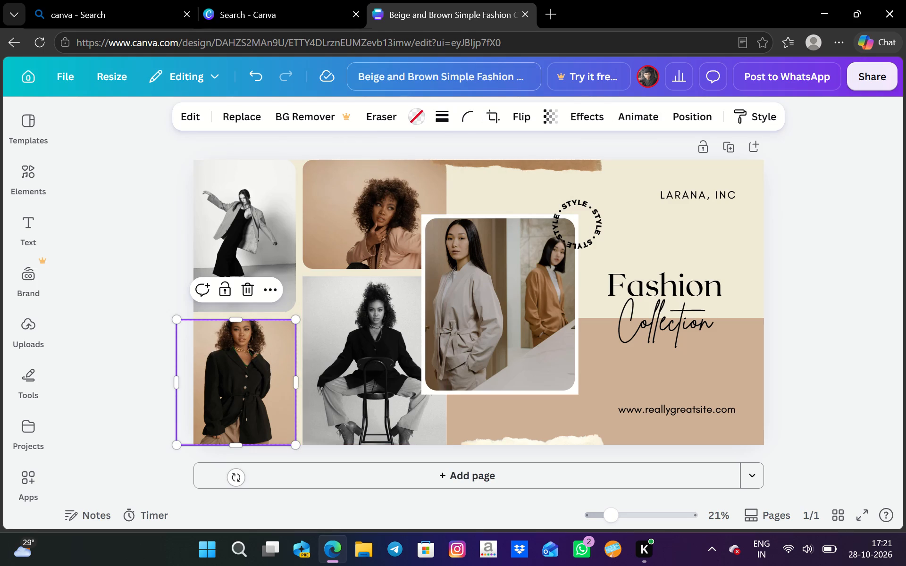
left_click(467, 115)
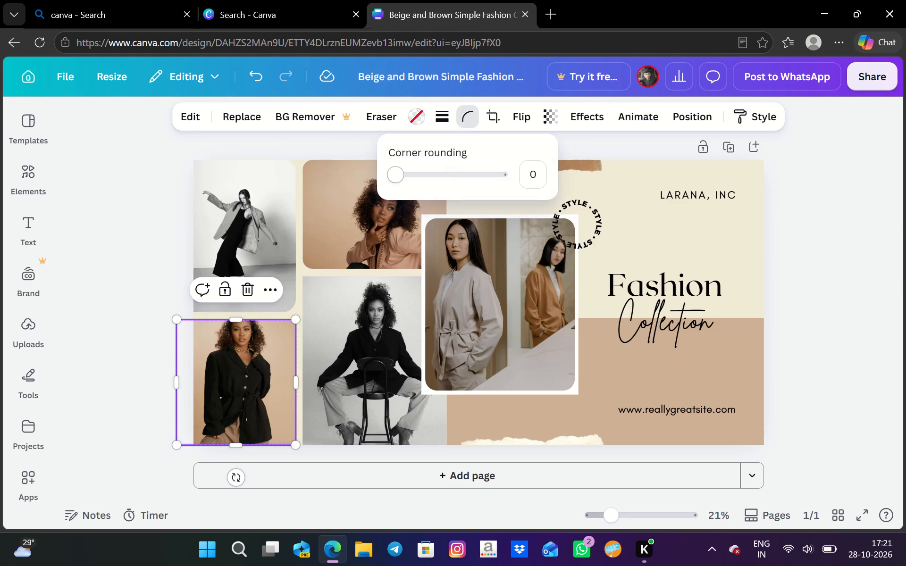
left_click_drag(400, 179, 504, 197)
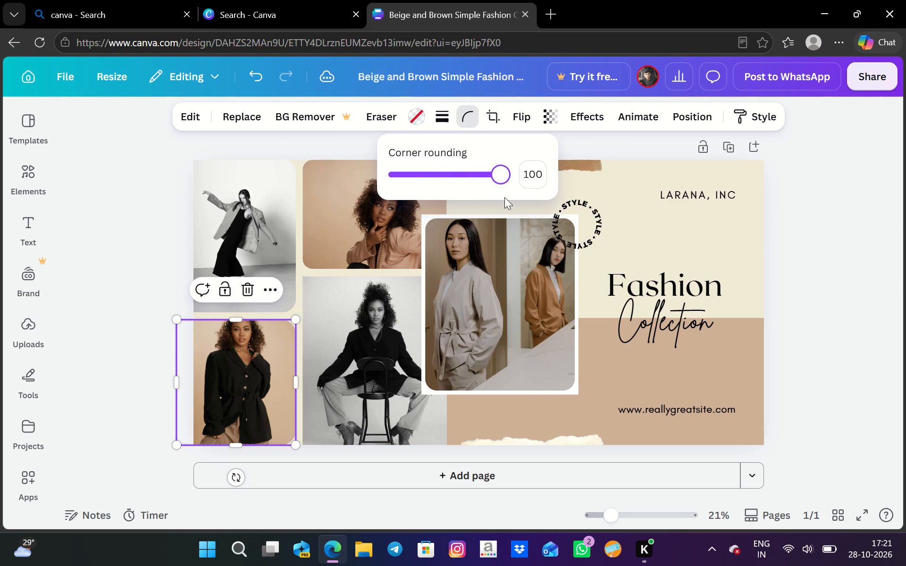
Strongly round the corners of the black-and-white photo of the woman seated on a chair.
left_click(358, 308)
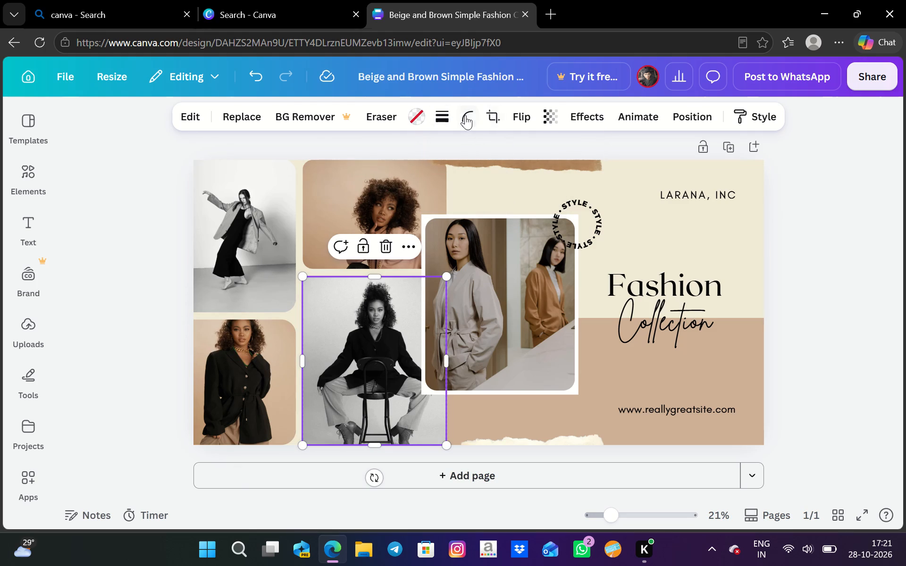
left_click(465, 116)
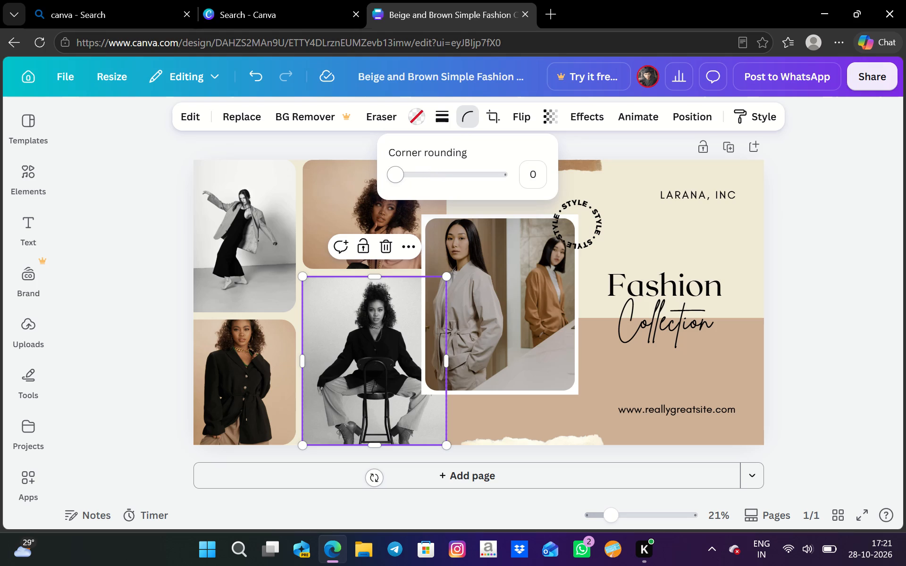
left_click_drag(399, 175, 486, 197)
Set the corner rounding of the white-framed photo of two women to 100.
left_click(504, 325)
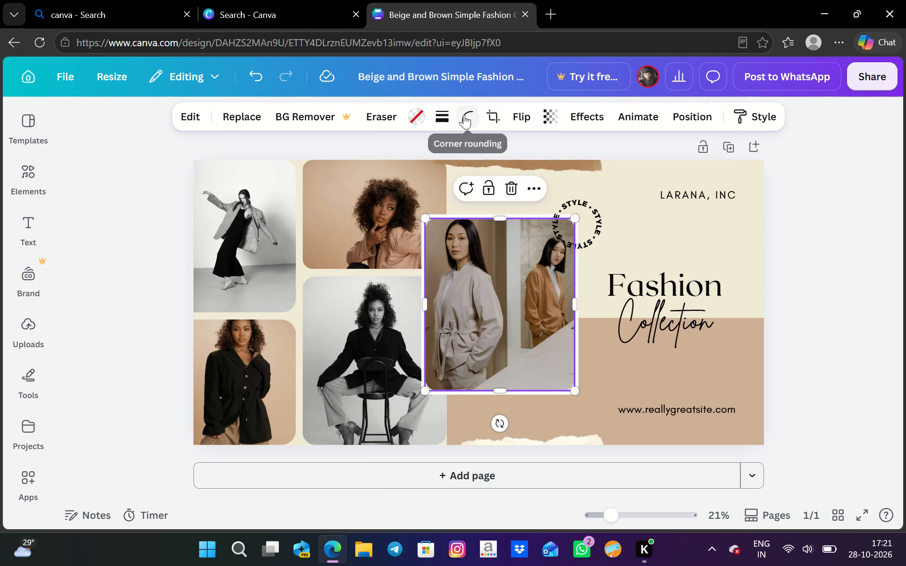
left_click(464, 117)
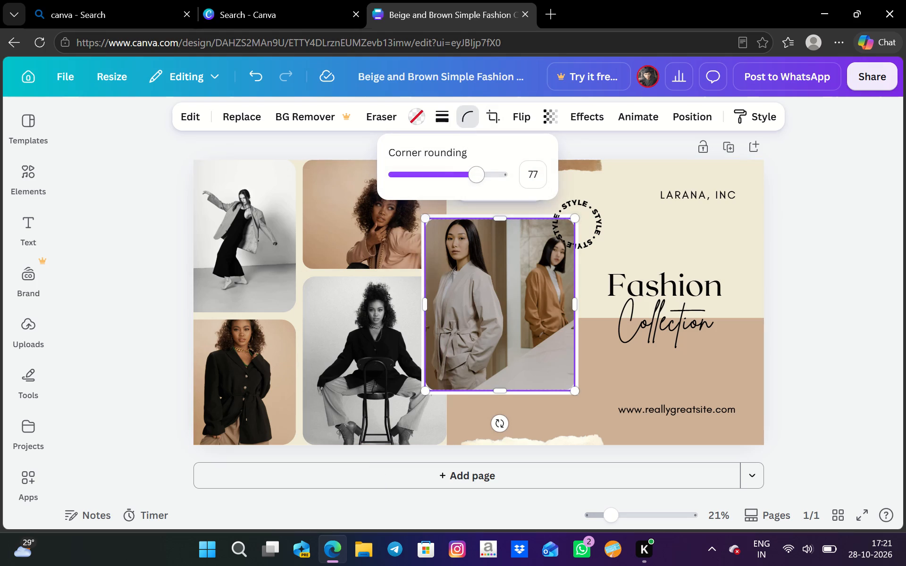
left_click_drag(478, 175, 506, 186)
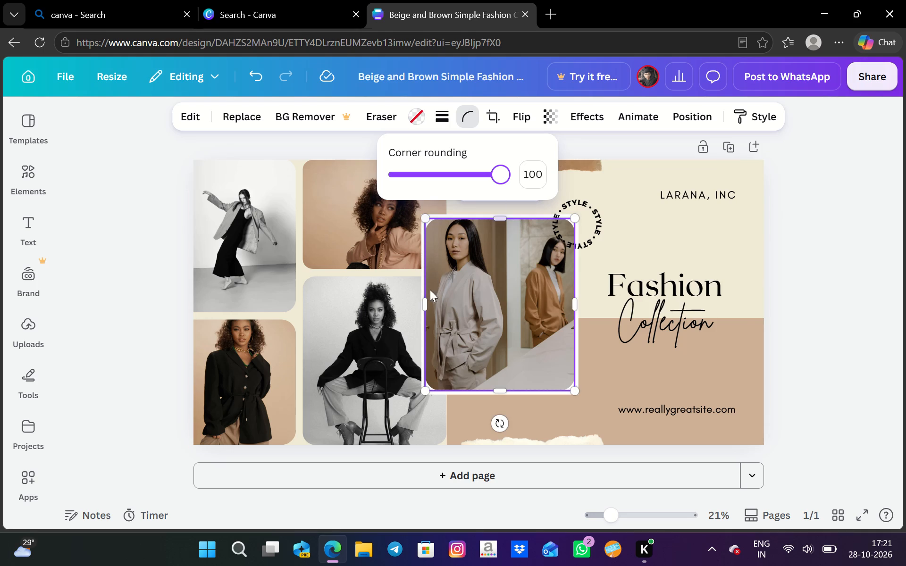
left_click(620, 214)
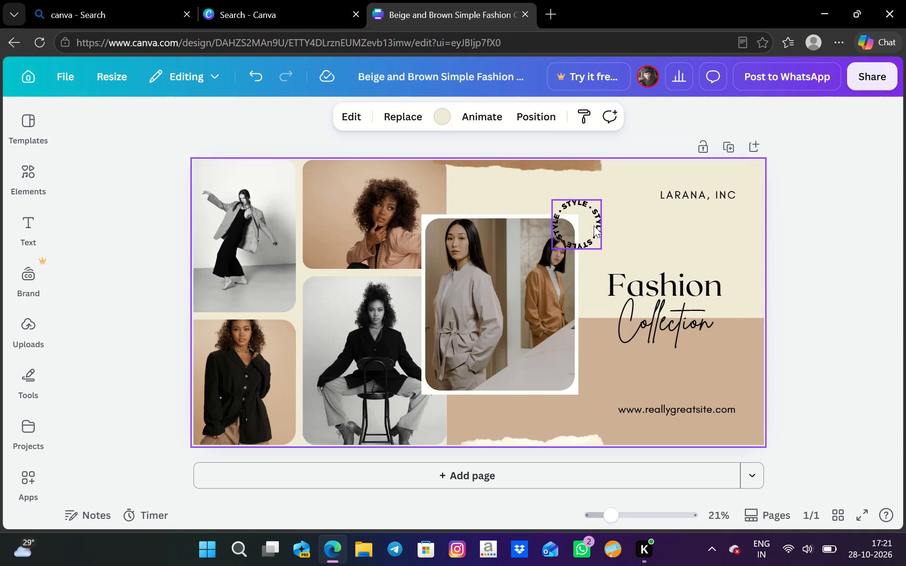
Flip the peach-jacket woman's photo horizontally.
left_click(410, 189)
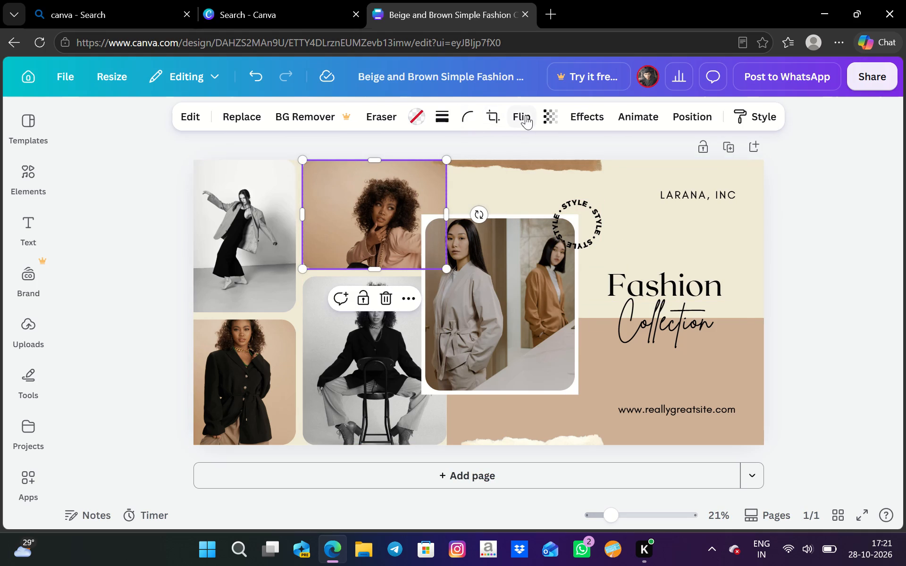
left_click(526, 115)
left_click(514, 148)
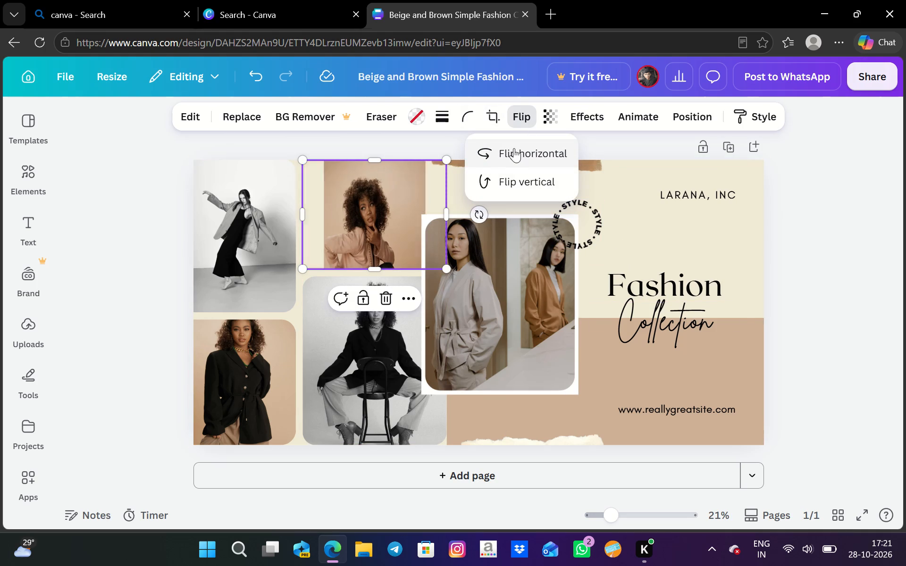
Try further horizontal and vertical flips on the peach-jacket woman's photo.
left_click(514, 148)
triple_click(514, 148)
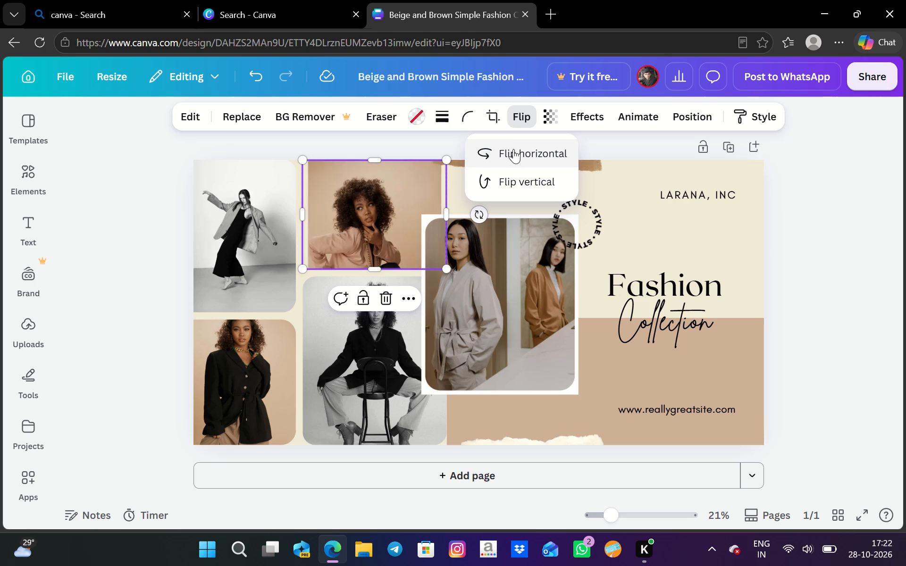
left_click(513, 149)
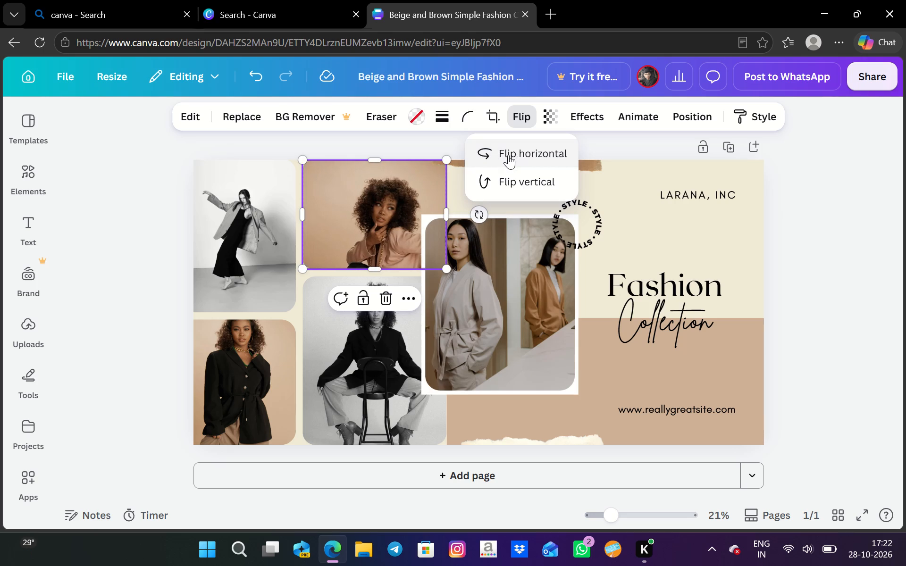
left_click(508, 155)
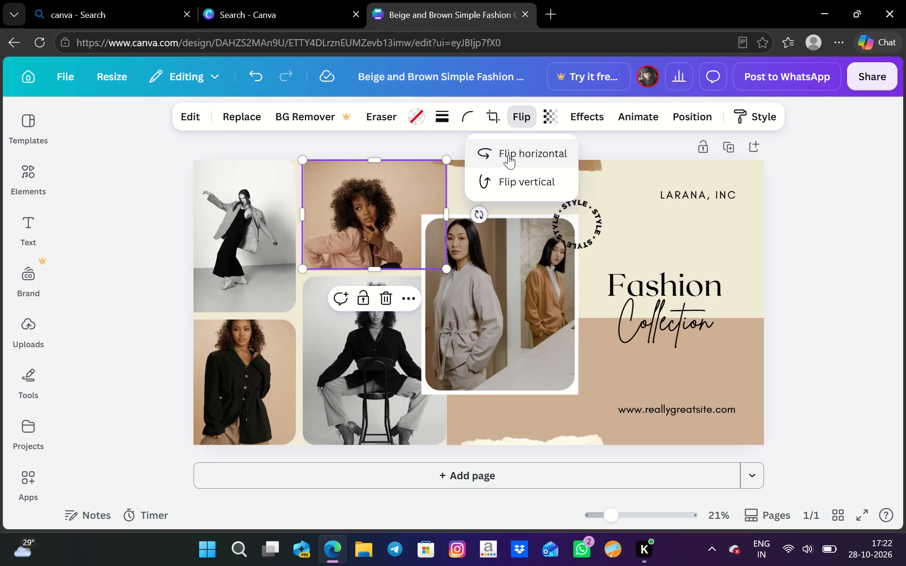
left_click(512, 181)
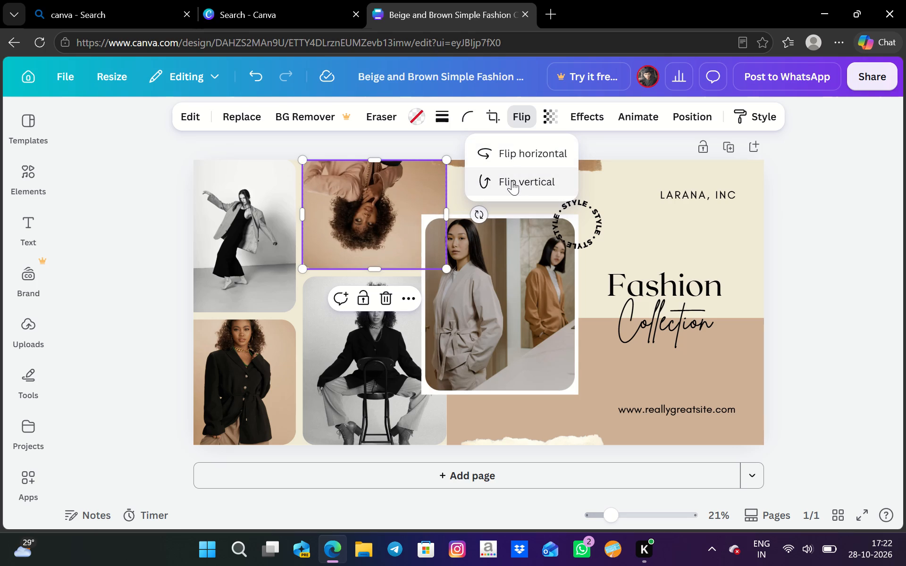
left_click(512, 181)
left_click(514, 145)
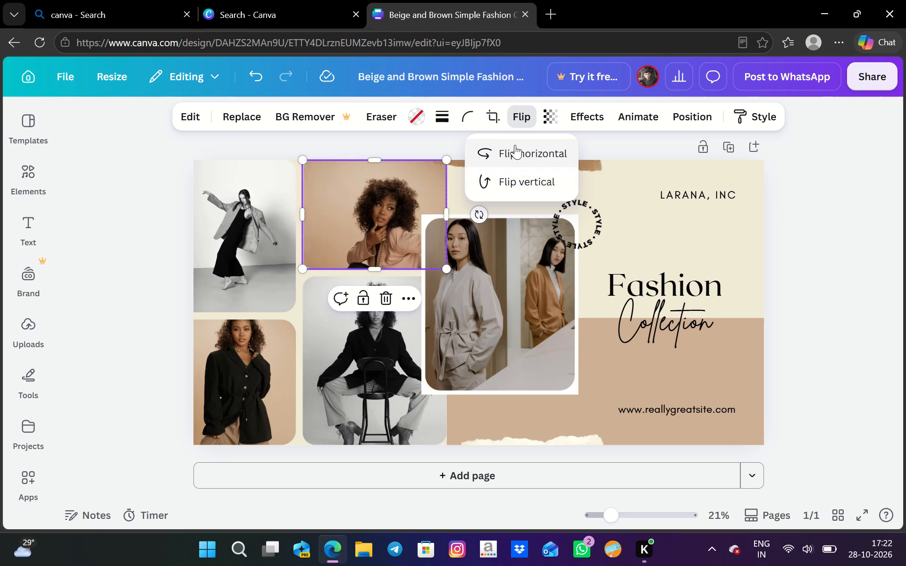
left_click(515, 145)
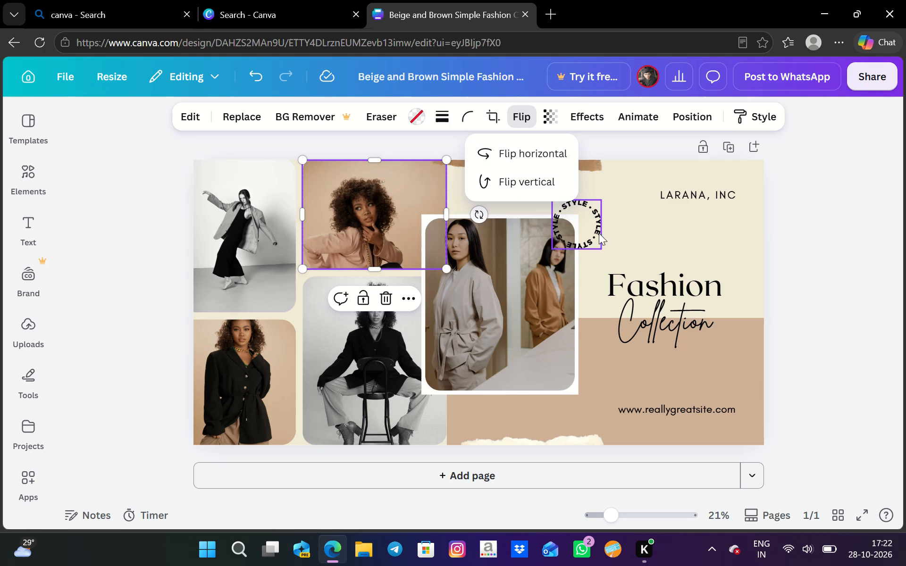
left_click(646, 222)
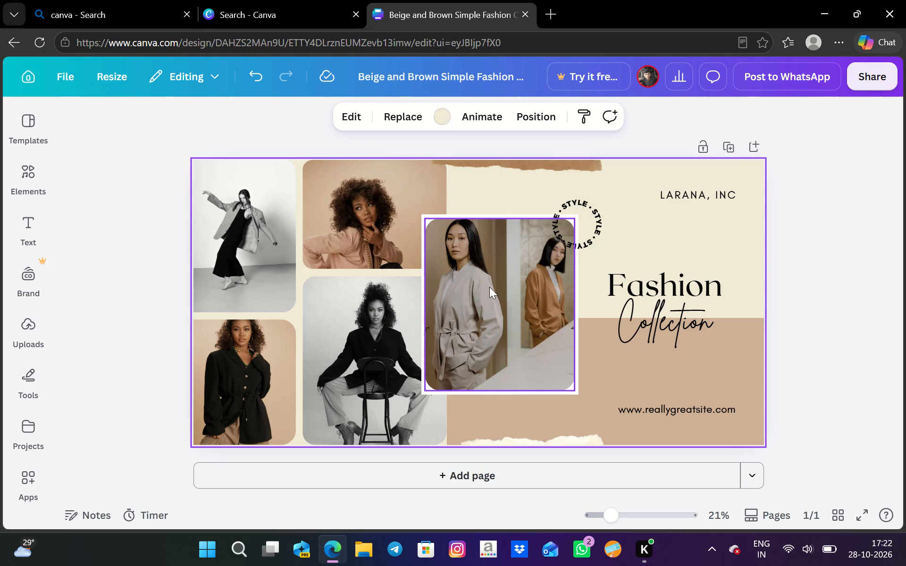
Extend the top edge of the two-women photo slightly upward to meet the top of its white frame.
left_click(489, 287)
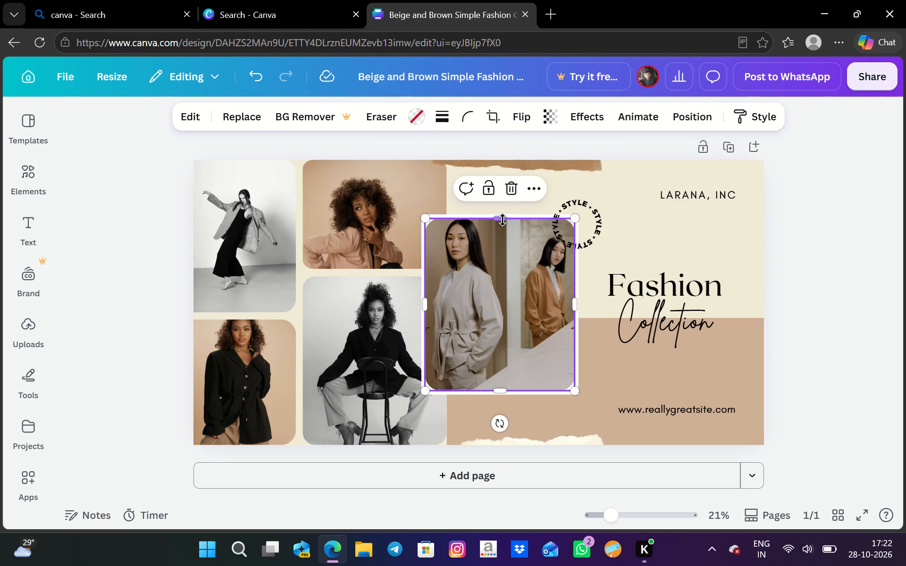
left_click_drag(503, 219, 518, 216)
Resize the peach-jacket woman's photo to about 226.5 wide by 181 high, between the neighbouring dancer photo and the white-framed photo.
left_click(367, 211)
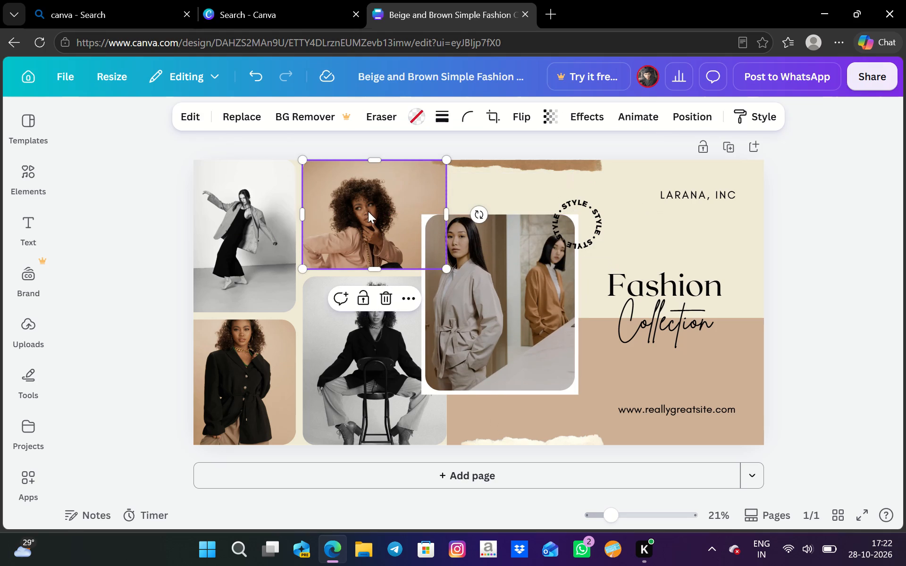
left_click_drag(374, 160, 387, 144)
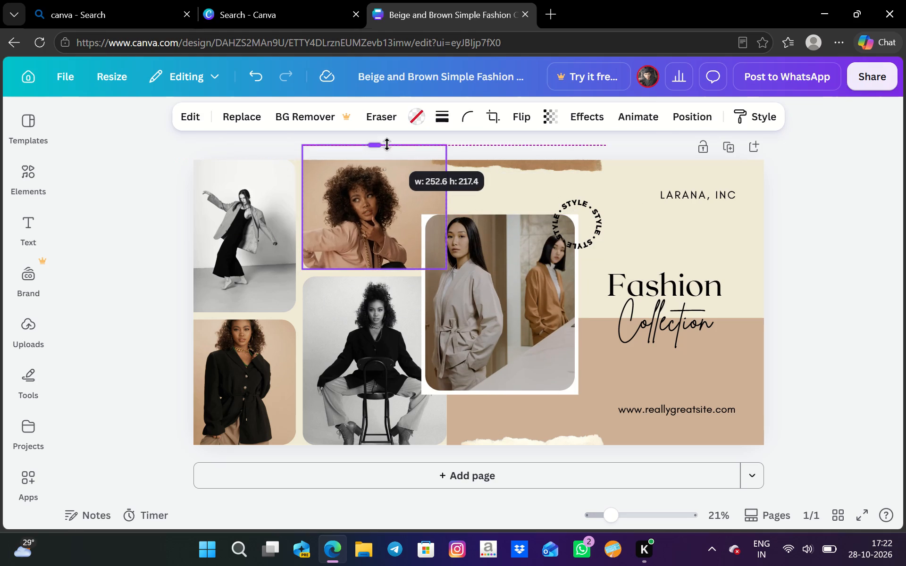
left_click_drag(387, 144, 402, 166)
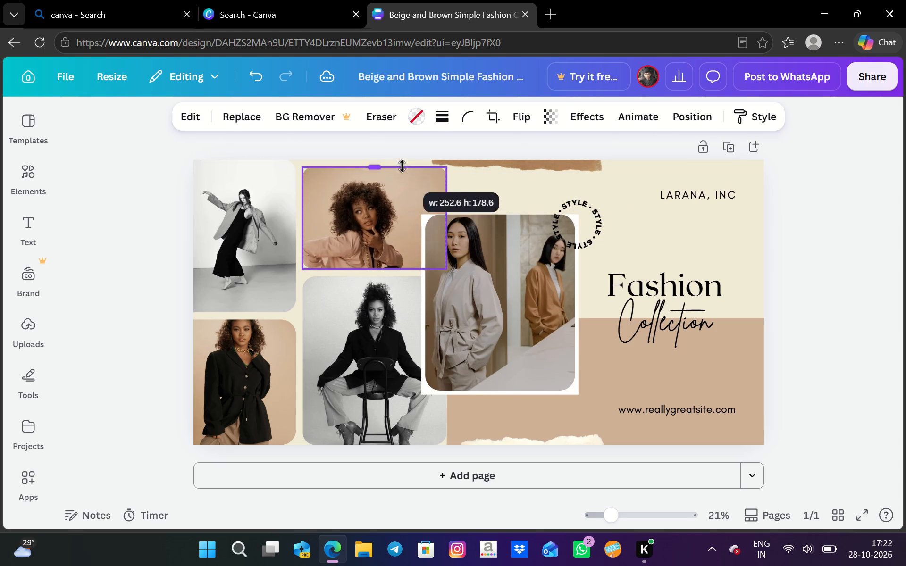
left_click_drag(402, 166, 417, 166)
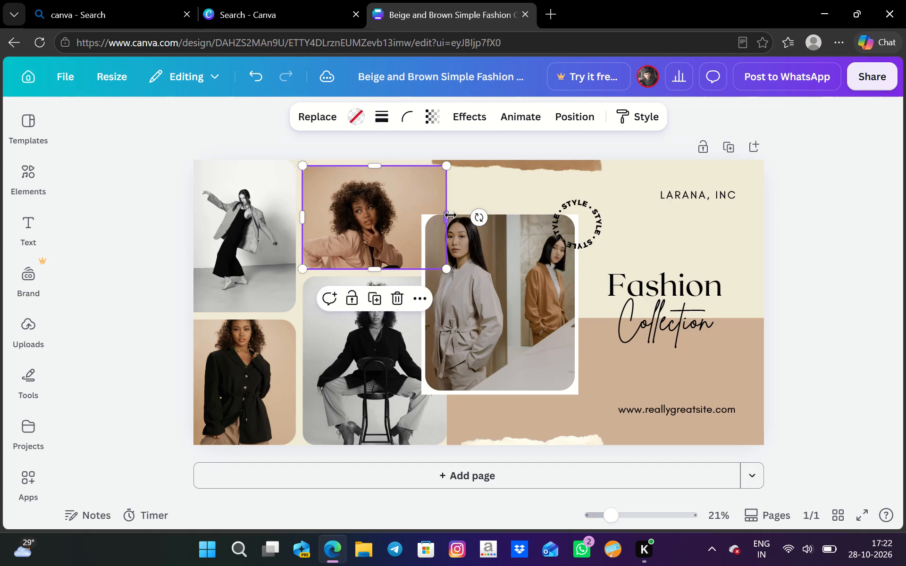
left_click_drag(448, 218, 430, 212)
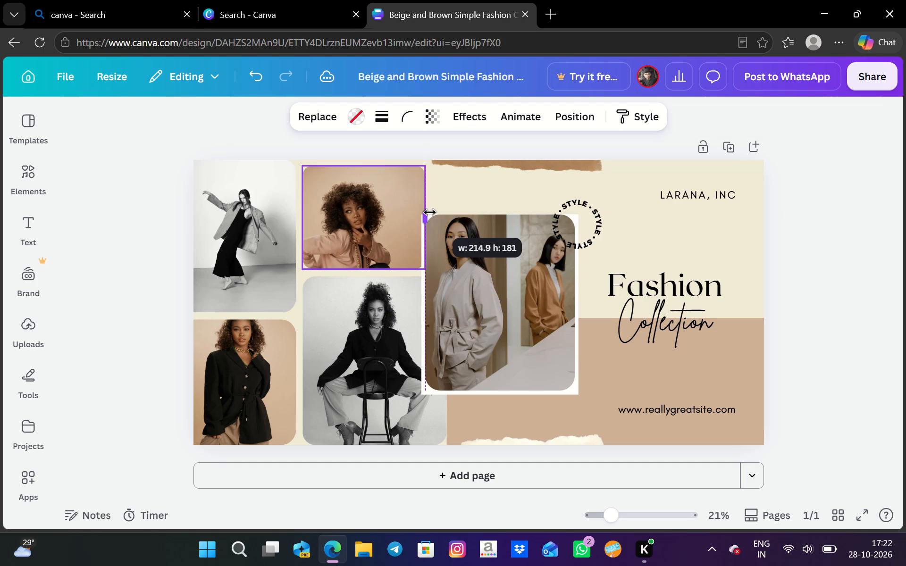
left_click_drag(430, 212, 426, 212)
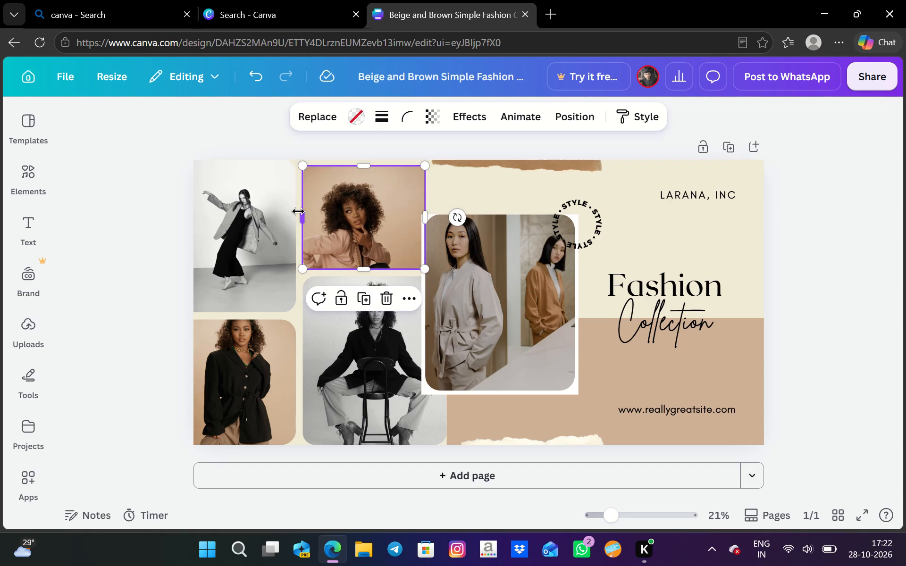
left_click_drag(304, 216, 299, 217)
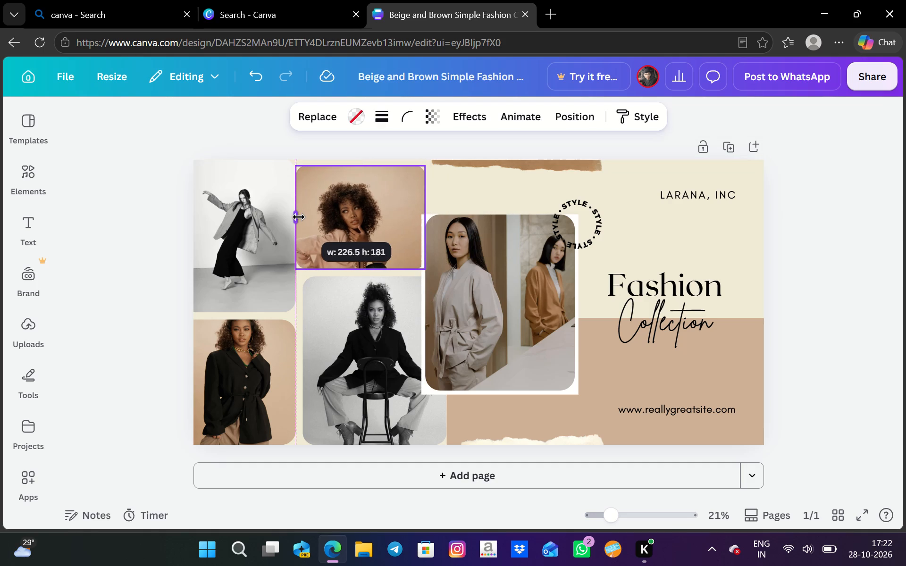
left_click_drag(299, 217, 298, 216)
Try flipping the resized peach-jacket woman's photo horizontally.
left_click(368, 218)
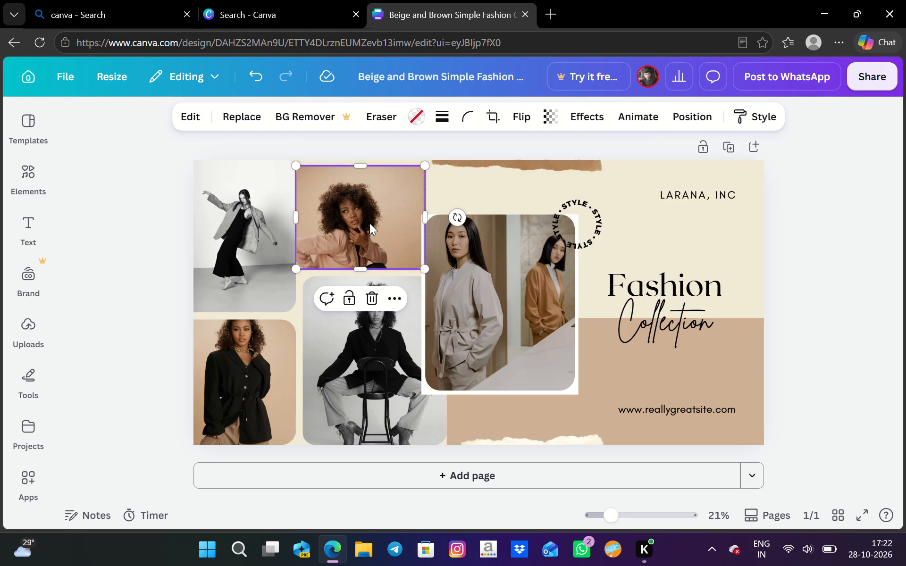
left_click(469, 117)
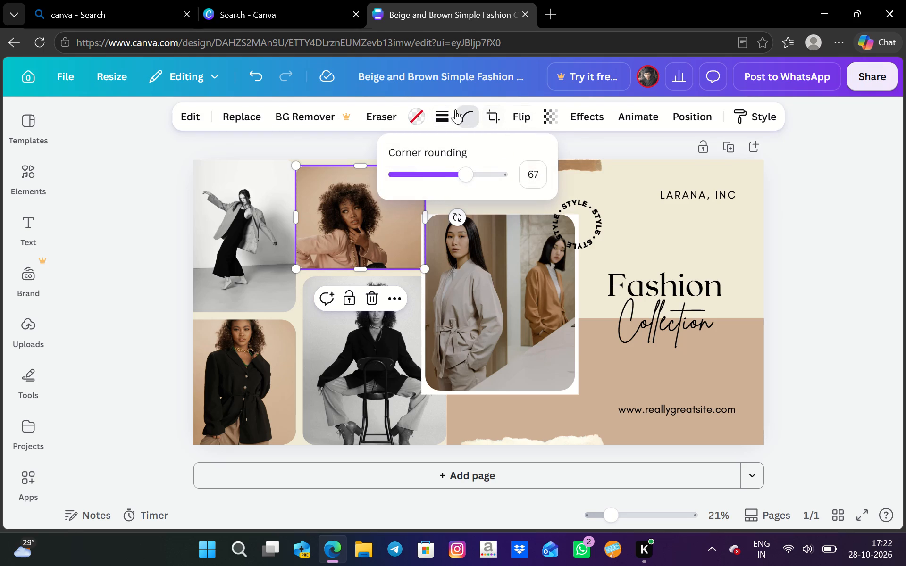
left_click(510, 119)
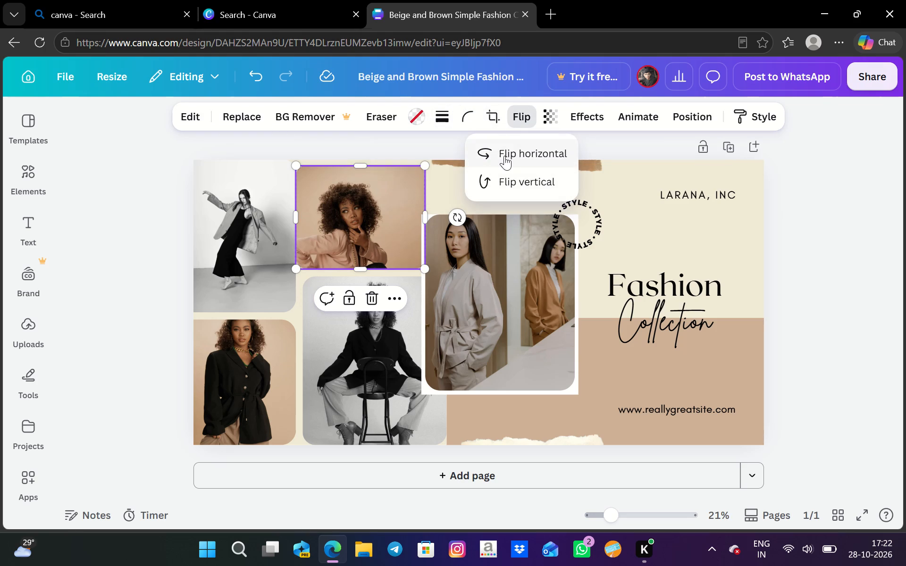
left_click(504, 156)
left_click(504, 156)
Flip the white-framed photo of two women horizontally.
left_click(499, 284)
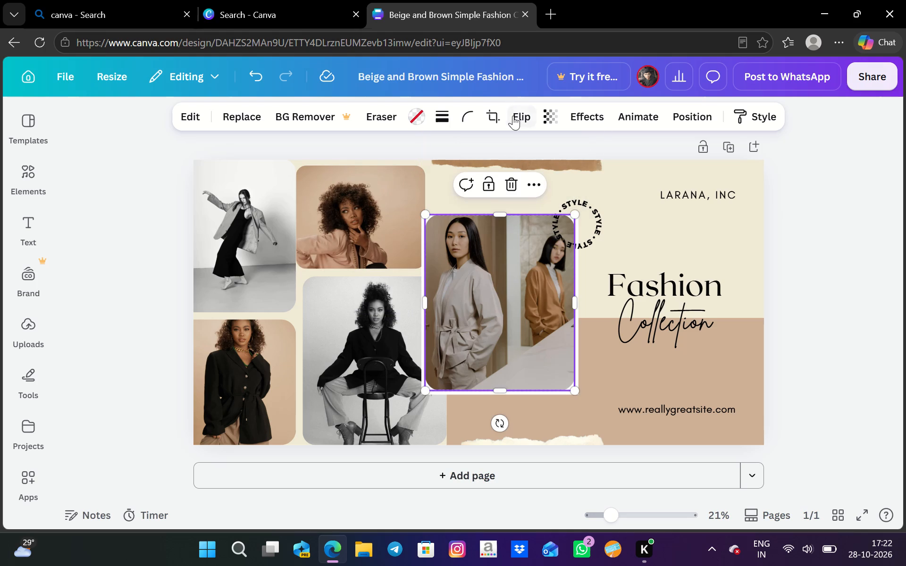
left_click(519, 116)
left_click(510, 156)
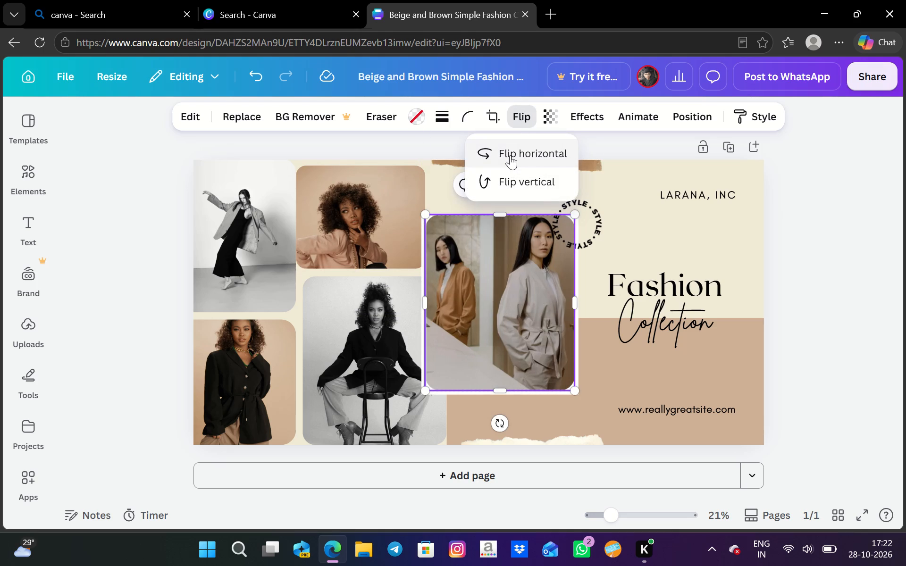
left_click(510, 155)
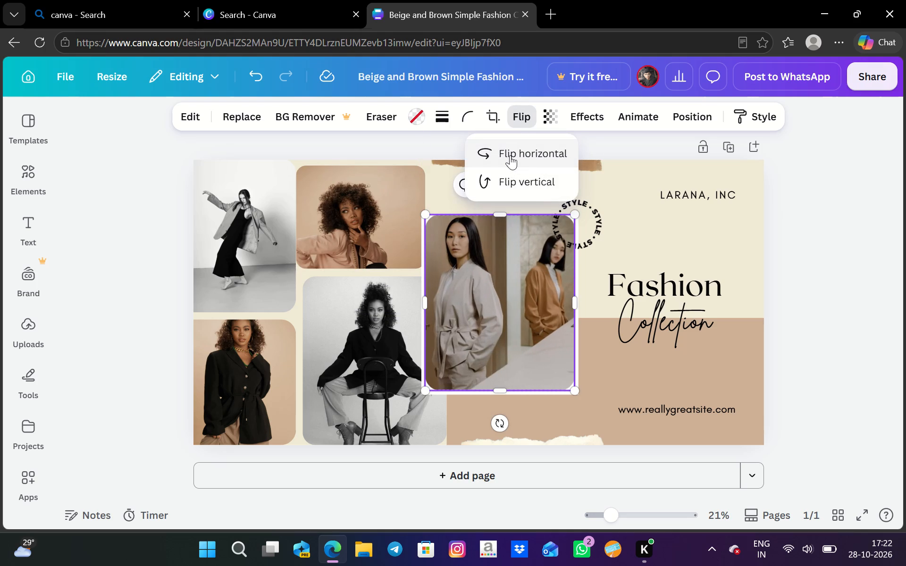
left_click(510, 155)
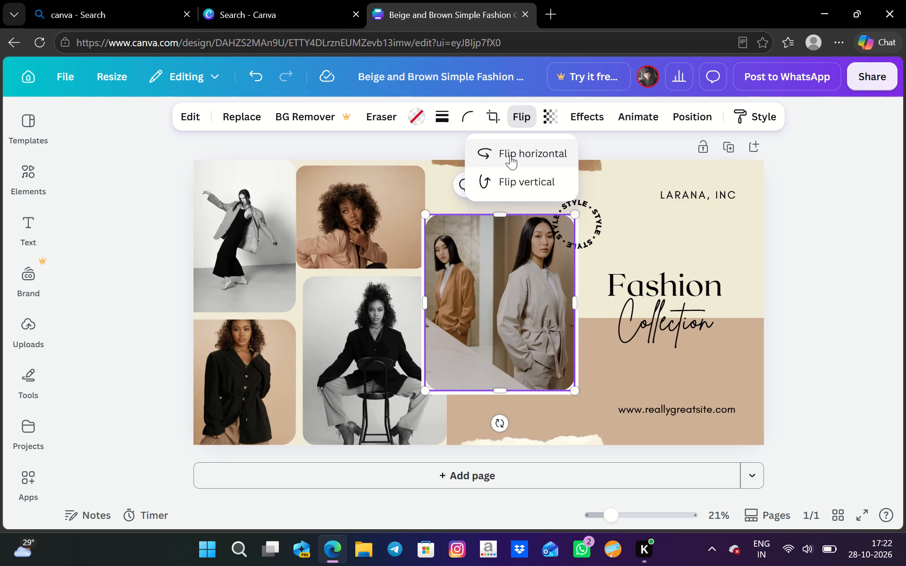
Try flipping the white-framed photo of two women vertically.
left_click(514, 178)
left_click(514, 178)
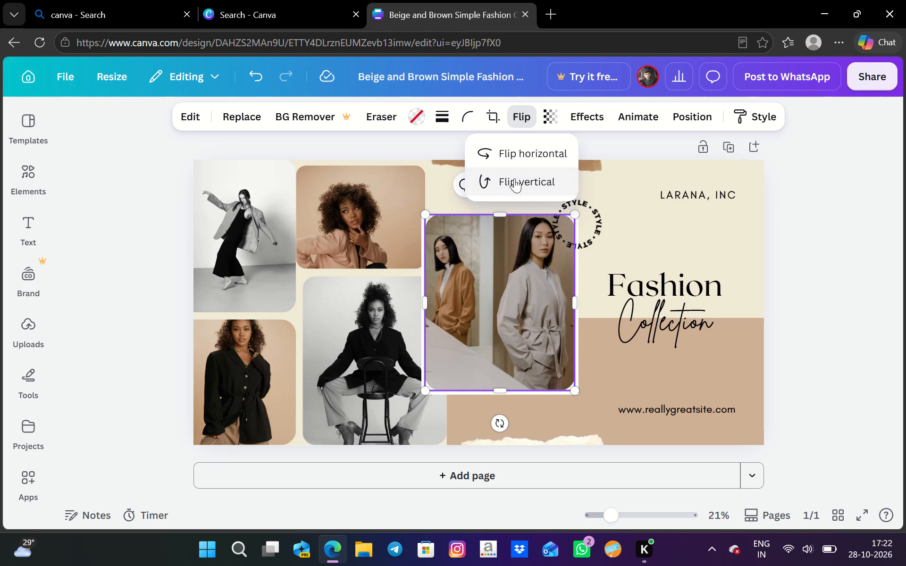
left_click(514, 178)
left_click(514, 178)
Flip the black-and-white photo of the woman seated on a chair horizontally.
left_click(371, 323)
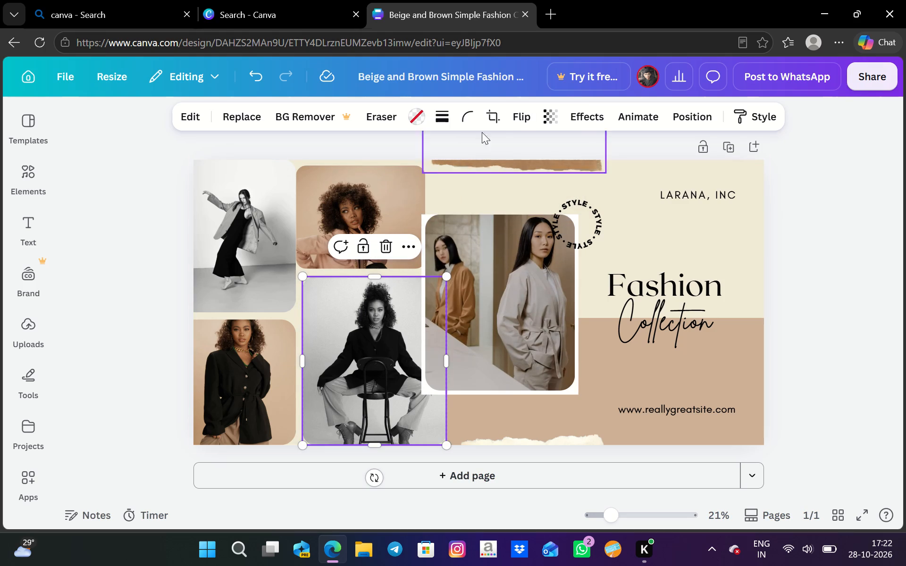
left_click(519, 120)
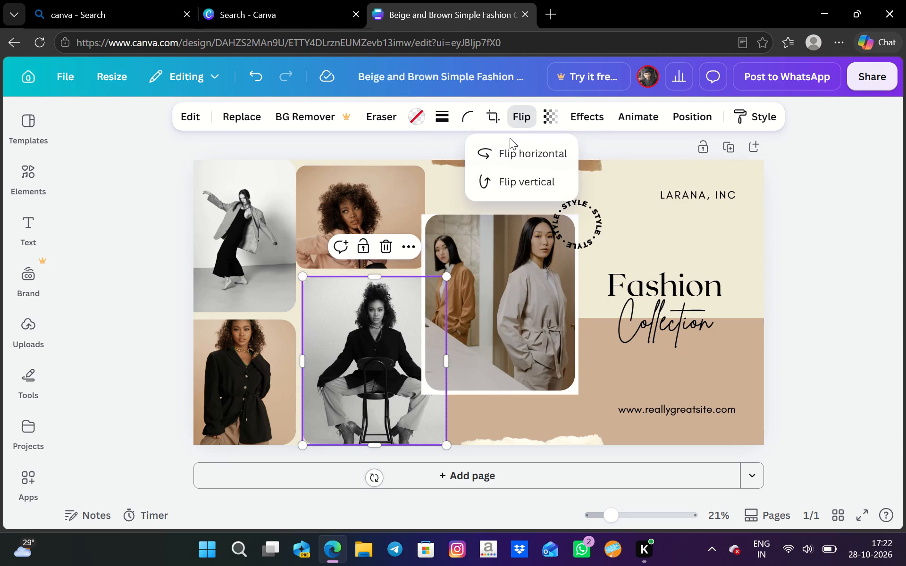
left_click(500, 164)
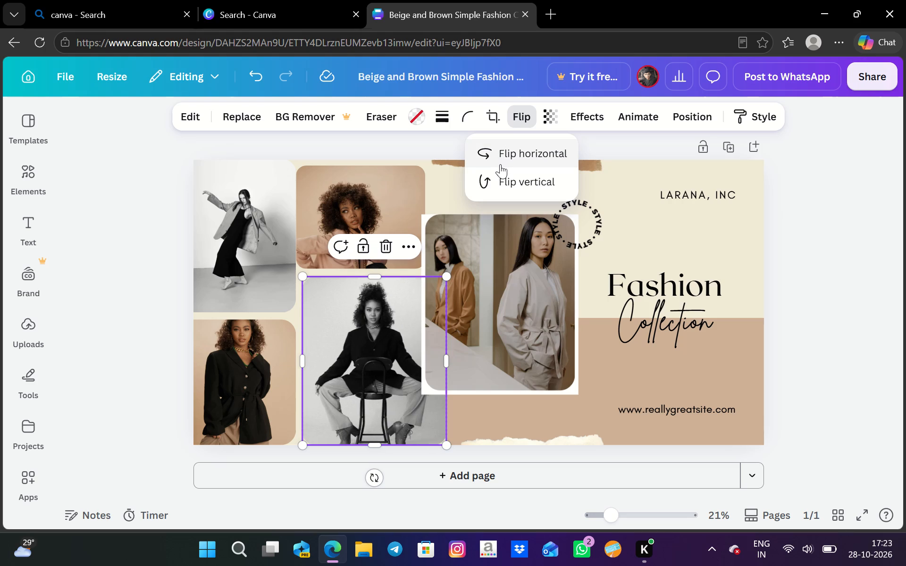
Resize the black-and-white seated woman's photo to about 216 wide, with its top edge meeting the bottom of the peach-jacket photo.
left_click_drag(375, 276, 377, 282)
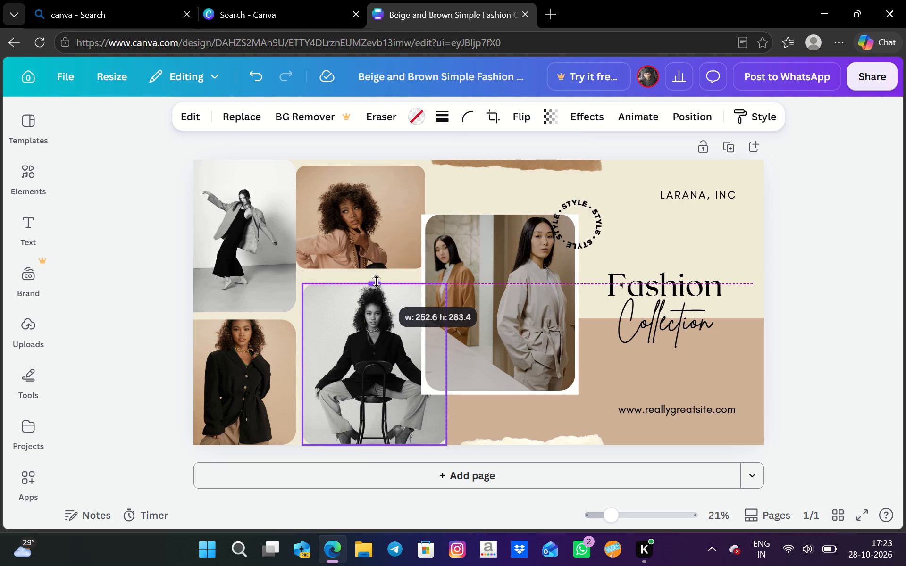
left_click_drag(377, 282, 379, 266)
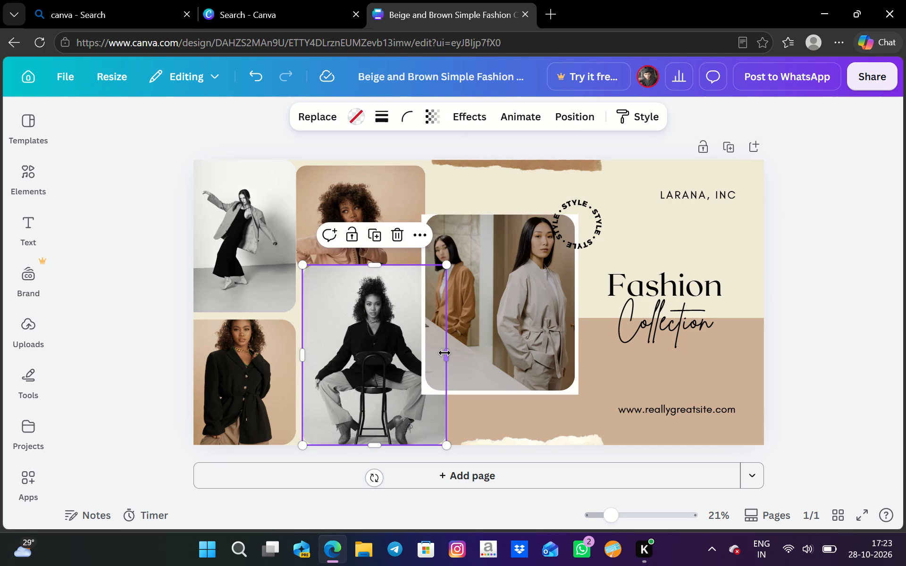
left_click_drag(445, 353, 417, 346)
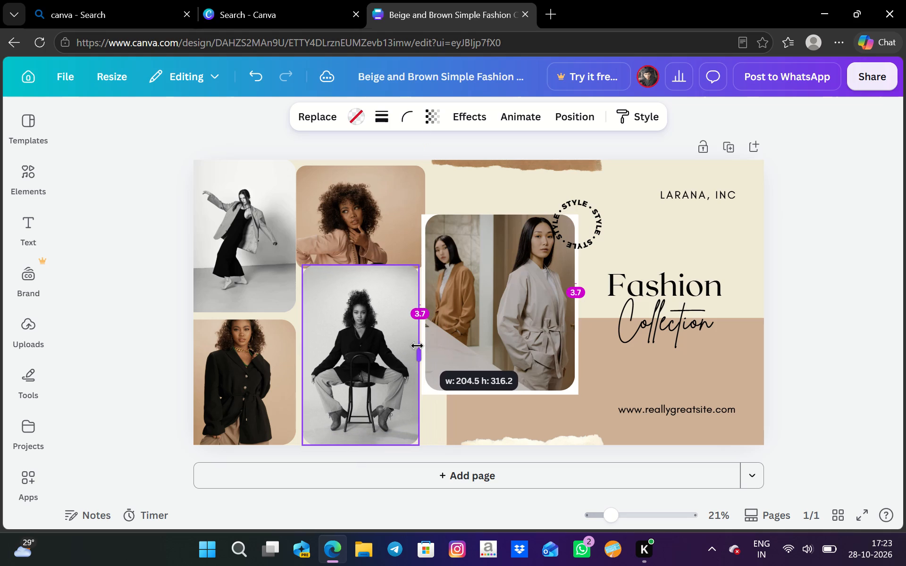
left_click_drag(417, 346, 418, 346)
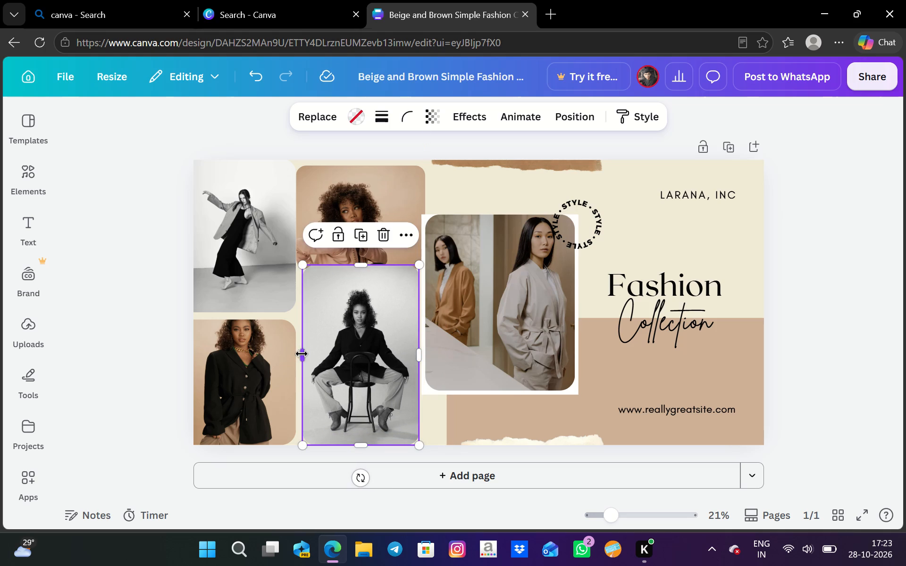
left_click_drag(302, 355, 292, 370)
left_click(370, 315)
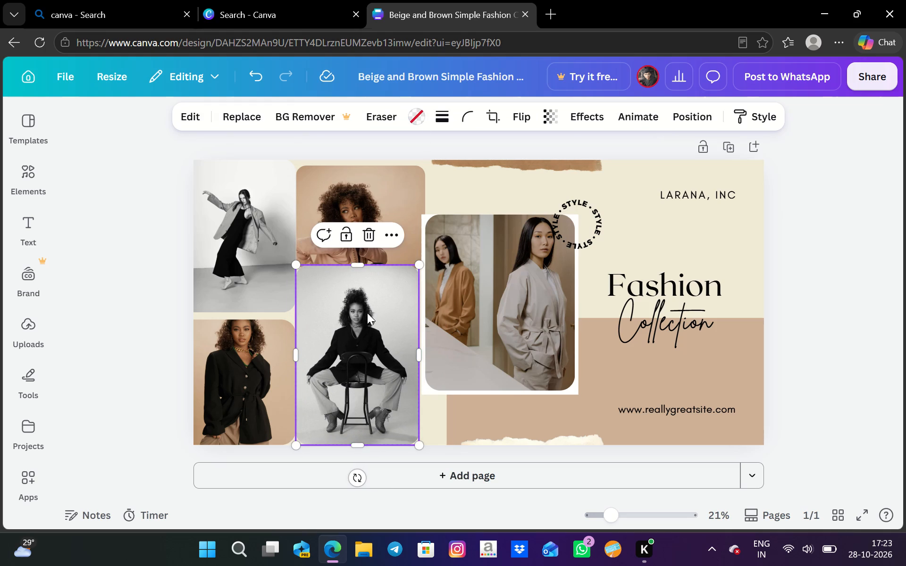
left_click(469, 331)
left_click(357, 330)
left_click_drag(356, 268, 363, 276)
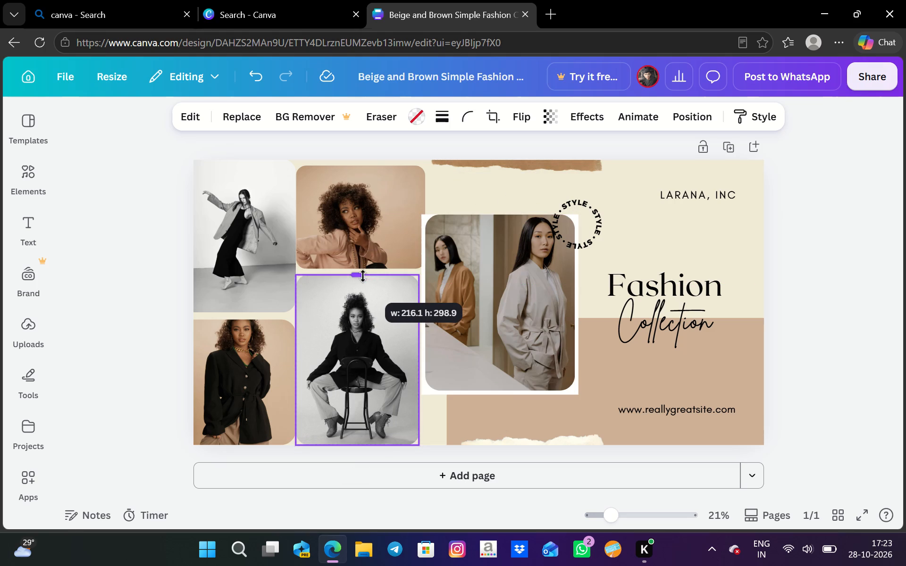
left_click_drag(363, 276, 373, 278)
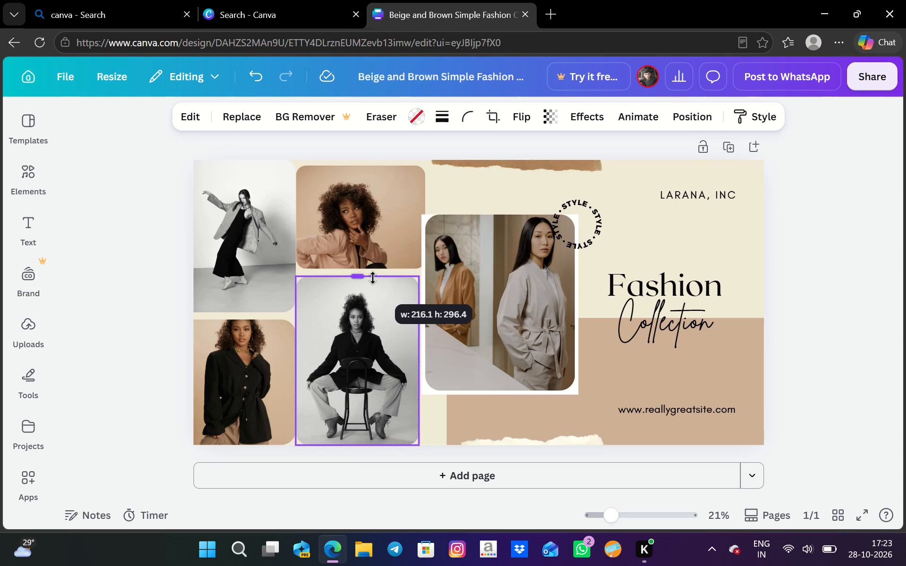
left_click_drag(373, 278, 373, 274)
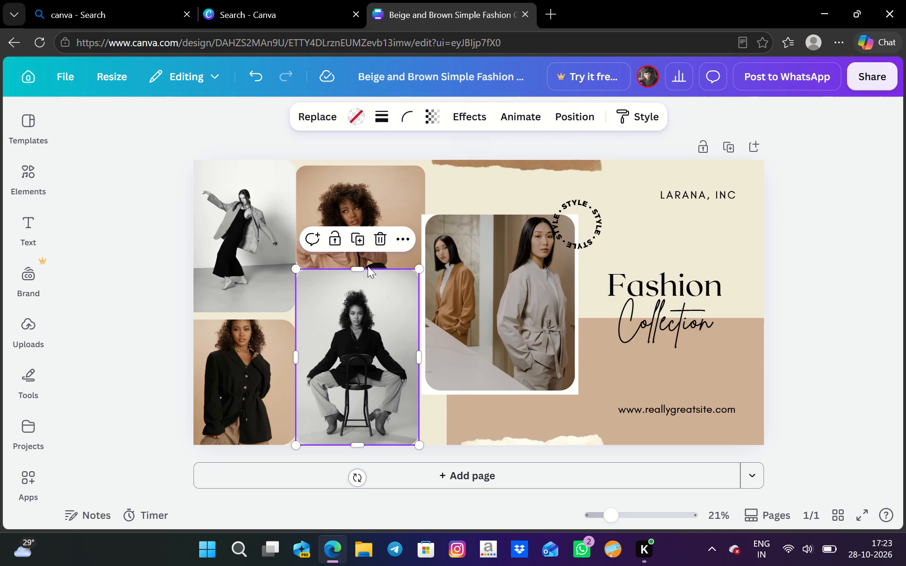
Flip the resized black-and-white photo of the seated woman horizontally.
left_click(386, 301)
left_click(527, 109)
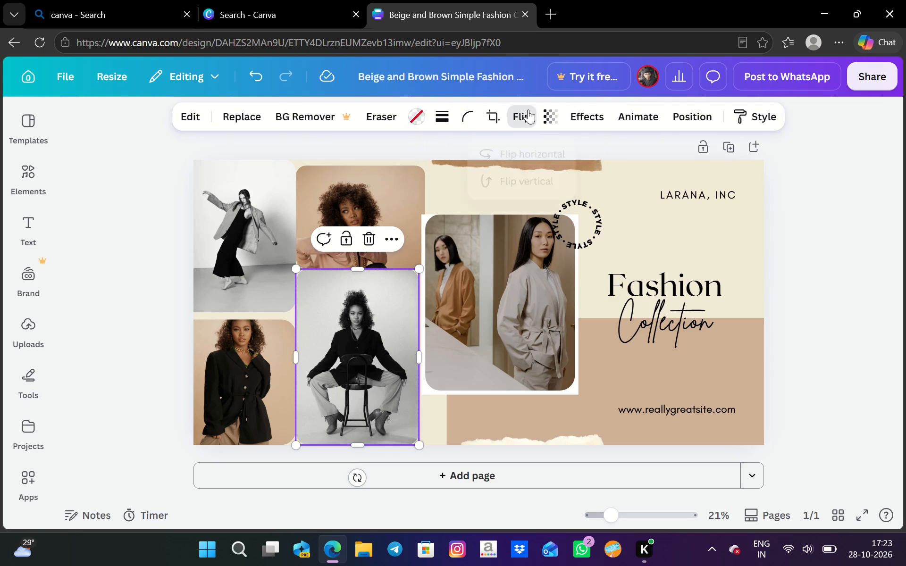
left_click(512, 152)
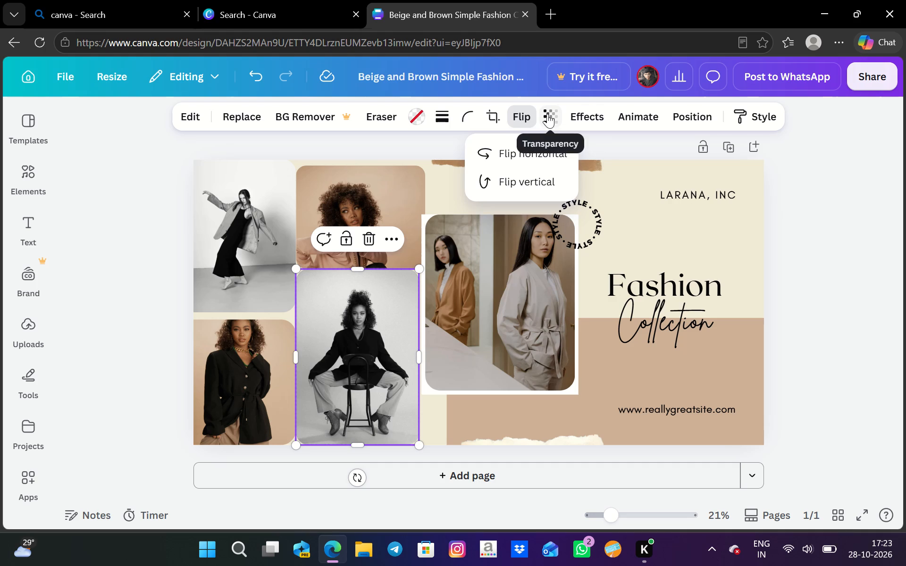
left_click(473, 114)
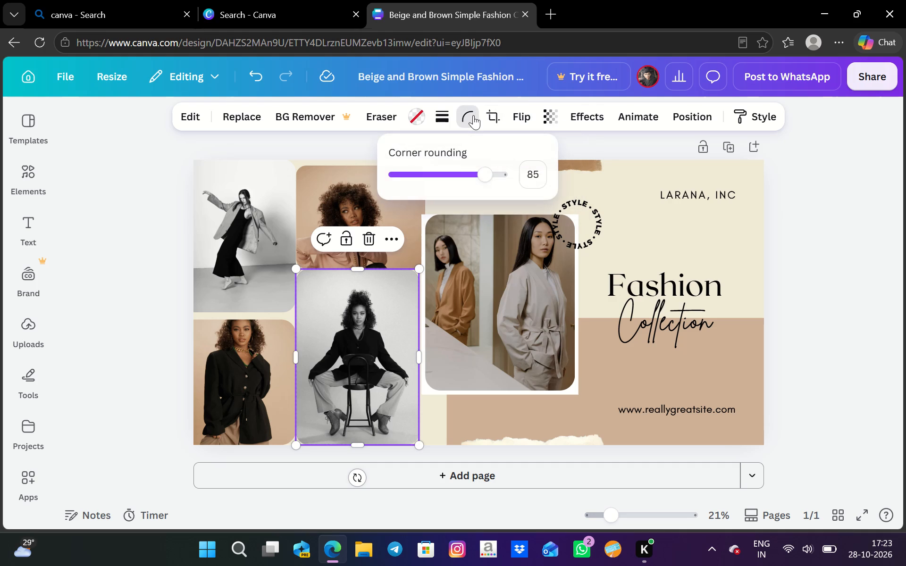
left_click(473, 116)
Trim the black-jacket woman's photo to about 216.5 high and narrow it so its outer edge sits just inside the page.
left_click(269, 350)
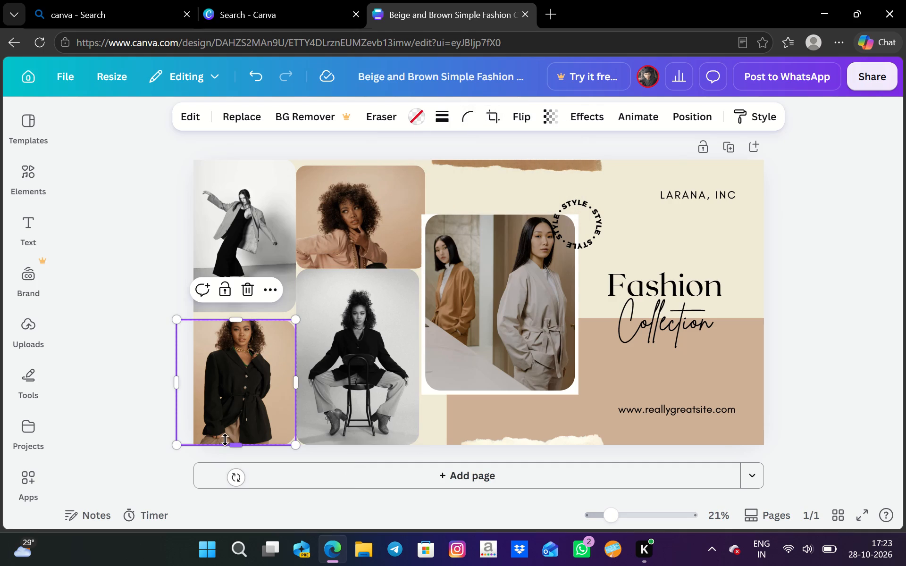
left_click_drag(236, 444, 253, 441)
left_click_drag(176, 377, 185, 377)
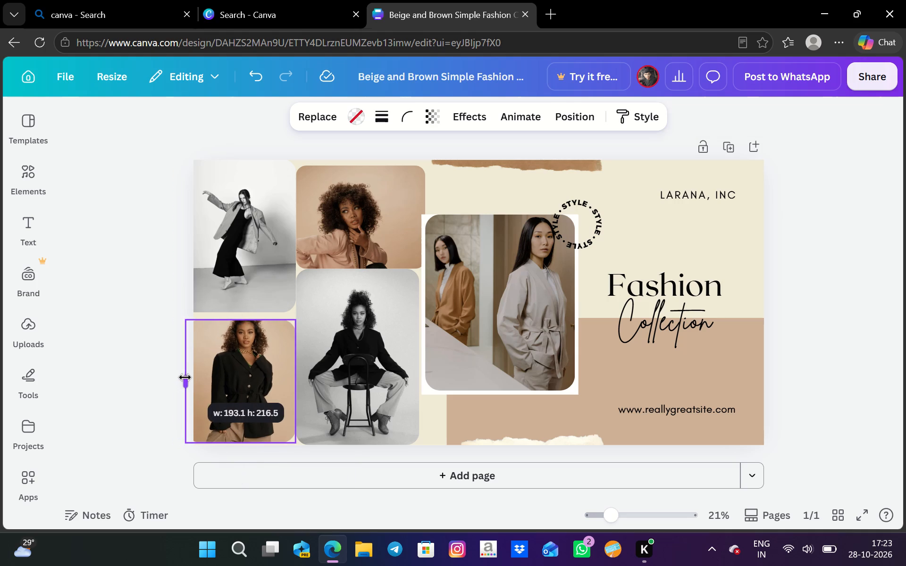
left_click_drag(185, 377, 199, 378)
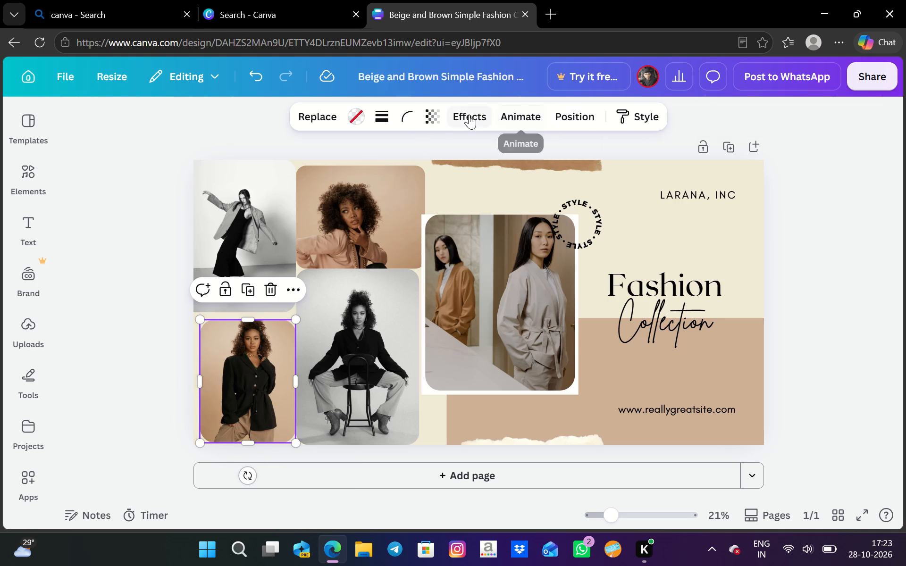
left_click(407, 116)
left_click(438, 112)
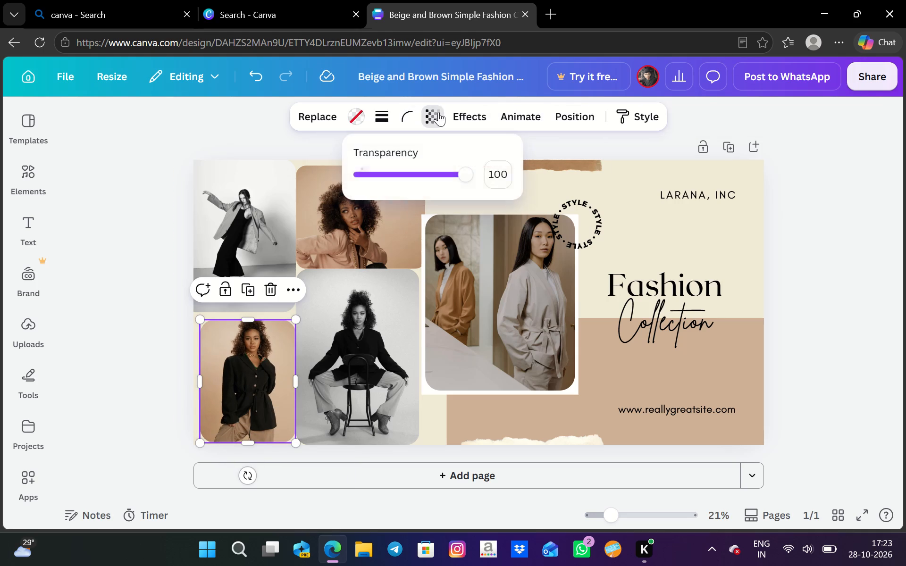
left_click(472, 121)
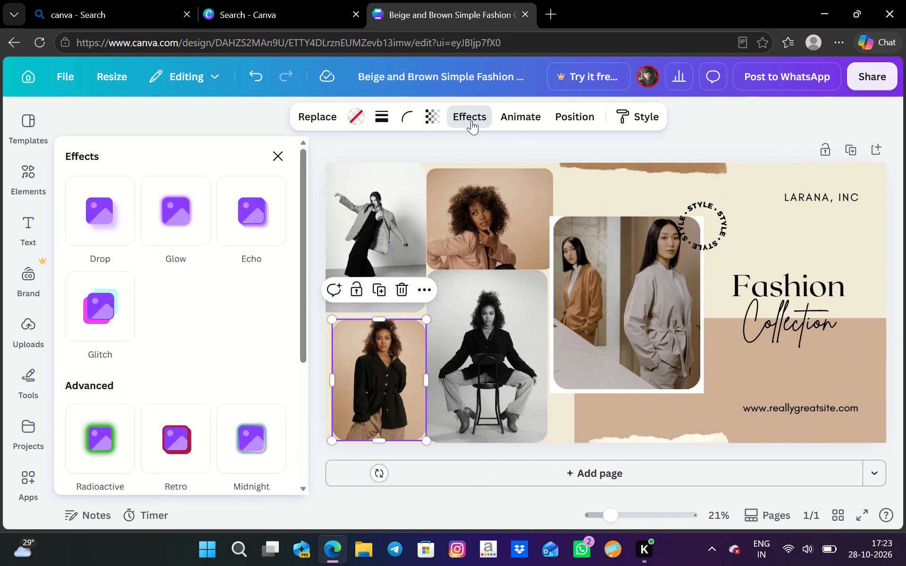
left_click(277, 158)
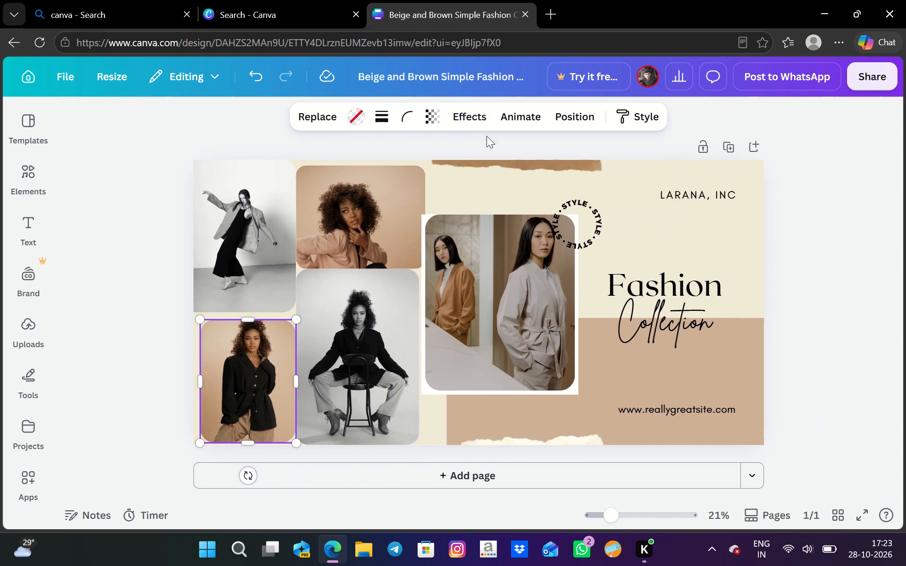
Flip the black-jacket woman's photo horizontally so it ends up mirrored.
left_click(258, 371)
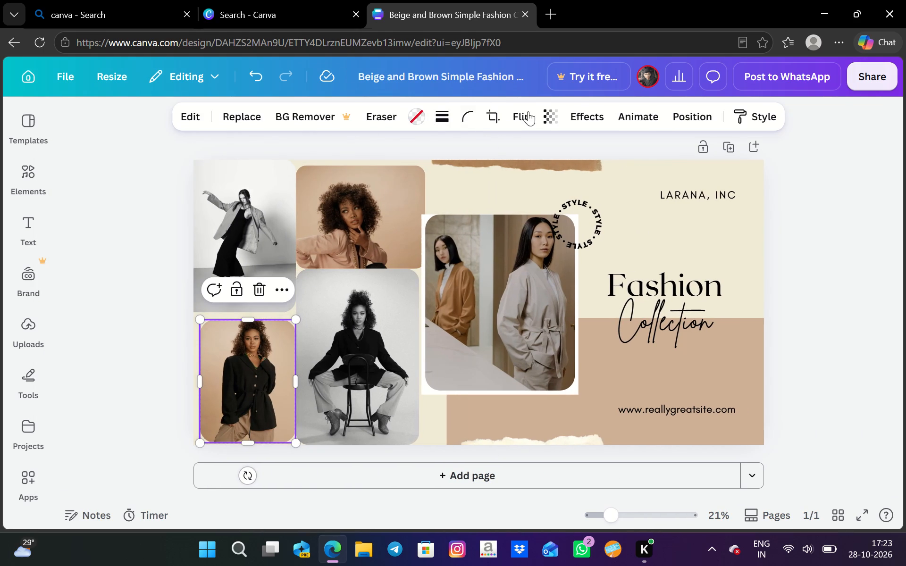
left_click(526, 120)
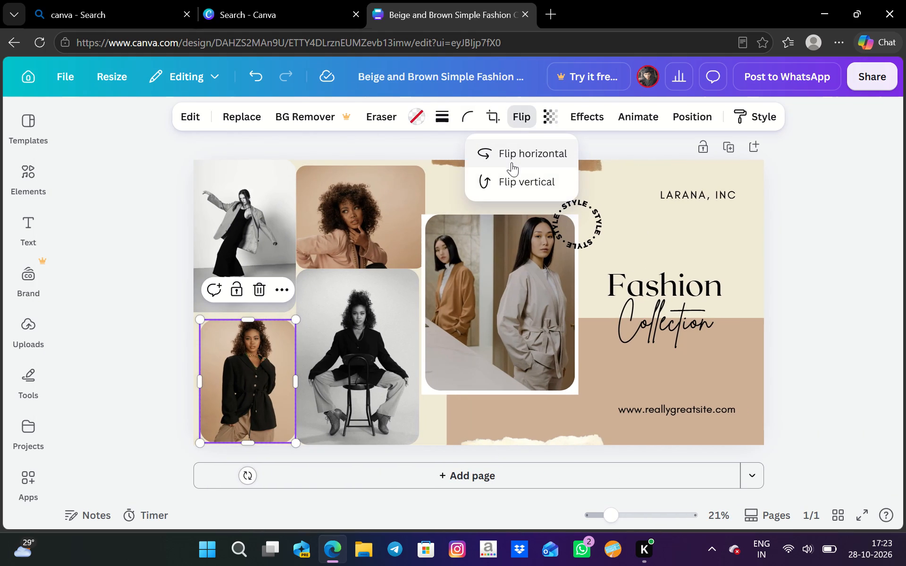
left_click(508, 158)
left_click(507, 156)
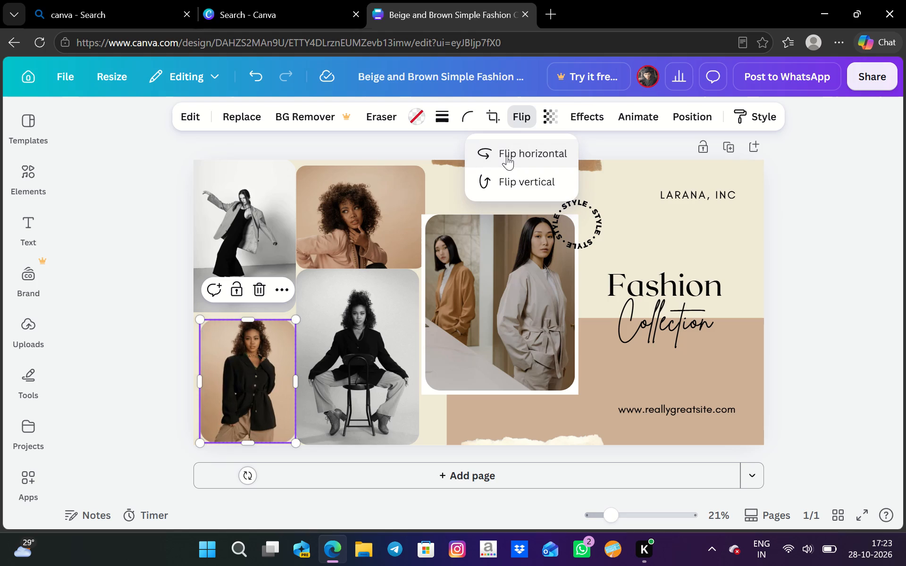
left_click(507, 156)
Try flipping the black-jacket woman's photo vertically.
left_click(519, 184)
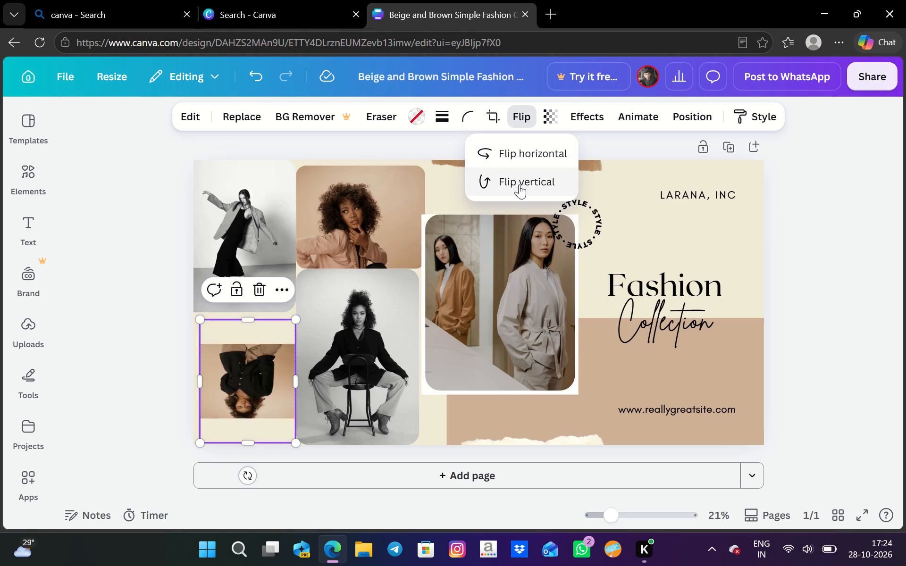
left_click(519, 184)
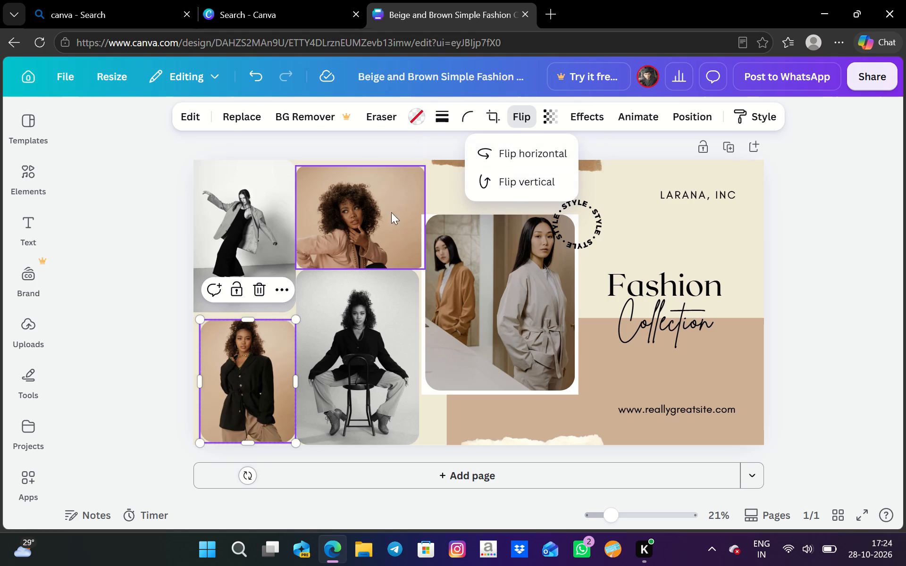
Try the border line styles on the black-jacket woman's photo and apply the short-dashed black border with stroke weight 4.
left_click(355, 321)
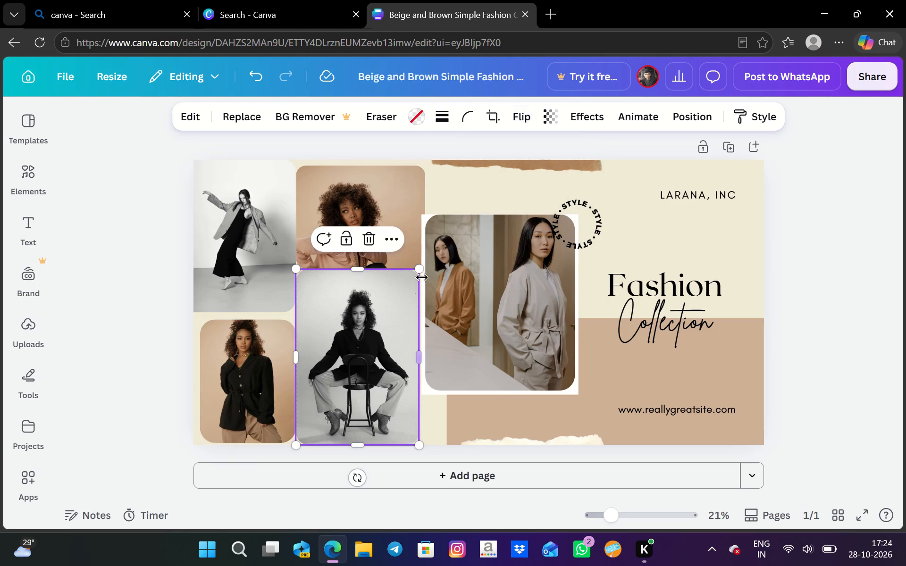
left_click(225, 362)
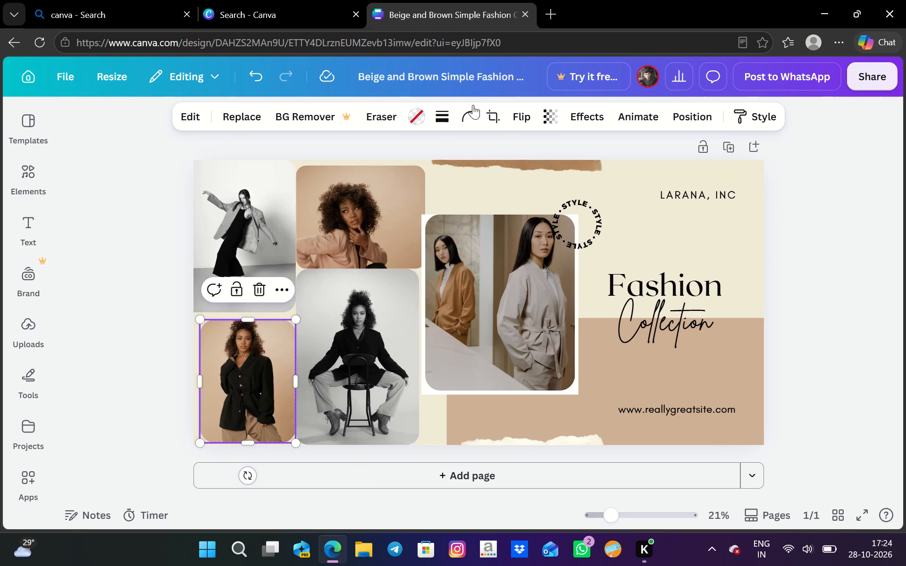
left_click(444, 120)
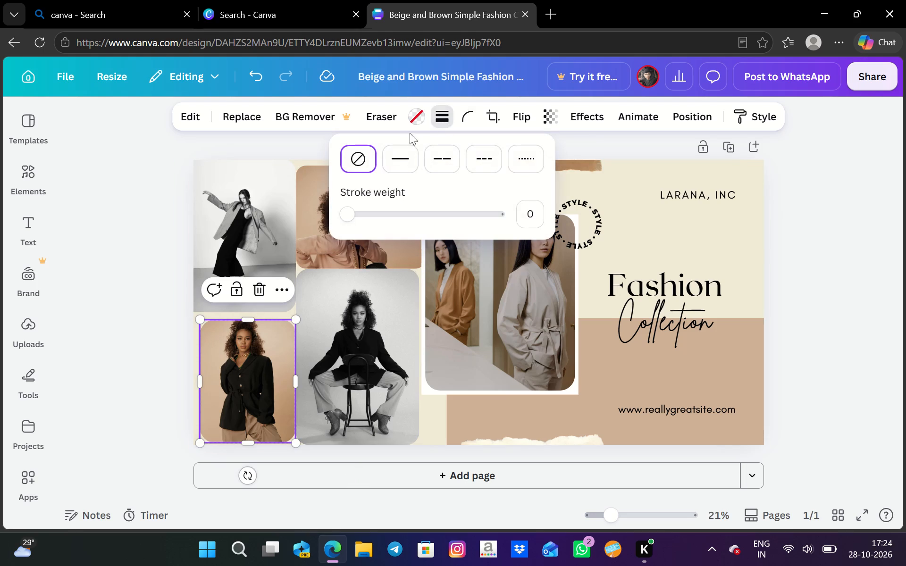
left_click(396, 160)
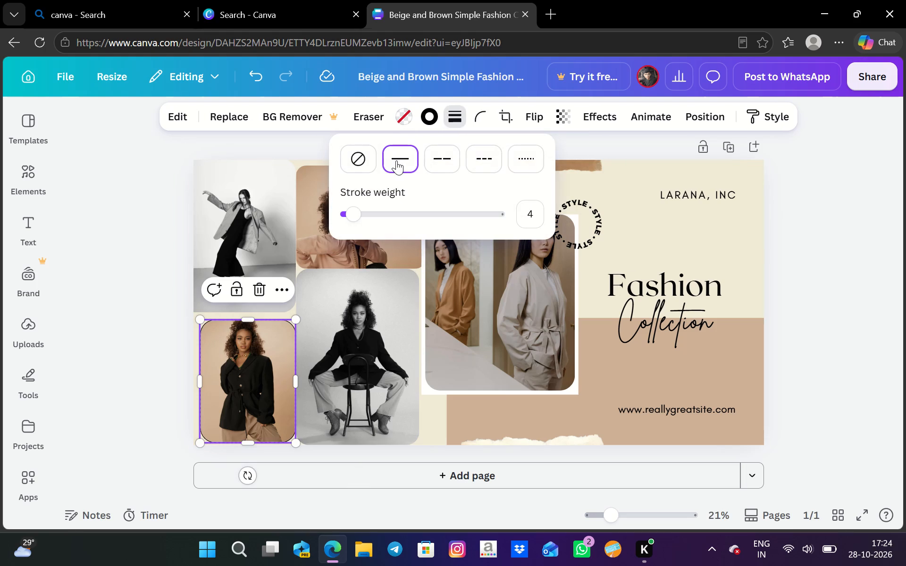
left_click(451, 149)
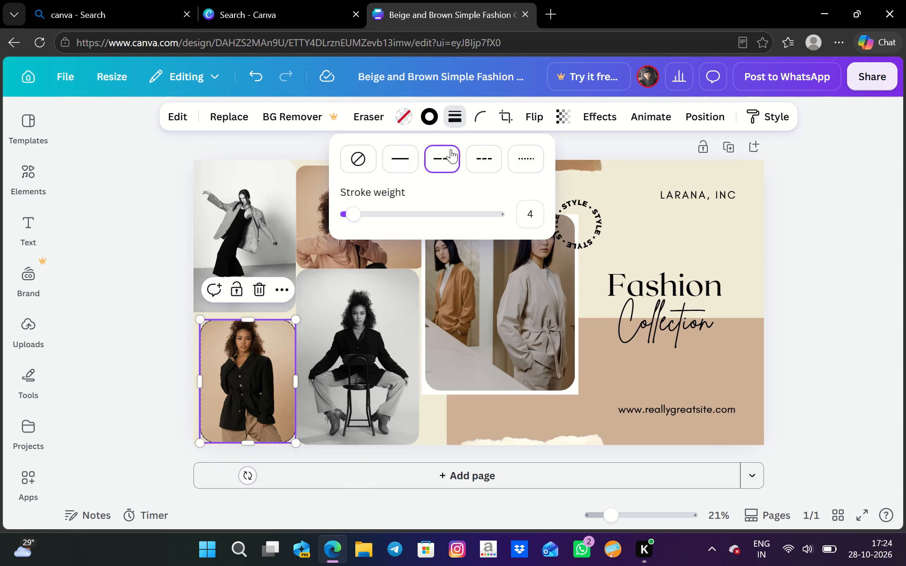
left_click(478, 158)
left_click(525, 162)
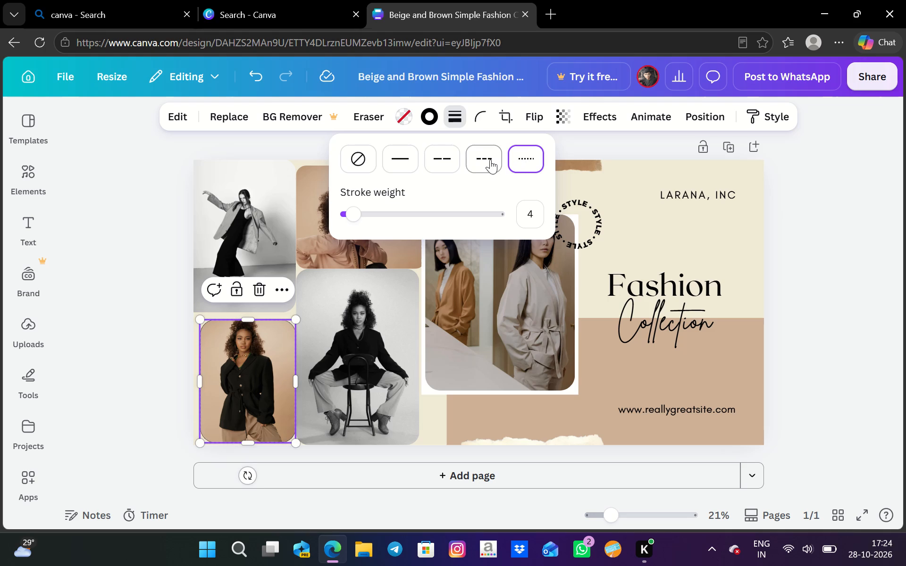
left_click(484, 159)
Apply a long-dashed black border with stroke weight 4 to the black-and-white photo of the dancing woman.
left_click(235, 201)
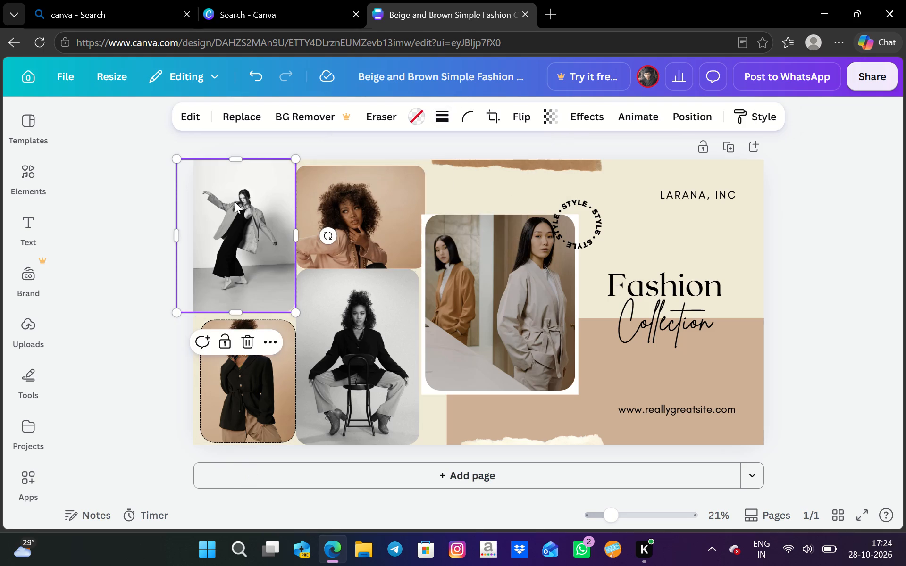
left_click(442, 120)
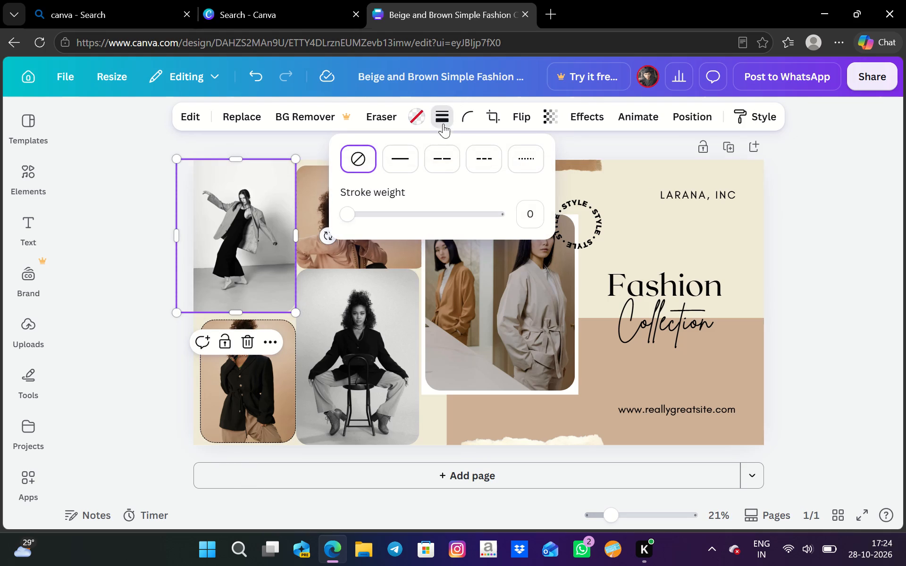
left_click(445, 158)
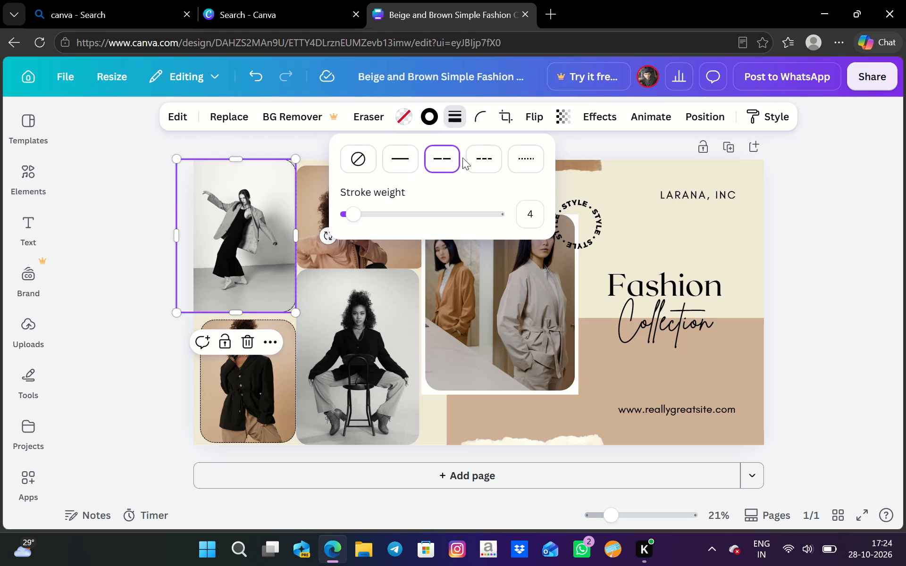
left_click(473, 160)
left_click(453, 161)
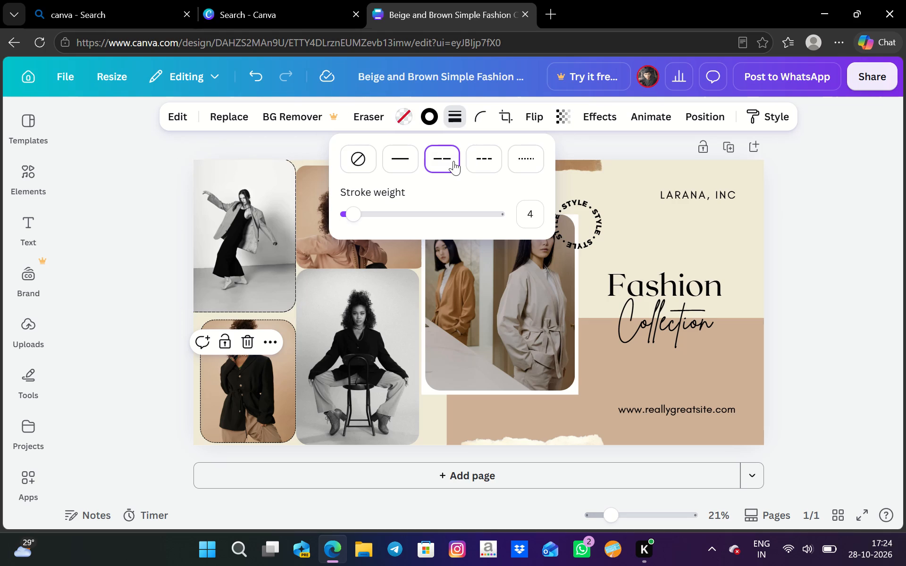
Add a short-dashed black border with stroke weight 11 to the curly-haired woman's photo above the seated woman.
left_click(309, 200)
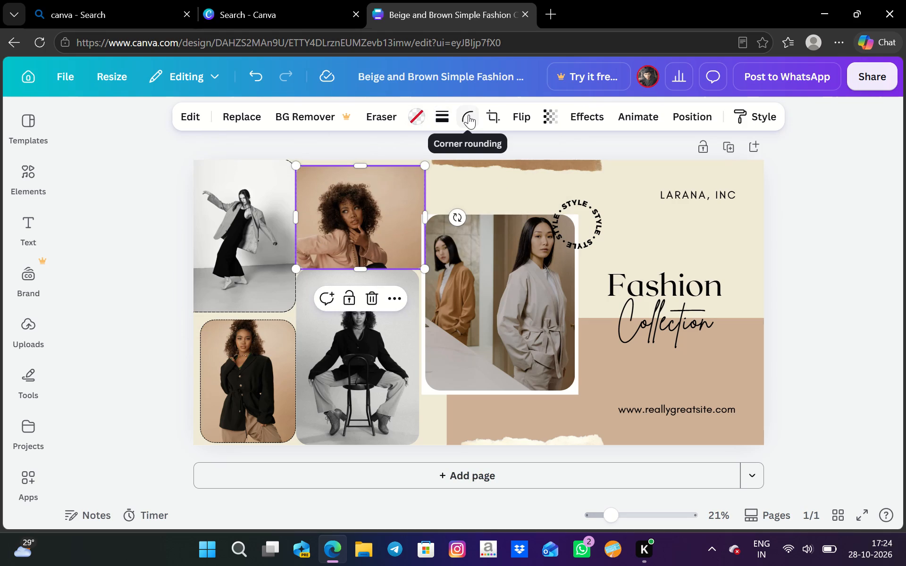
left_click(443, 115)
left_click(478, 158)
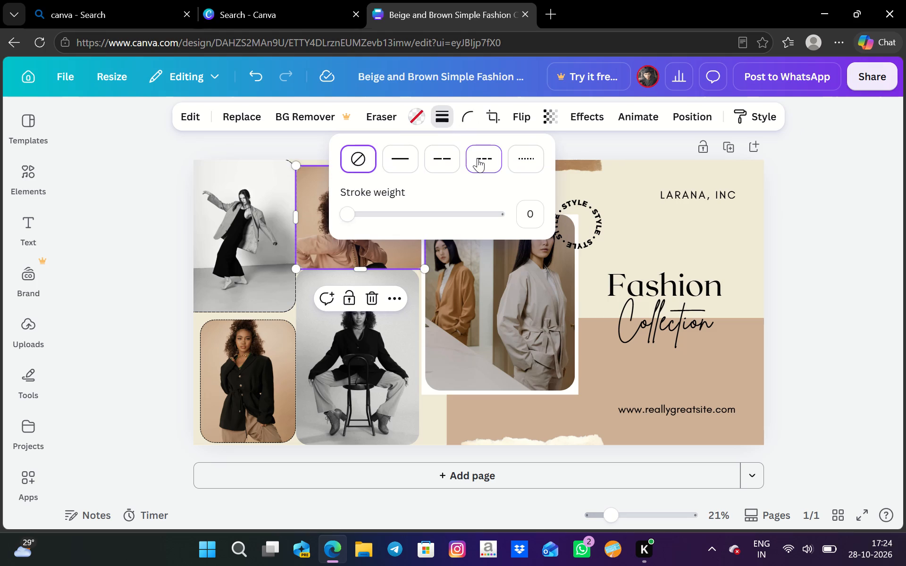
left_click_drag(355, 219, 417, 216)
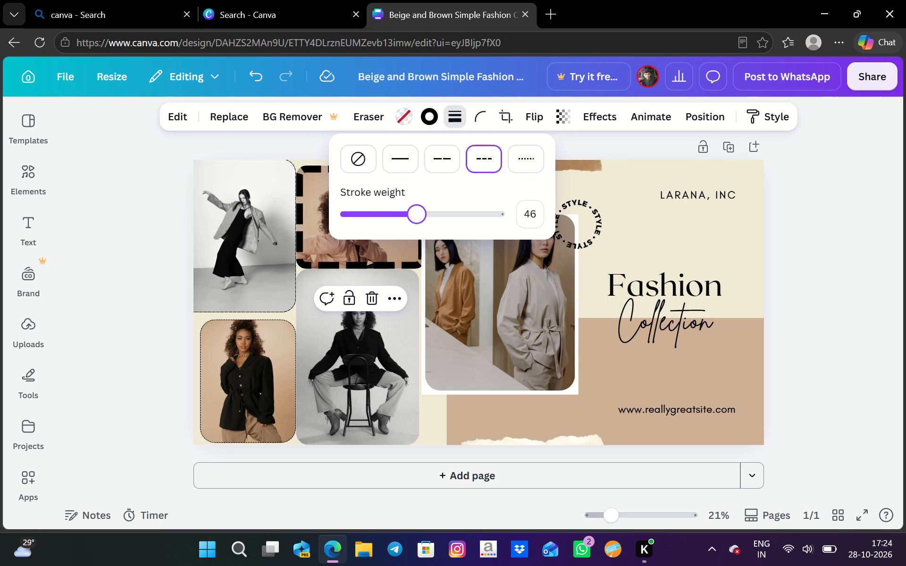
left_click_drag(417, 216, 369, 228)
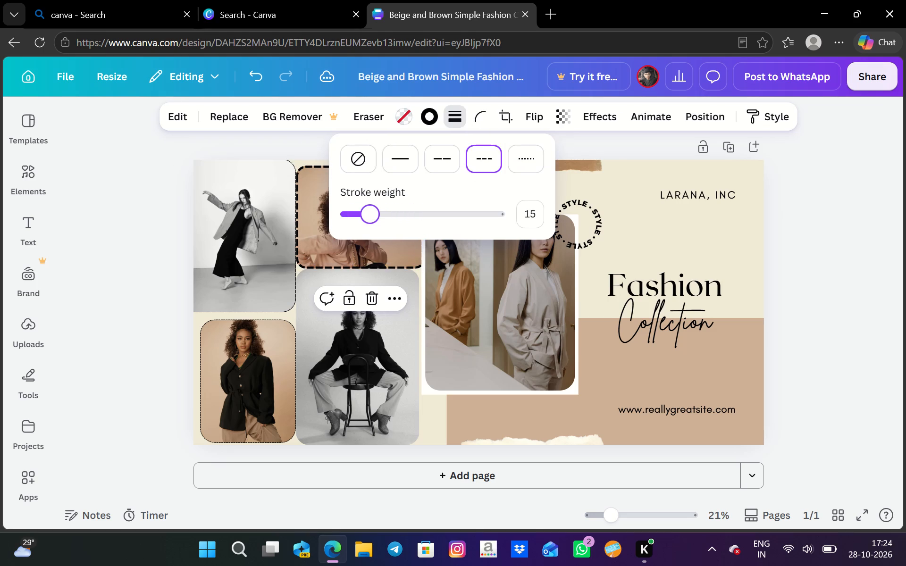
left_click_drag(369, 228, 363, 230)
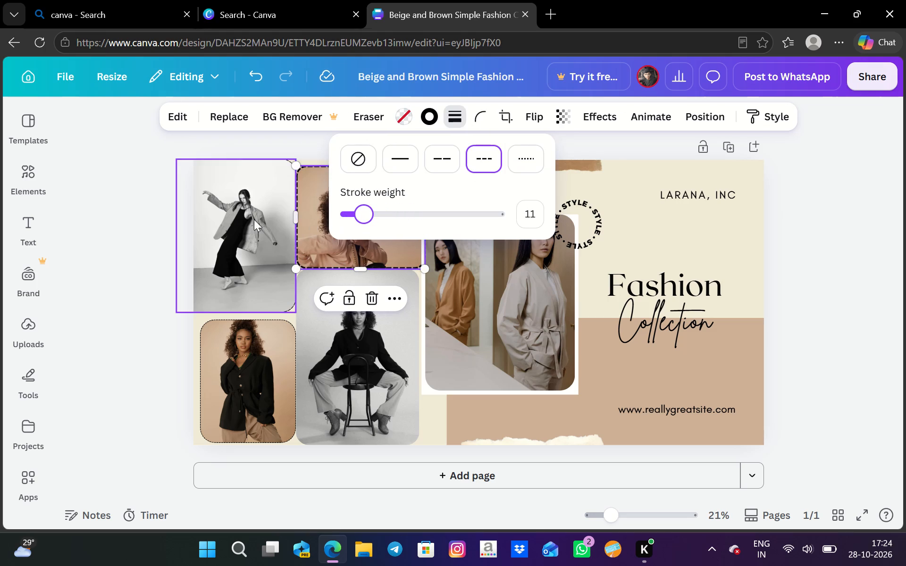
Thicken the long-dashed black border on the black-and-white photo of the dancing woman by raising its stroke weight.
left_click(235, 219)
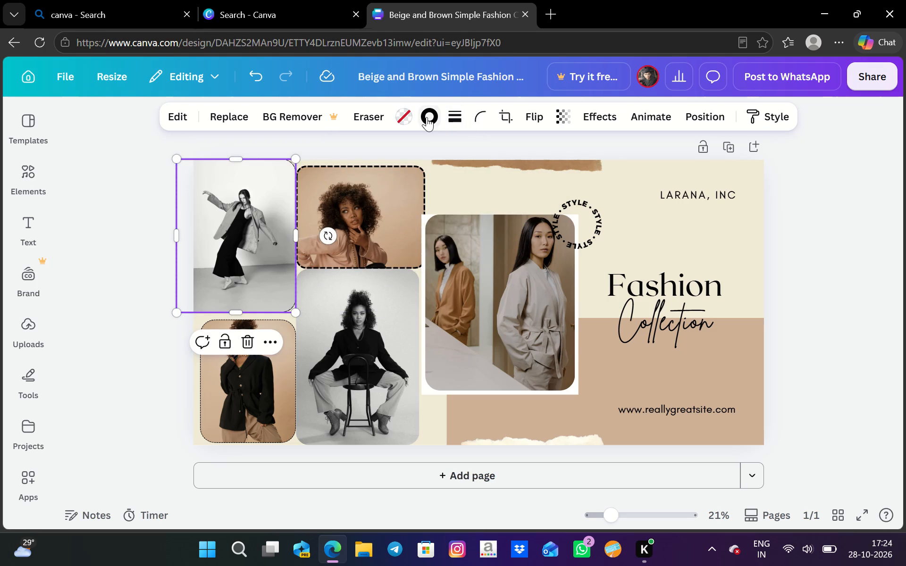
left_click(450, 121)
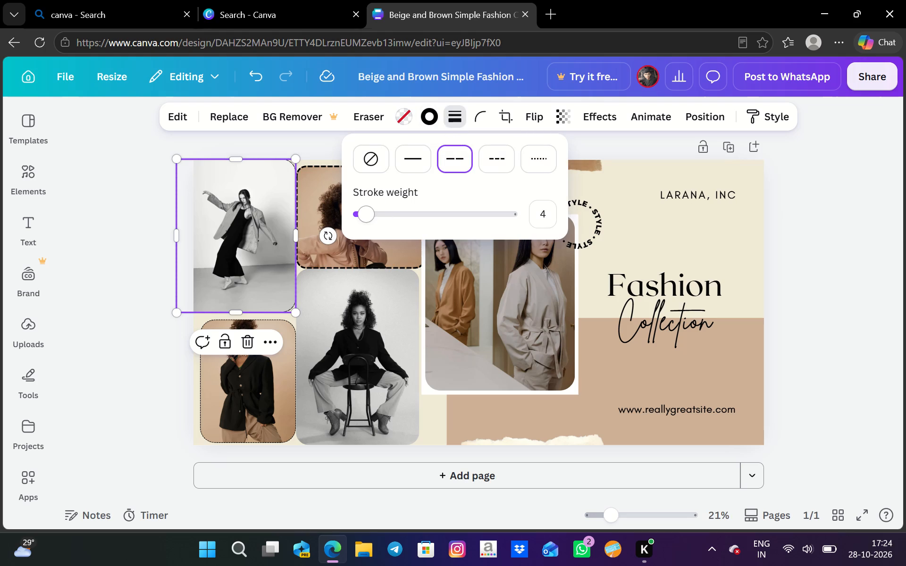
left_click_drag(369, 219, 386, 225)
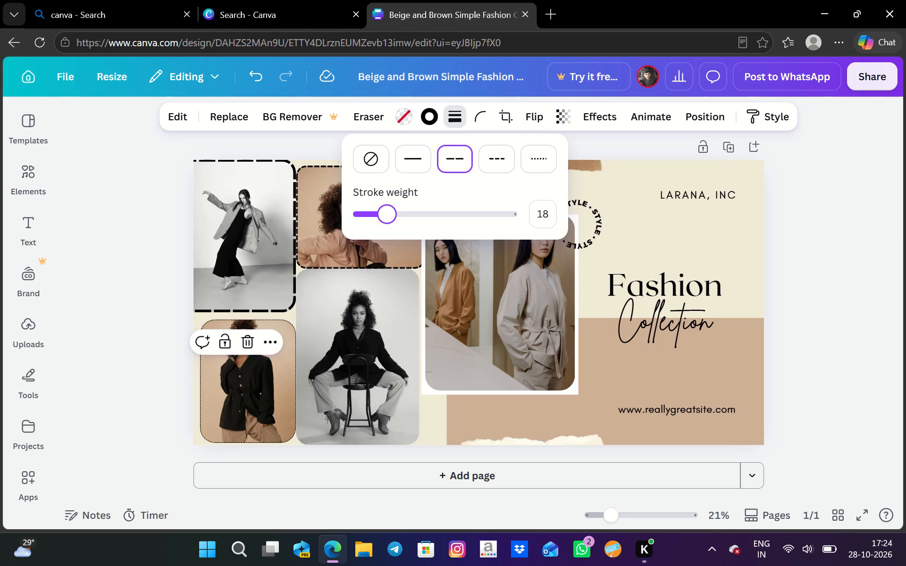
left_click_drag(386, 225, 379, 229)
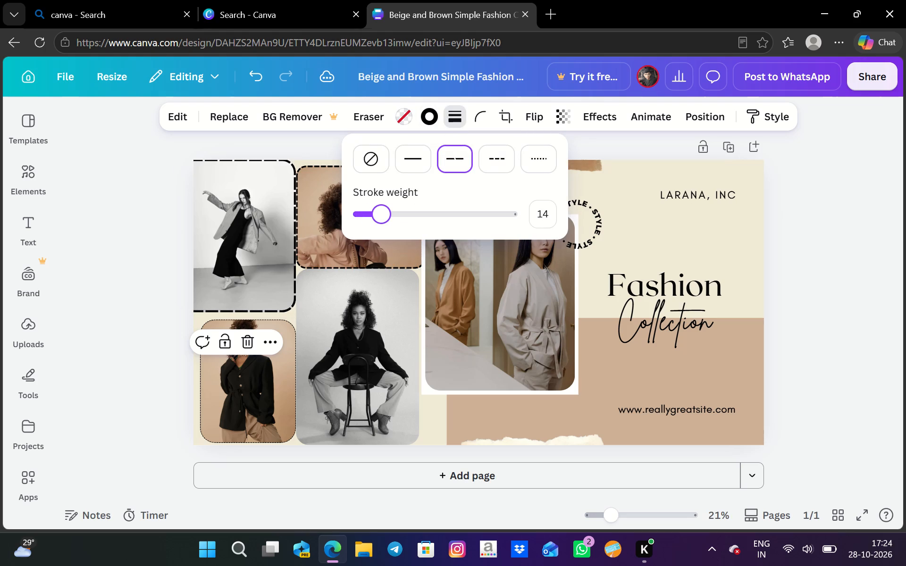
left_click_drag(379, 229, 377, 231)
Thicken the short-dashed black border on the black-jacket woman's photo below the dancing woman.
left_click(264, 388)
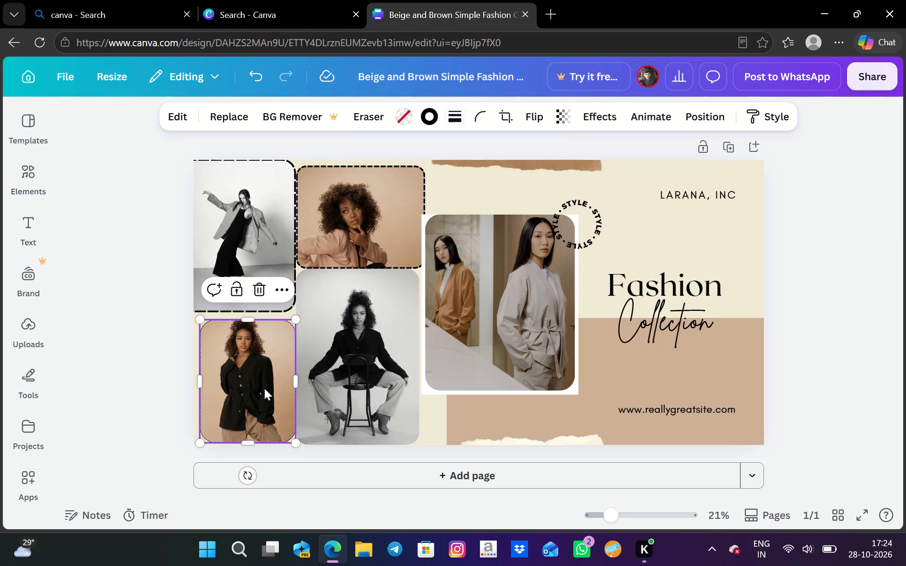
left_click(456, 124)
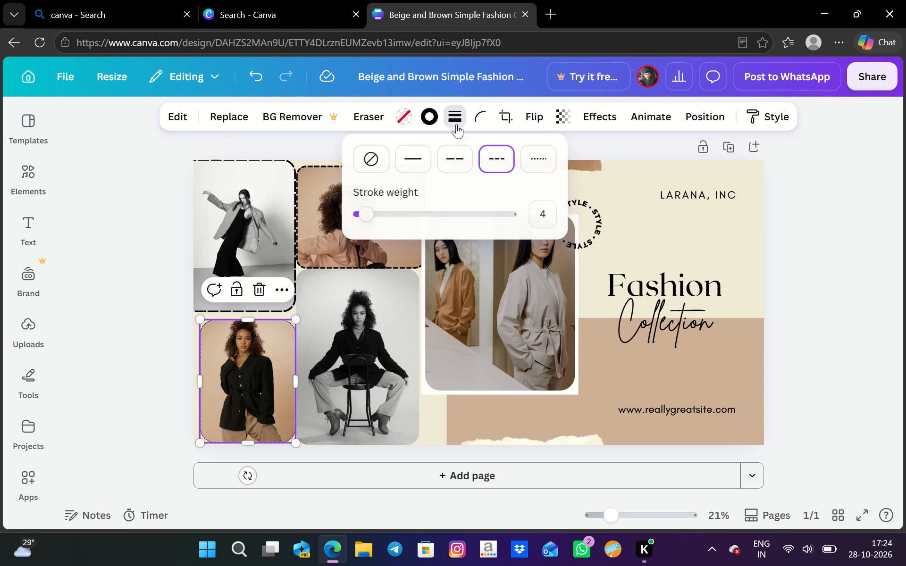
left_click_drag(368, 219, 372, 220)
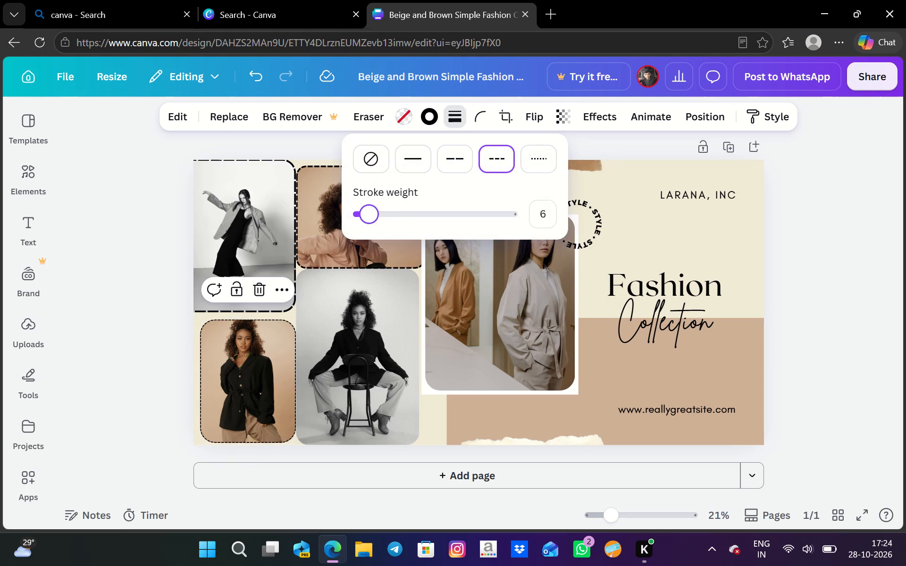
left_click_drag(372, 220, 382, 233)
Add a solid black border with stroke weight 60 to the black-and-white photo of the woman seated on a chair.
left_click(356, 339)
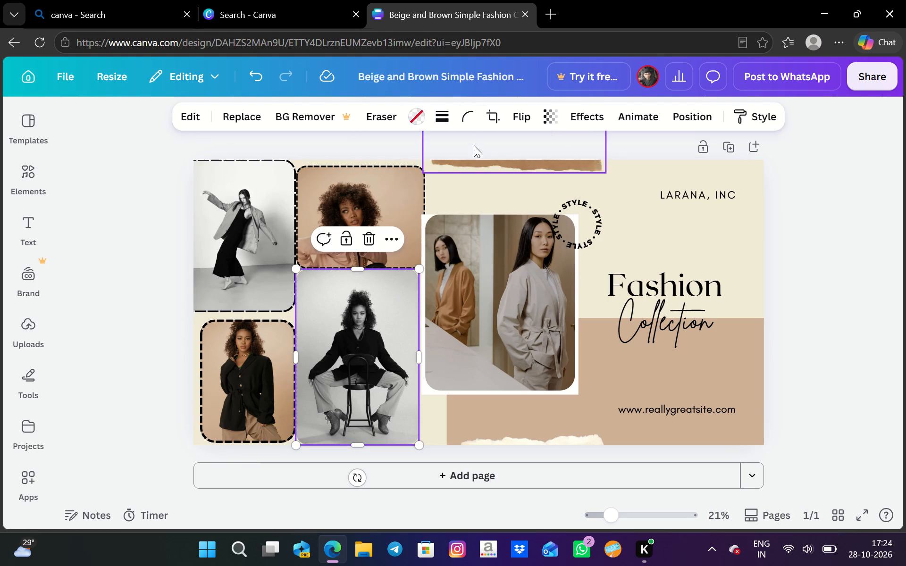
left_click(448, 124)
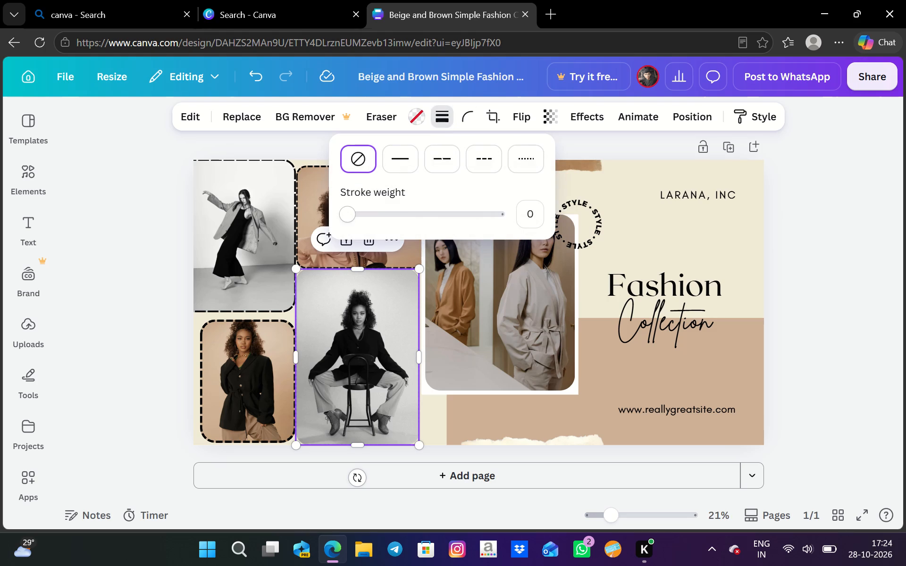
left_click_drag(354, 220, 394, 230)
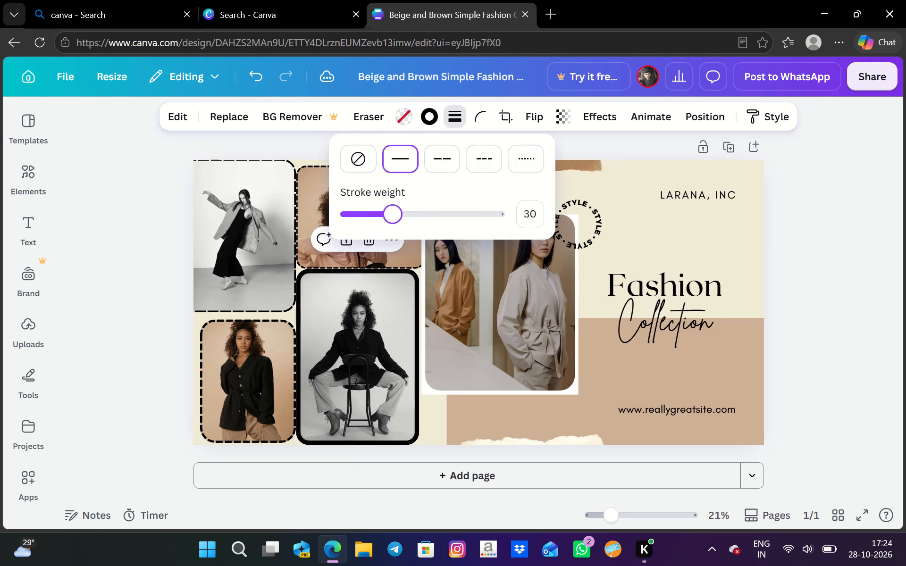
left_click_drag(394, 230, 451, 256)
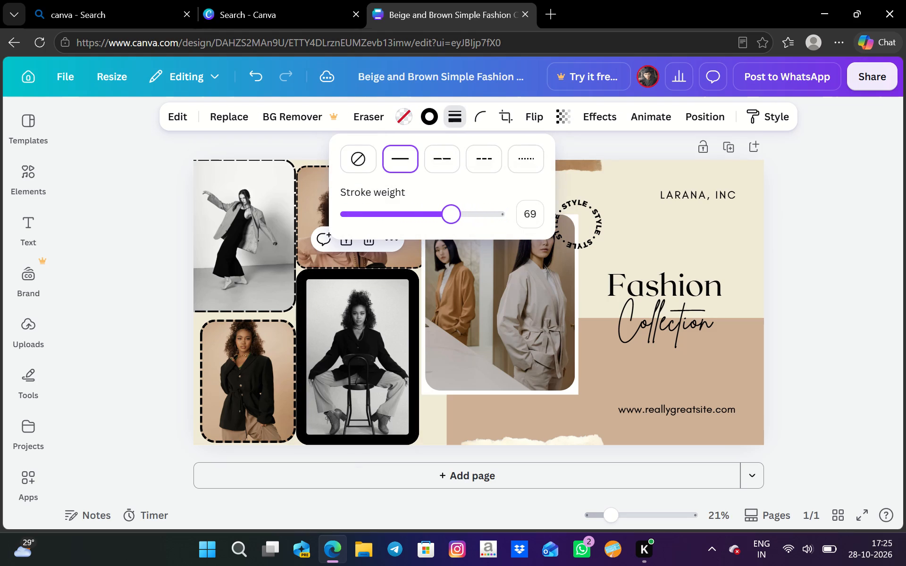
left_click_drag(451, 256, 437, 258)
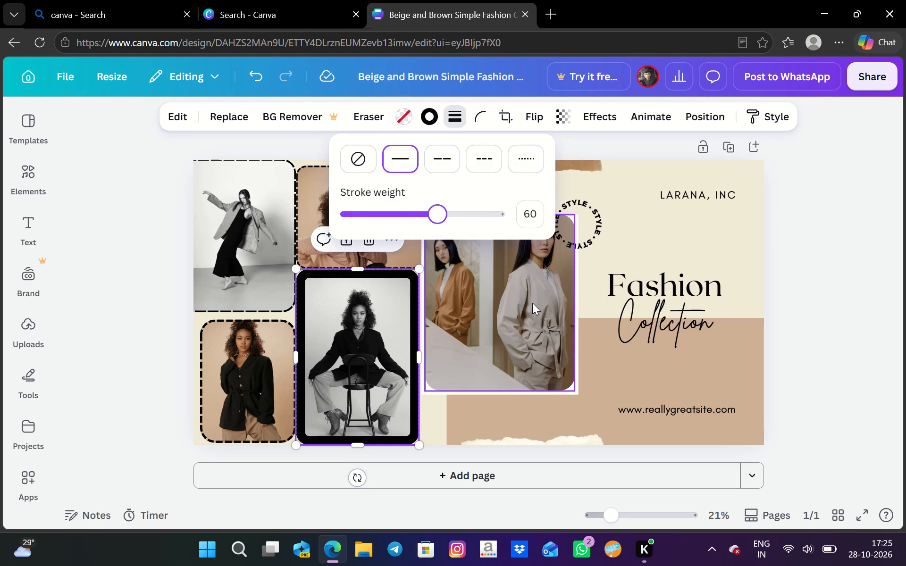
Add a solid black border with stroke weight 21 to the large photo of the two women in coats.
left_click(532, 303)
left_click(452, 118)
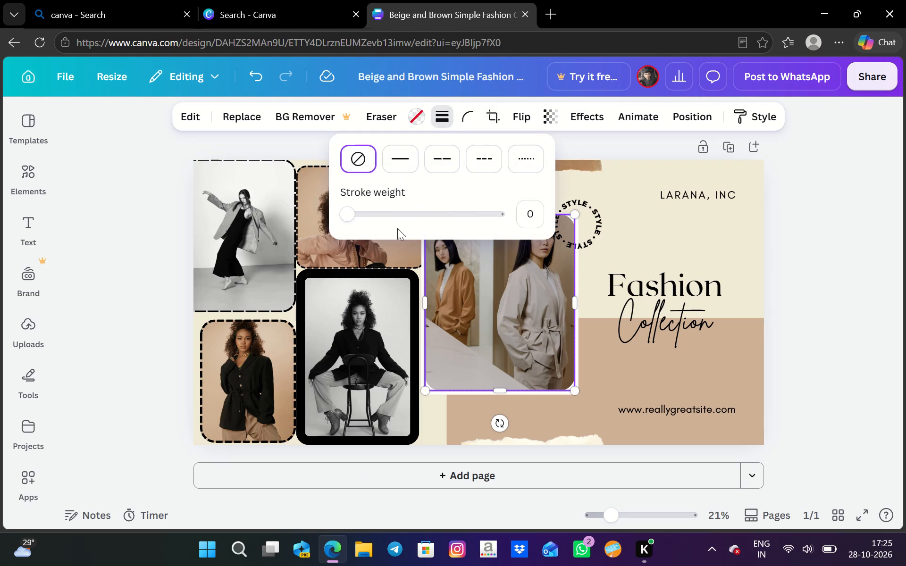
left_click_drag(352, 219, 432, 225)
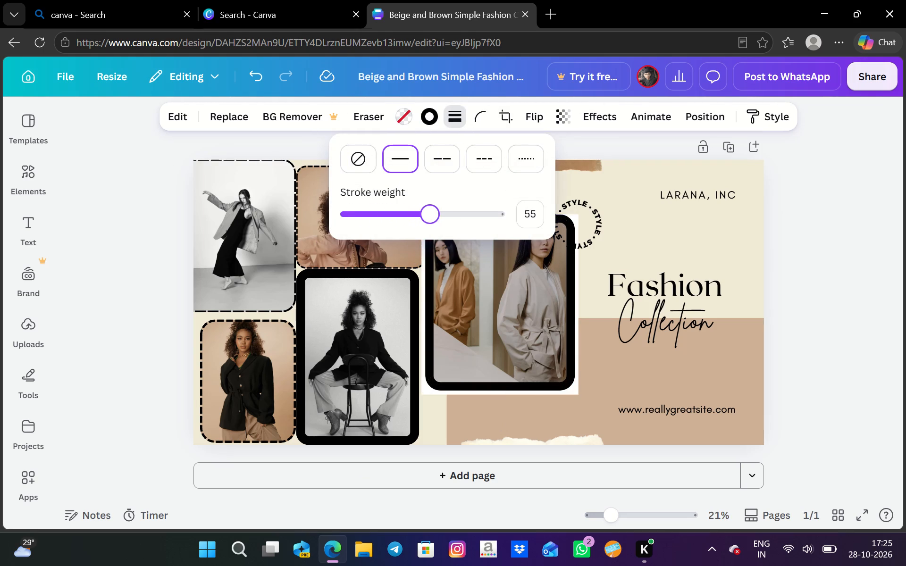
left_click_drag(432, 225, 377, 241)
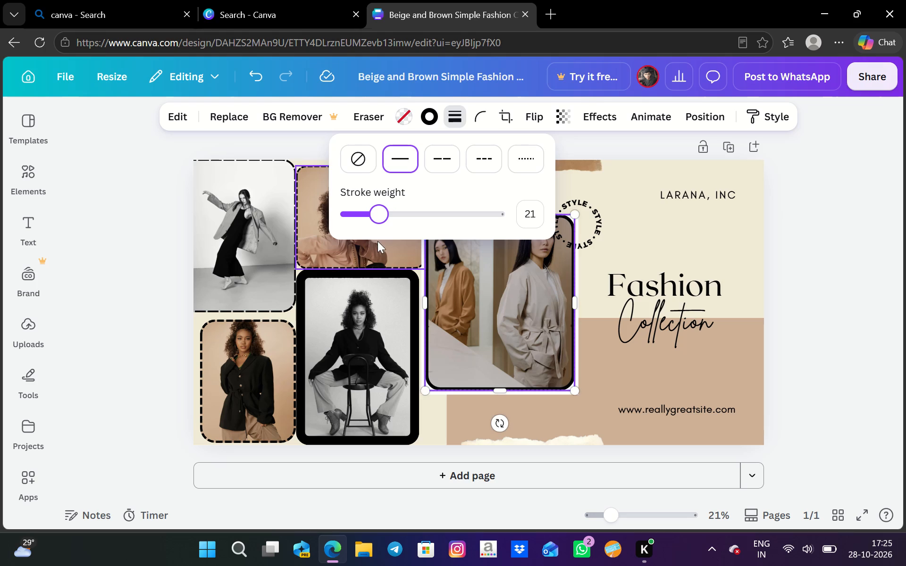
left_click(504, 318)
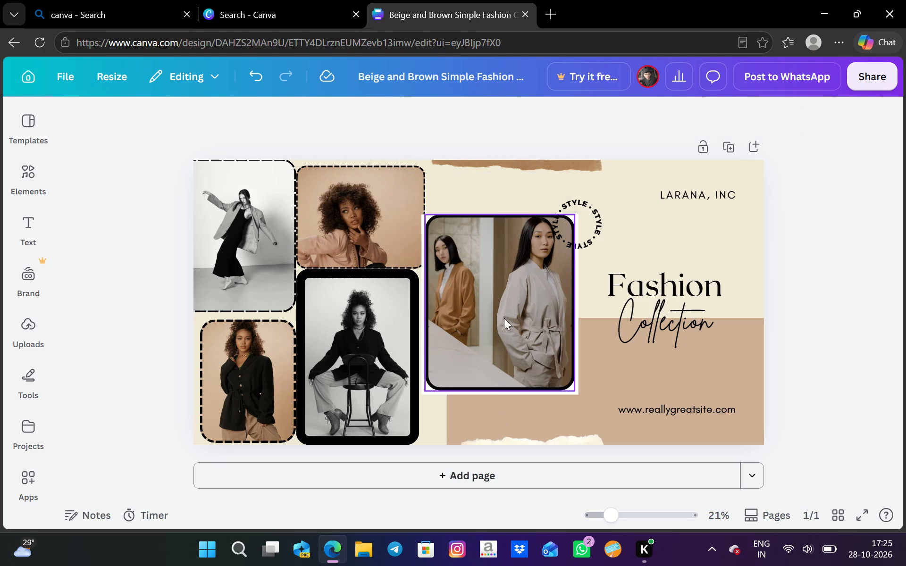
Fade the dancing woman's photo by lowering its transparency value to less than half.
left_click(223, 228)
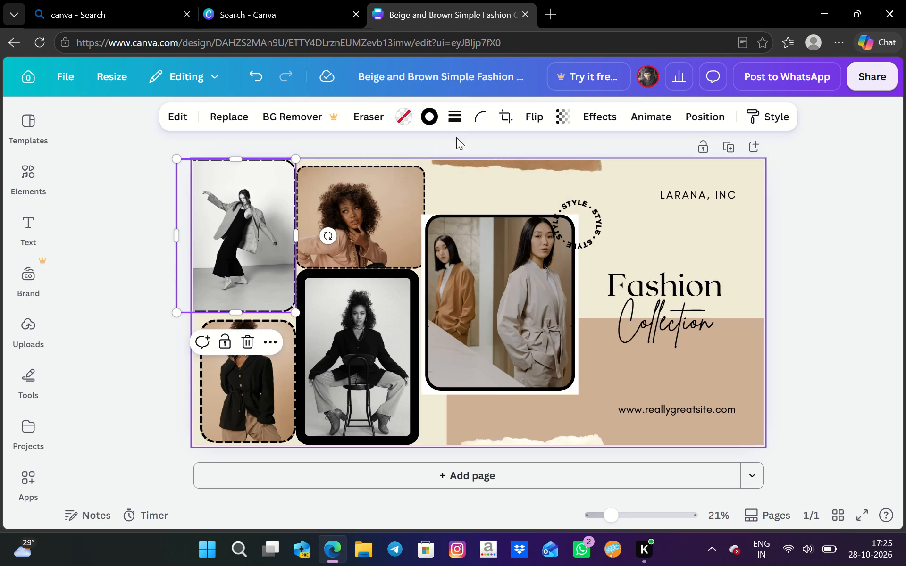
left_click(564, 116)
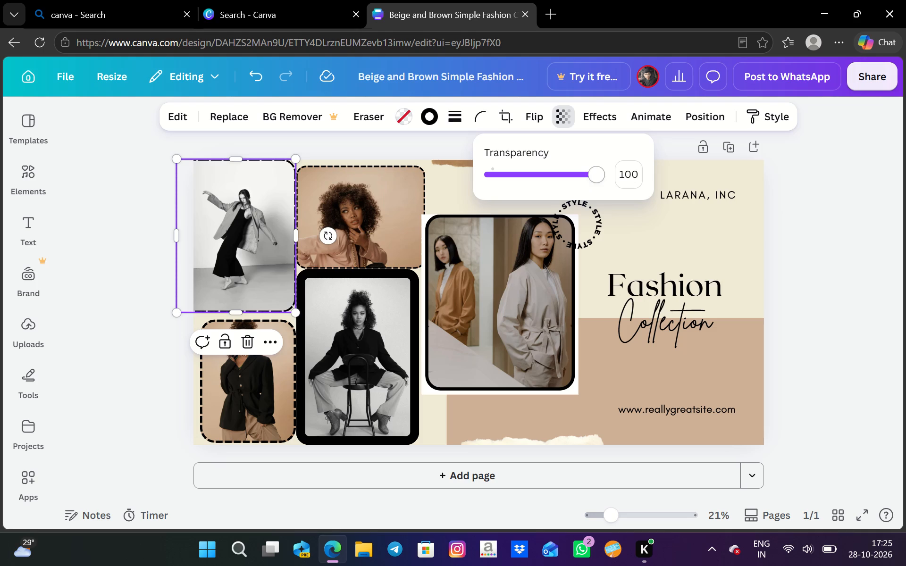
left_click_drag(590, 176, 532, 189)
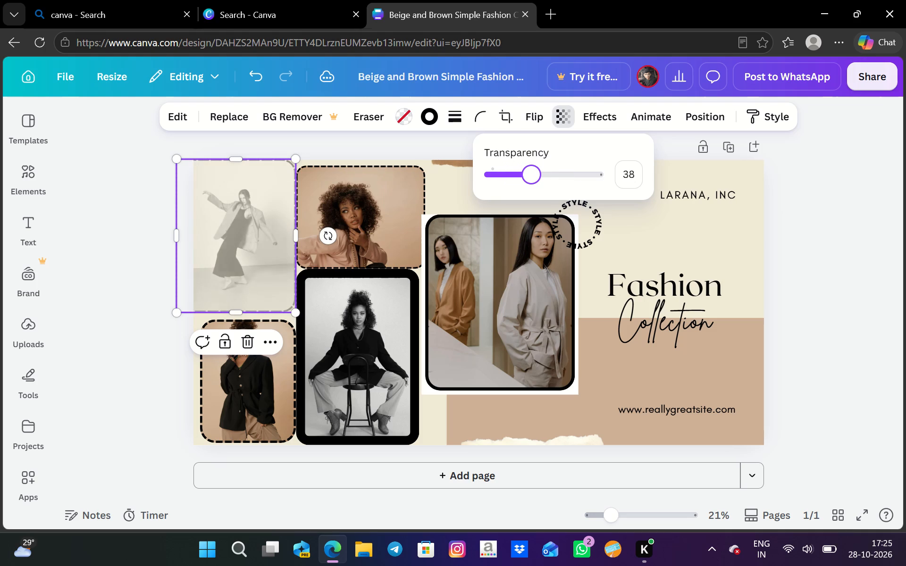
left_click_drag(532, 189, 540, 188)
Set the transparency of the curly-haired woman's photo above the seated woman to 36.
left_click(395, 222)
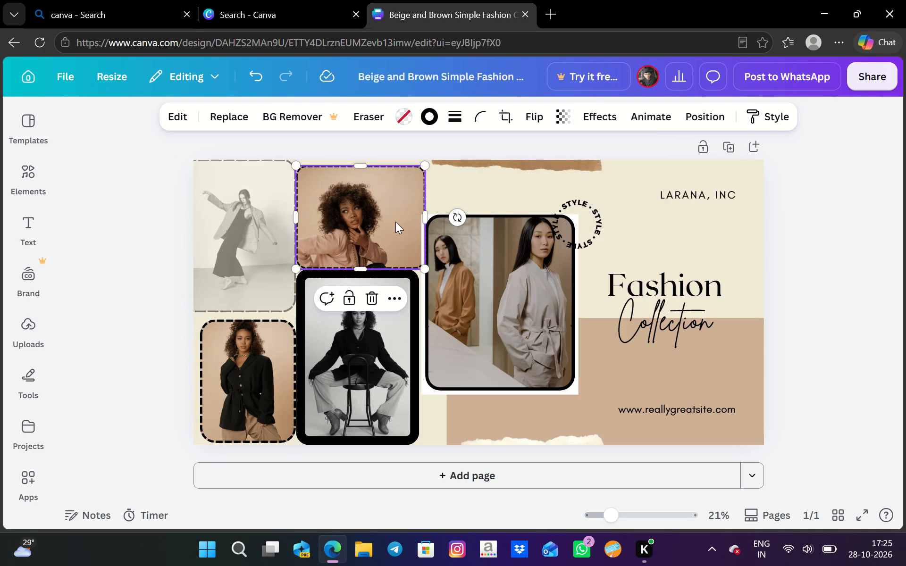
left_click(561, 117)
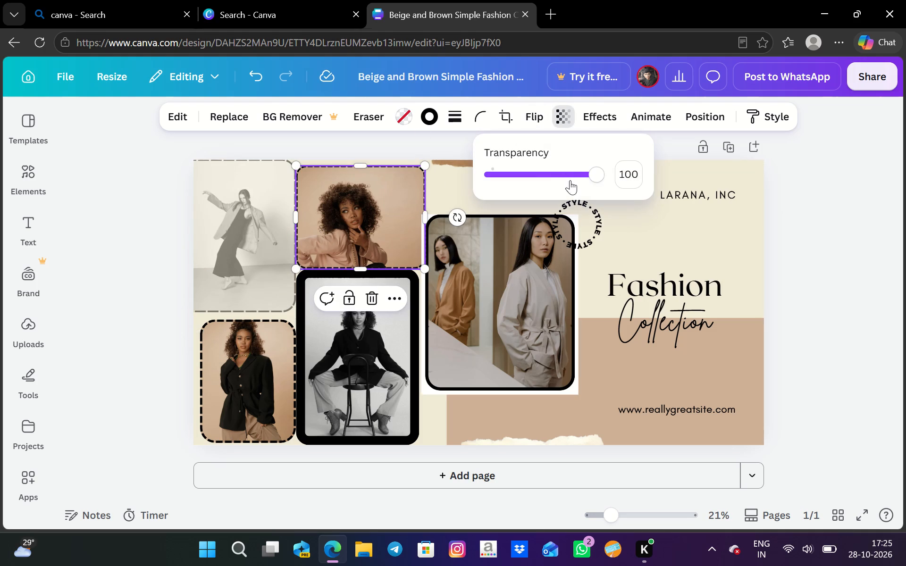
left_click(544, 175)
left_click(528, 173)
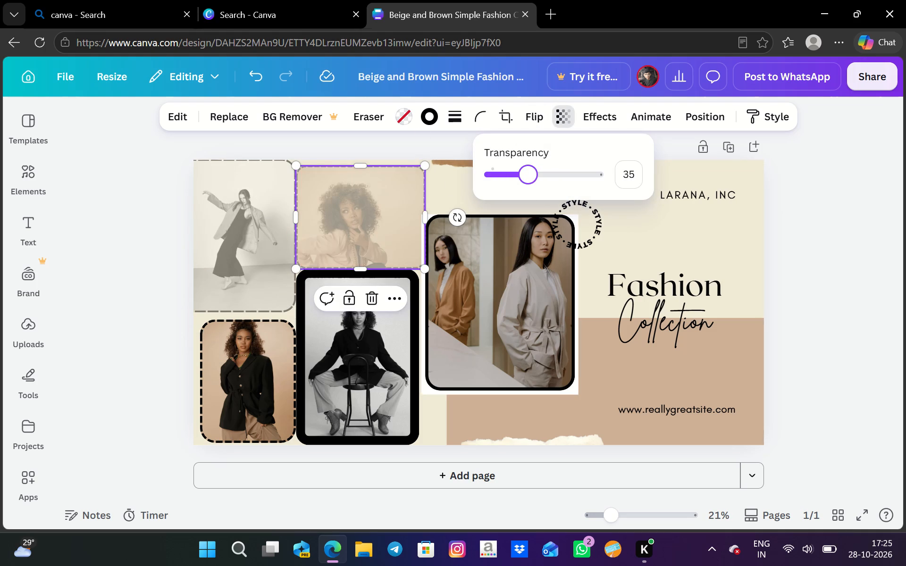
left_click(509, 176)
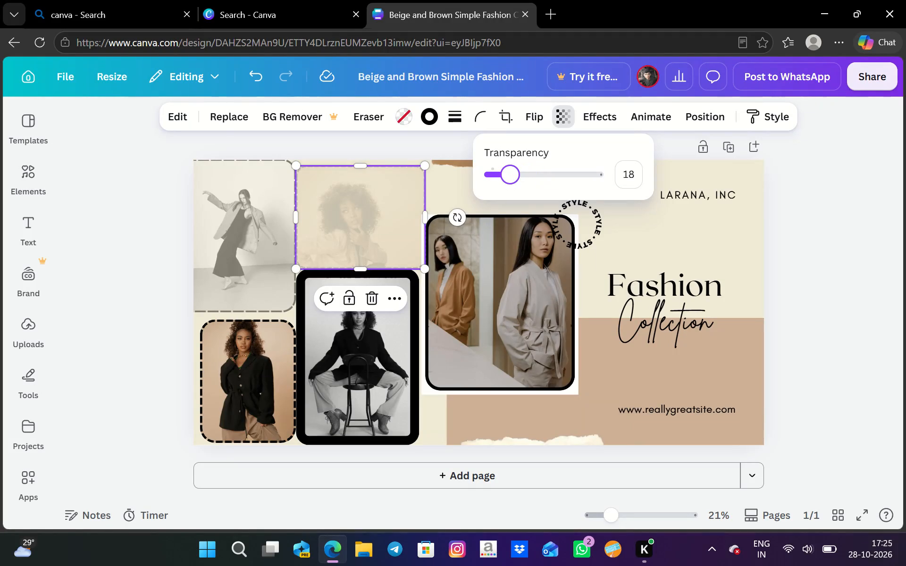
left_click(528, 178)
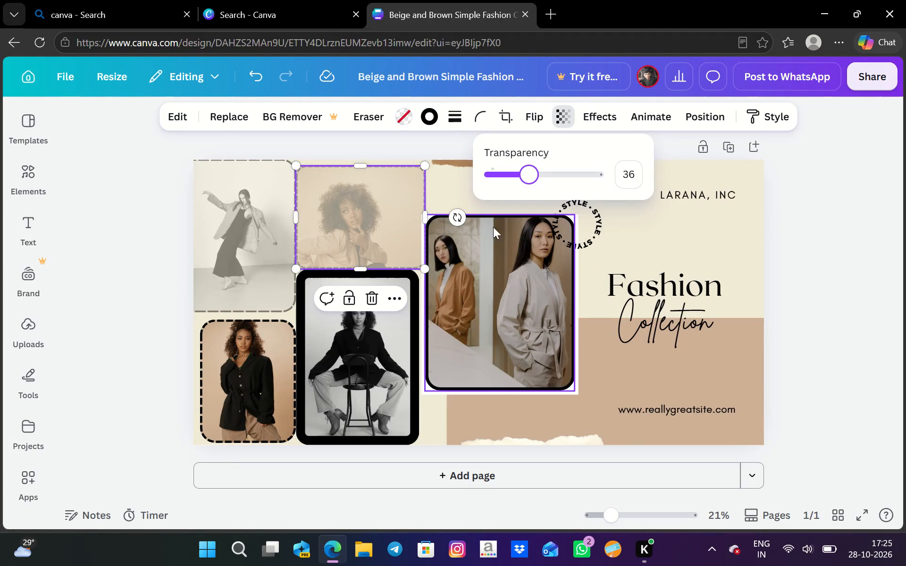
Set the transparency of the large photo of the two women in coats to 57.
left_click(469, 258)
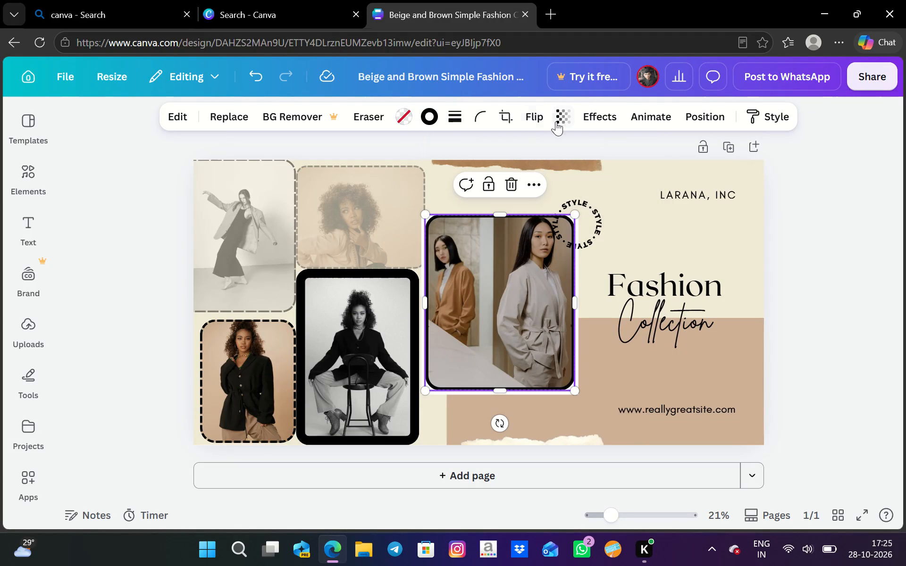
left_click(557, 121)
left_click(527, 177)
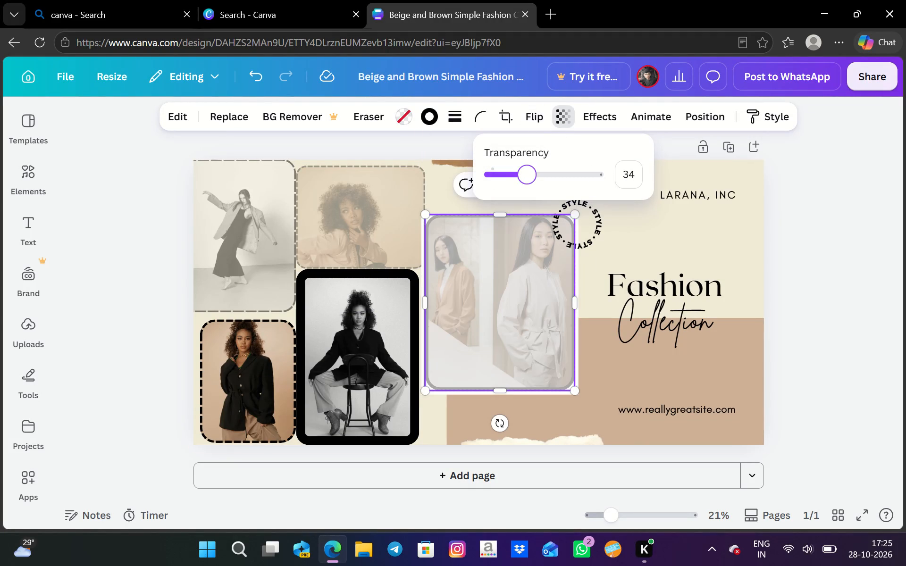
double_click(551, 173)
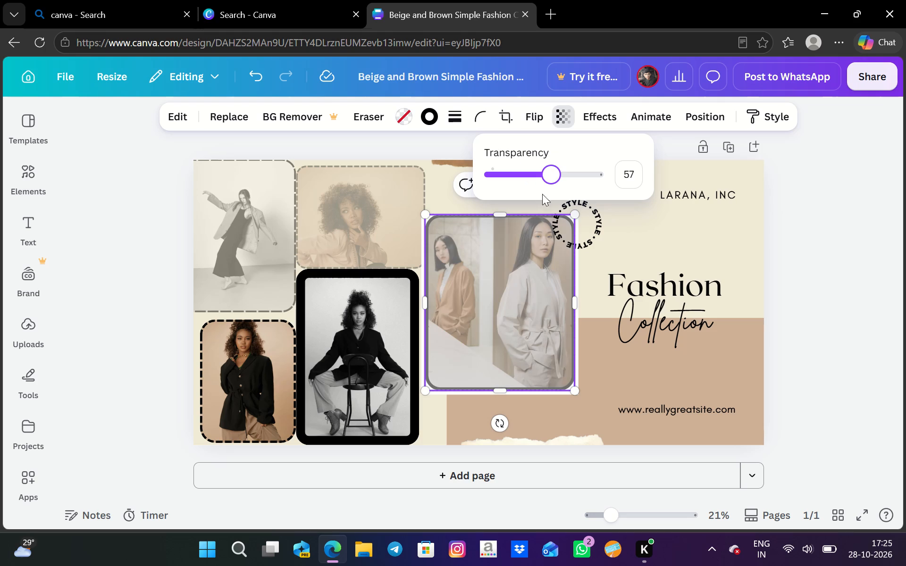
Set the transparency of the seated woman's black-and-white photo to 41.
left_click(373, 333)
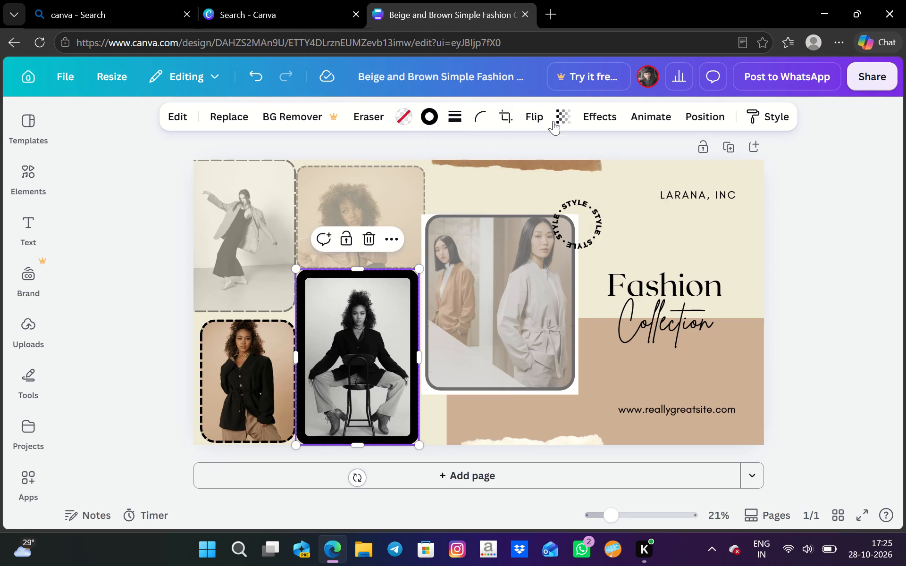
left_click(558, 118)
left_click(534, 175)
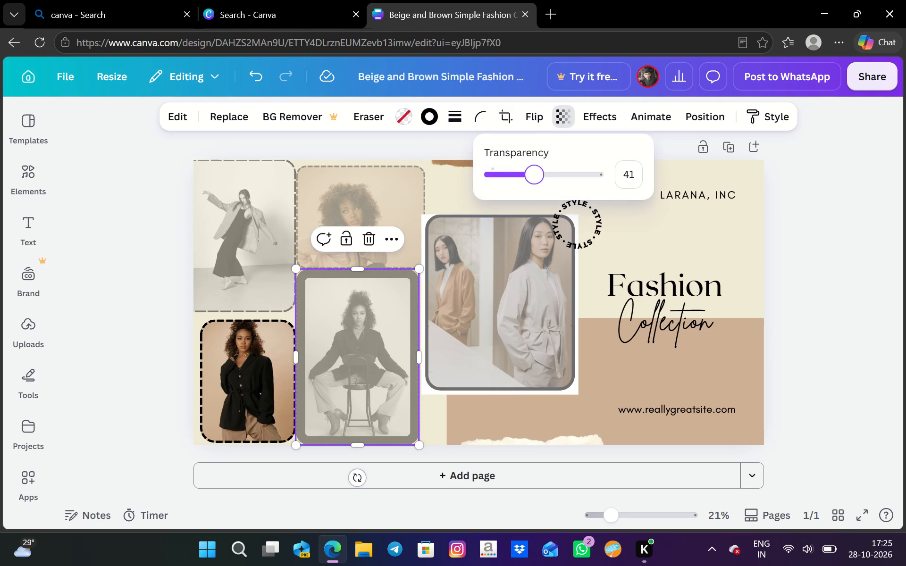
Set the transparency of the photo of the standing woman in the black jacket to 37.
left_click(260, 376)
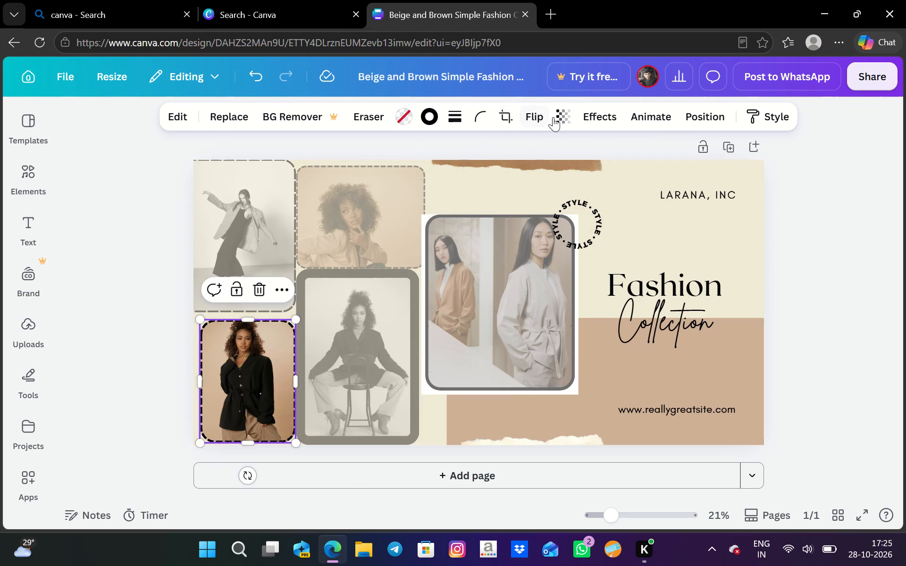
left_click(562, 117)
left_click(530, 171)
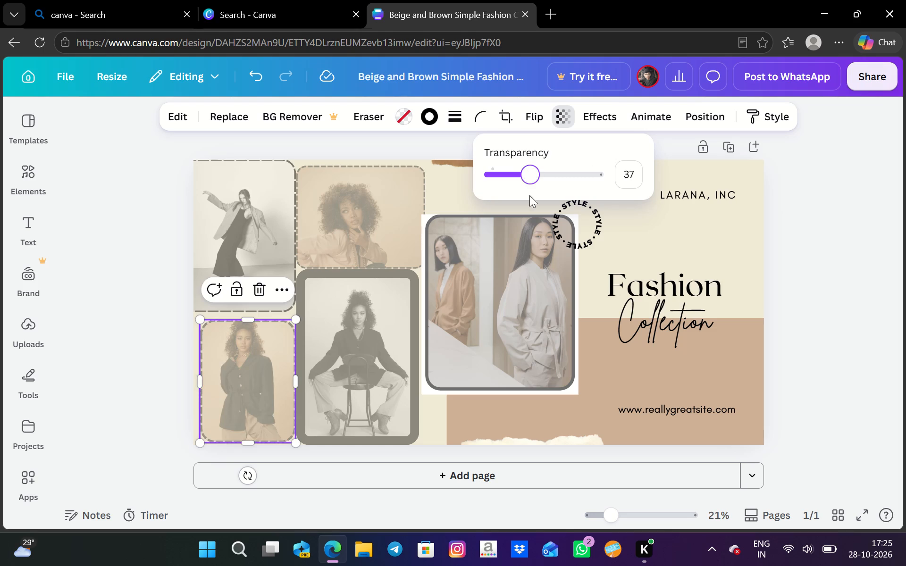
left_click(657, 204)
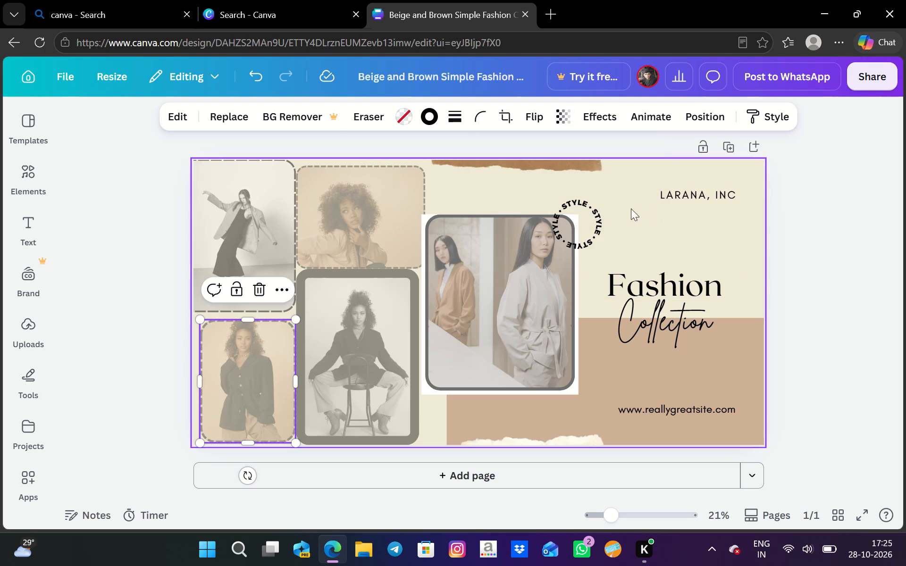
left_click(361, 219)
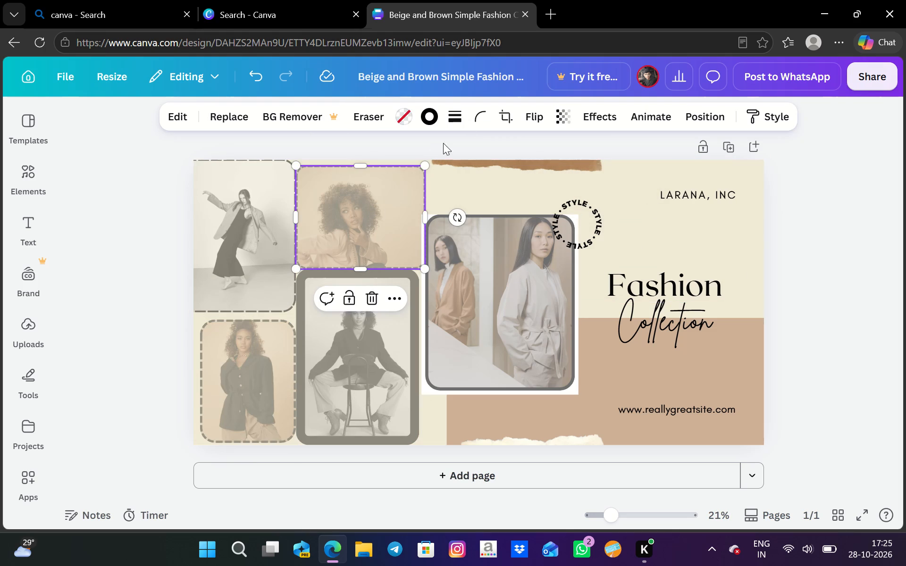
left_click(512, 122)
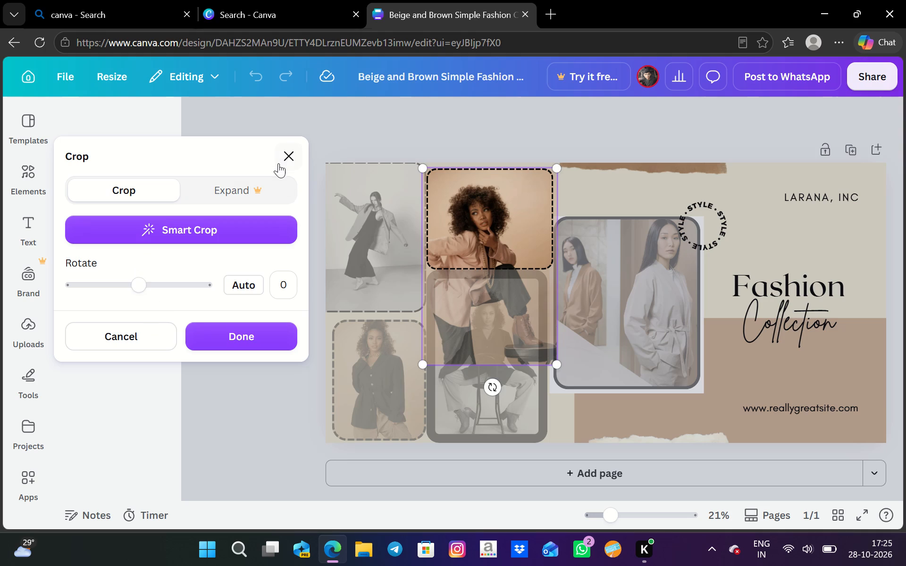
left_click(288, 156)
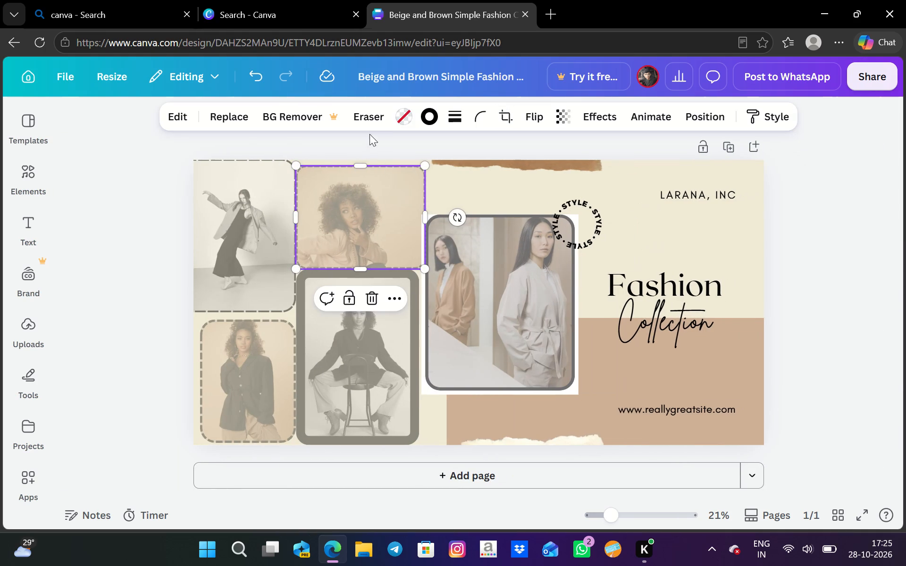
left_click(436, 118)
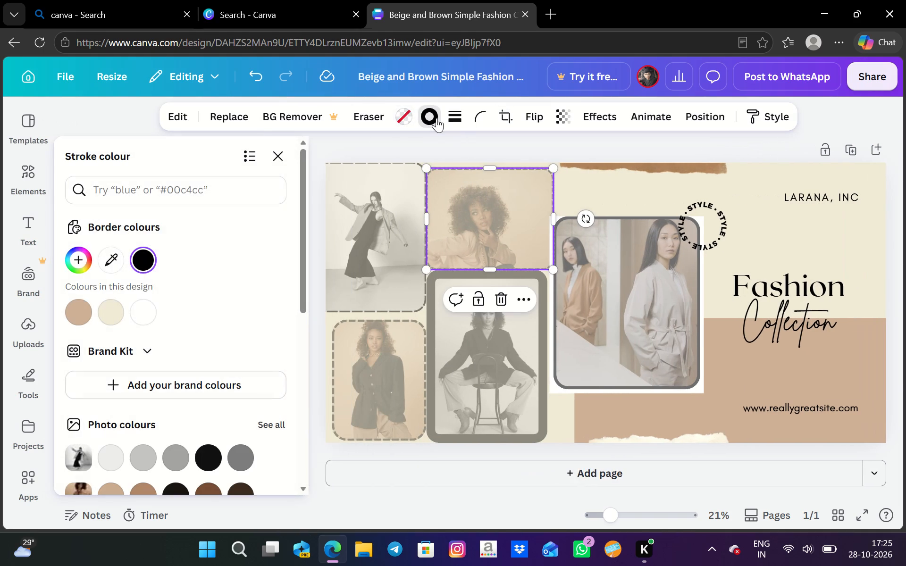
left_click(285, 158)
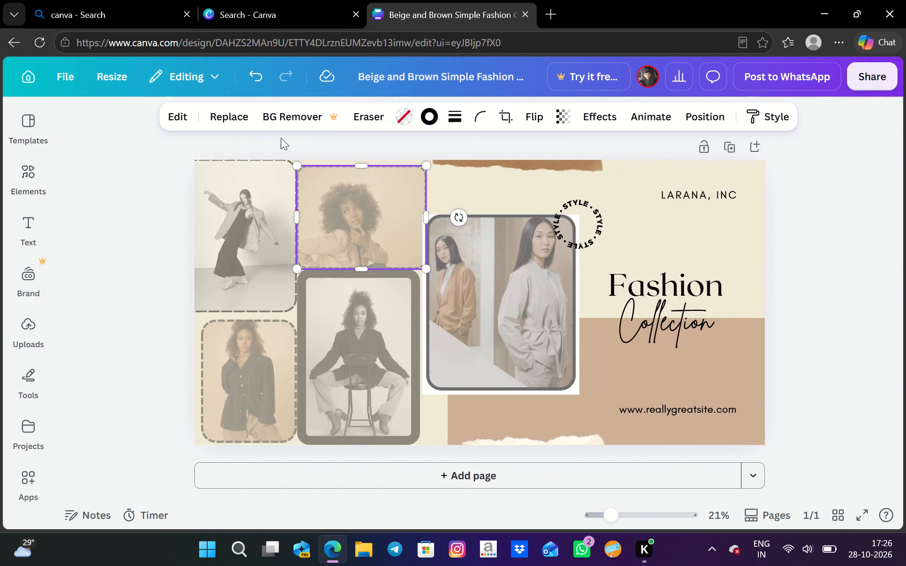
Set the transparency of the curly-haired woman's photo above the seated woman to 81.
left_click(341, 187)
left_click(377, 202)
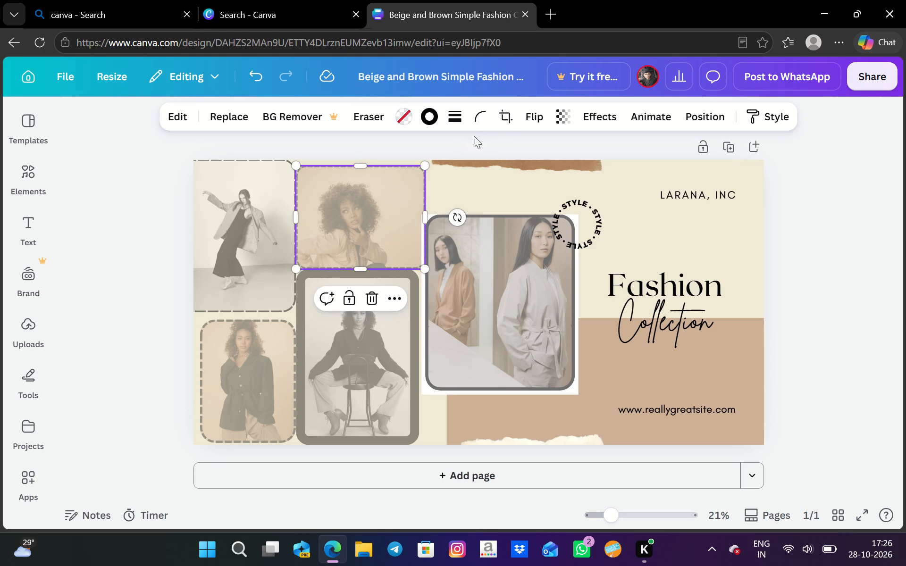
left_click(557, 116)
left_click(556, 176)
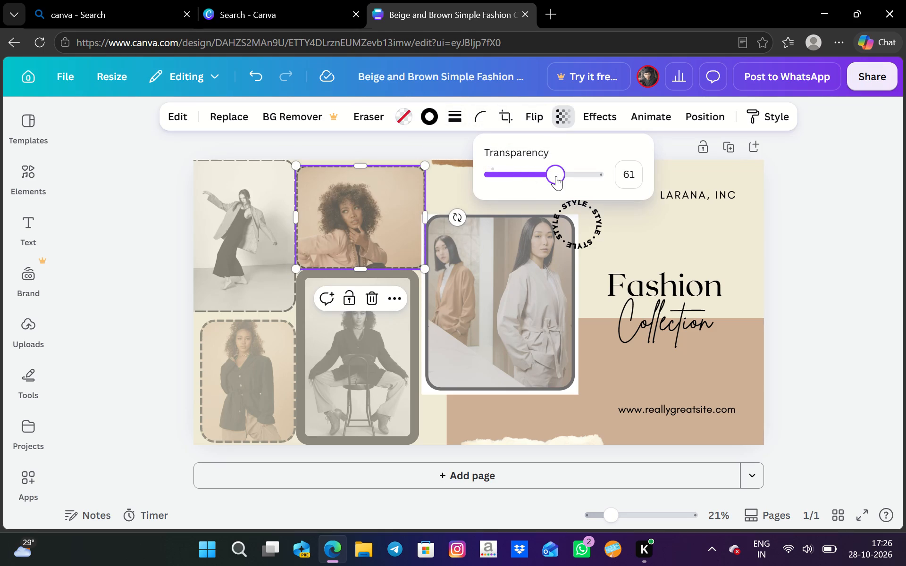
left_click(578, 178)
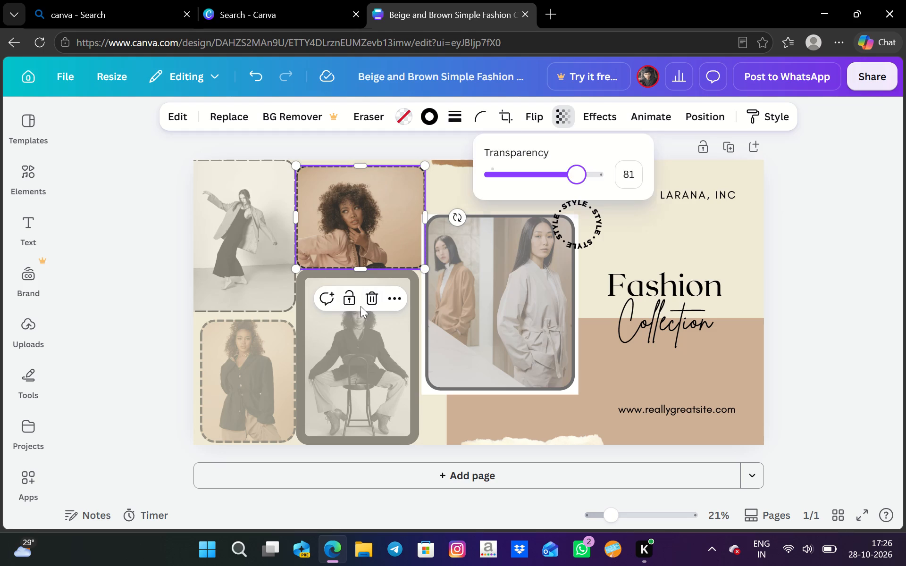
Set the transparency of the seated woman's black-and-white photo to 78.
left_click(361, 306)
left_click(363, 332)
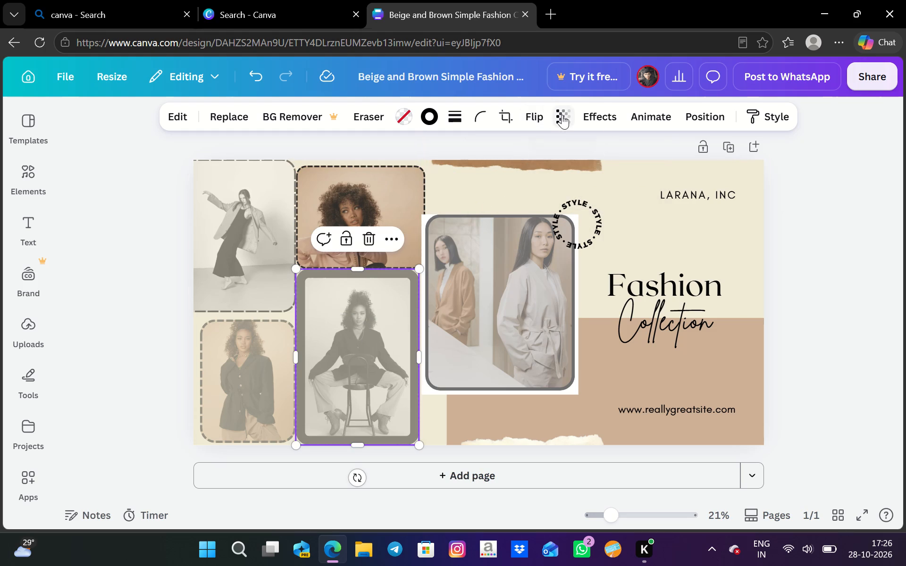
left_click(562, 115)
left_click(574, 177)
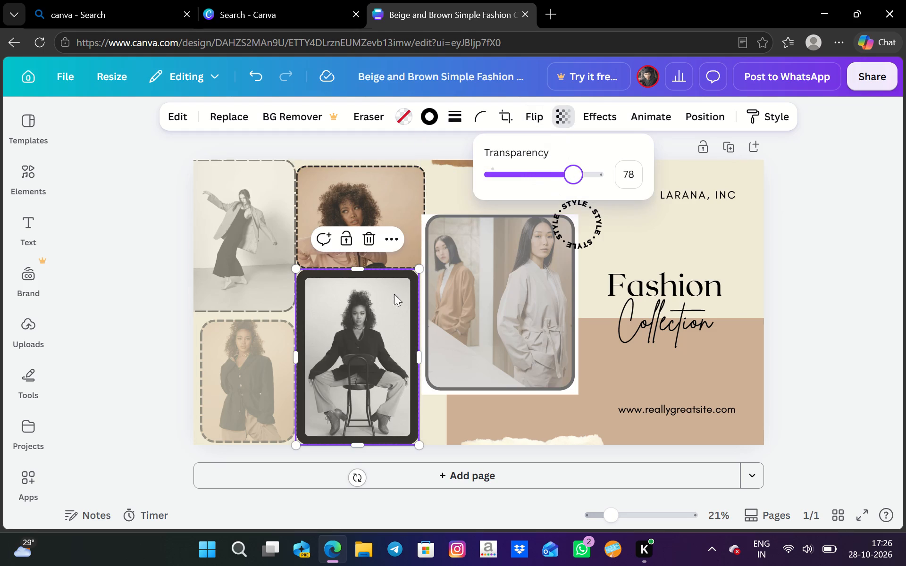
Set the transparency of the photo of the standing woman in the black jacket to 75.
left_click(262, 347)
left_click(560, 114)
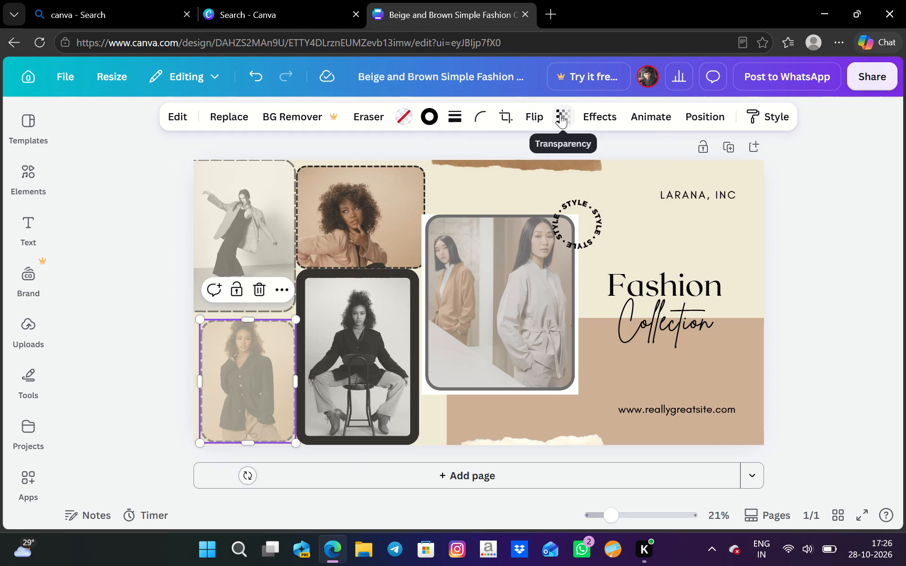
left_click(570, 172)
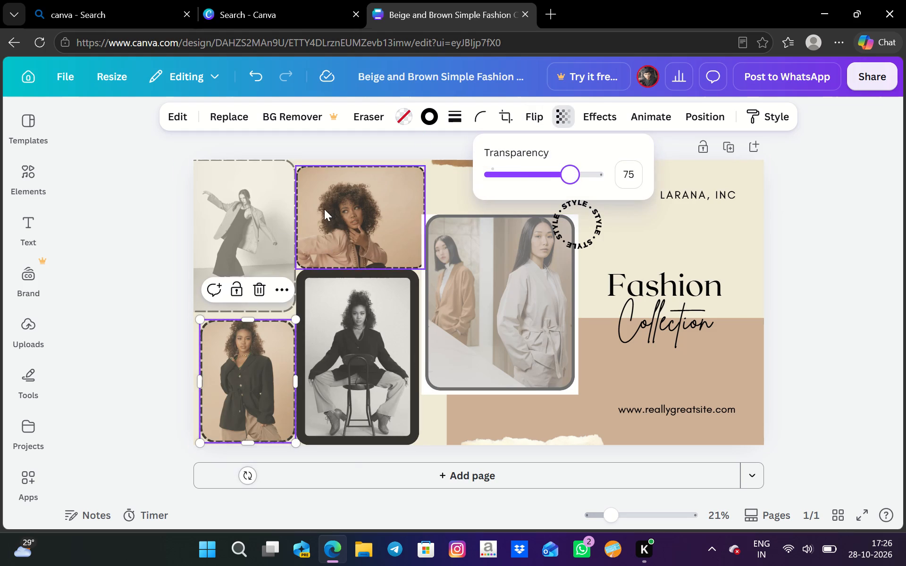
Raise the transparency value of the dancing woman's photo to make it more opaque.
left_click(268, 222)
left_click(563, 112)
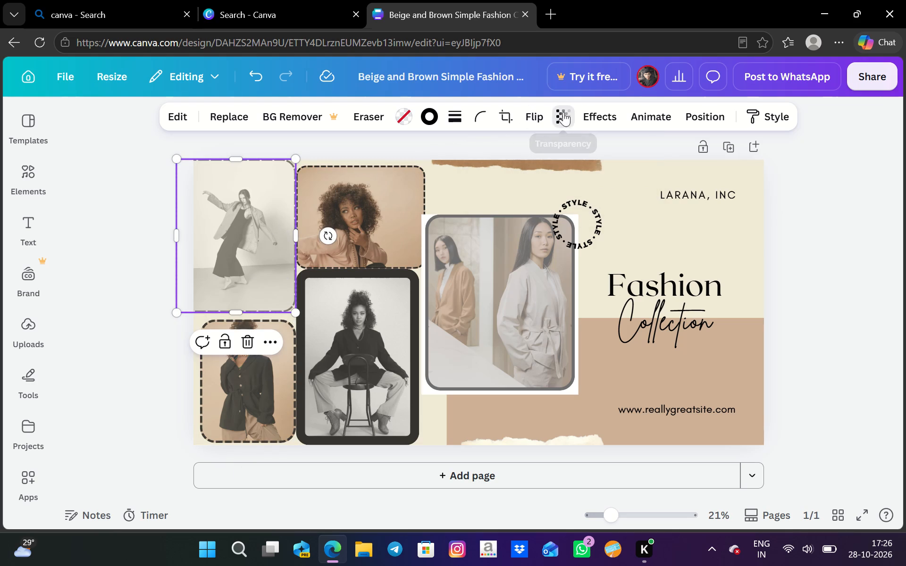
Set the transparency of the dancing woman's photo to 80.
left_click(576, 177)
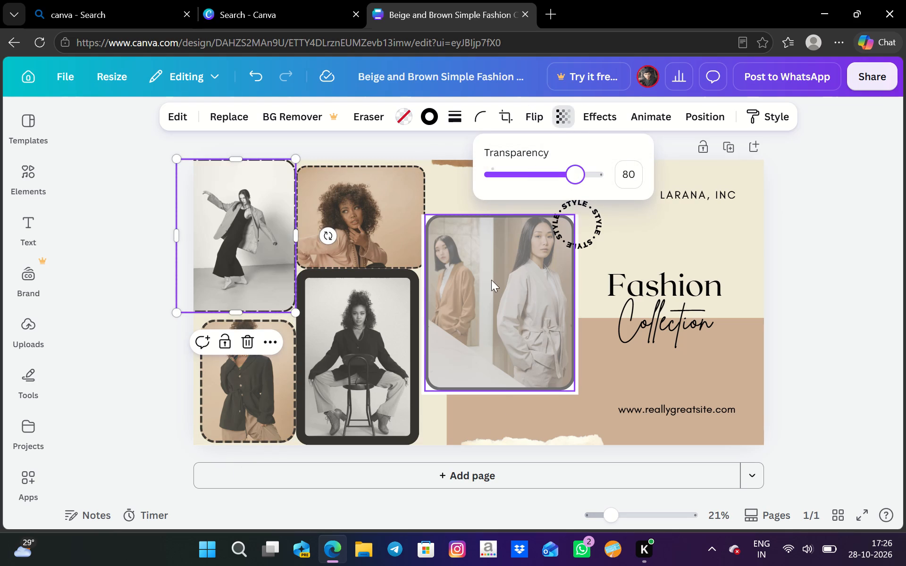
Set the transparency of the large photo of the two women to 82.
left_click(491, 280)
left_click(566, 121)
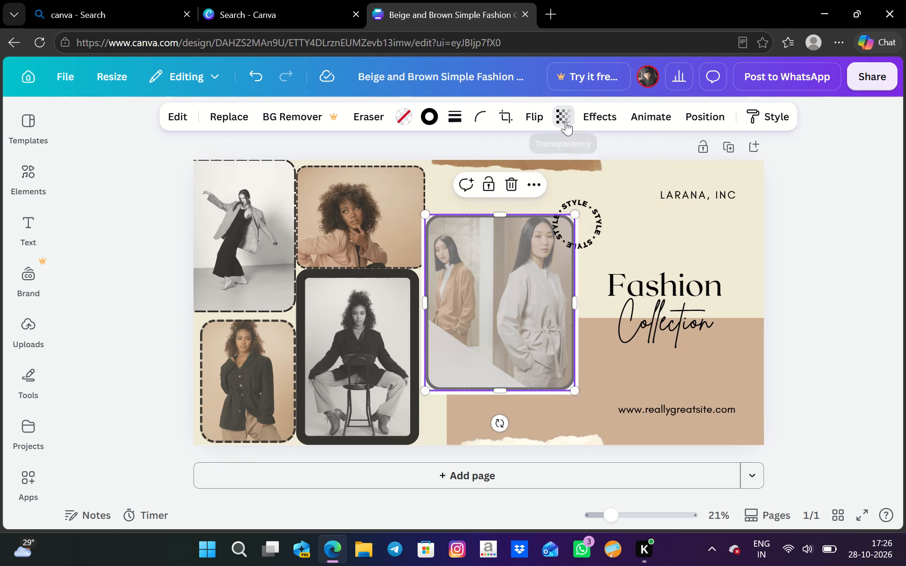
left_click(578, 172)
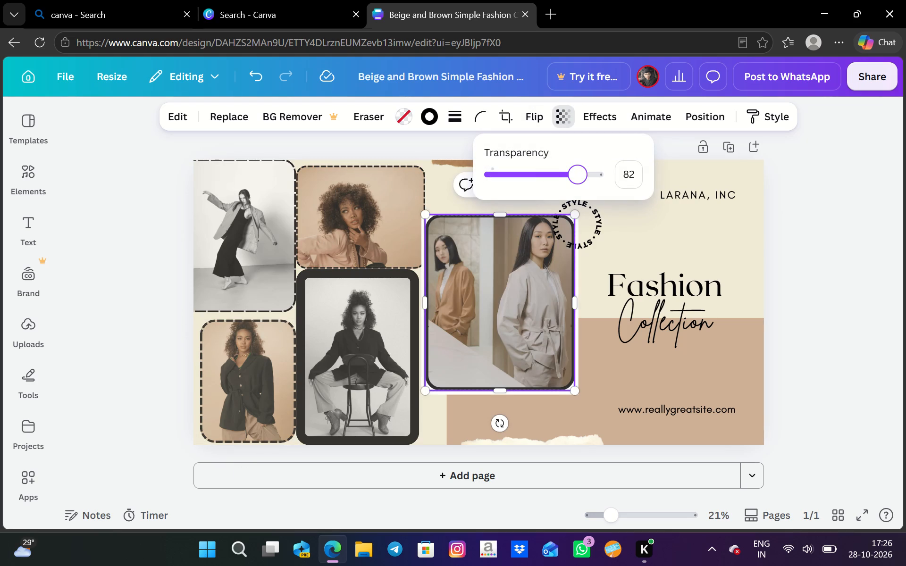
left_click(625, 228)
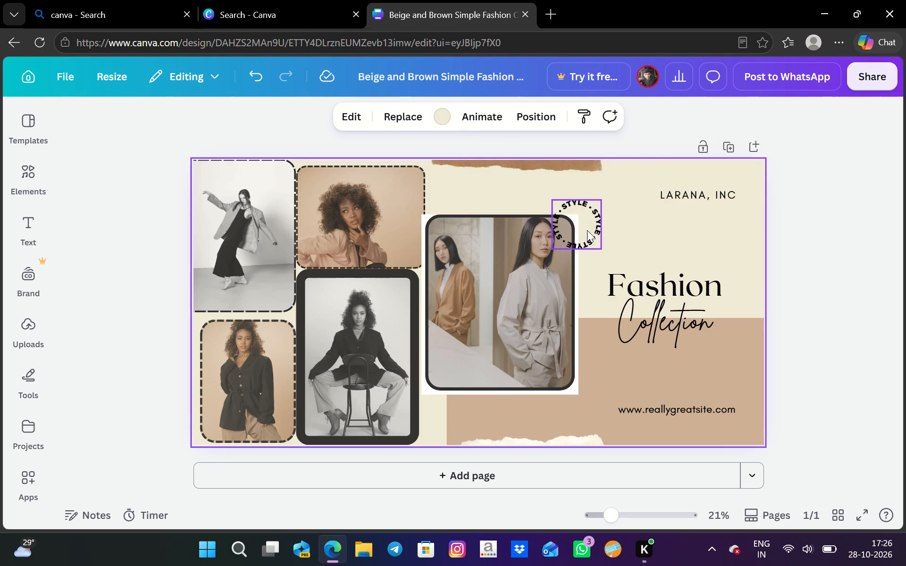
Move the circular STYLE badge off the two women's photo into the beige space beside LARANA, INC.
left_click_drag(587, 230, 605, 211)
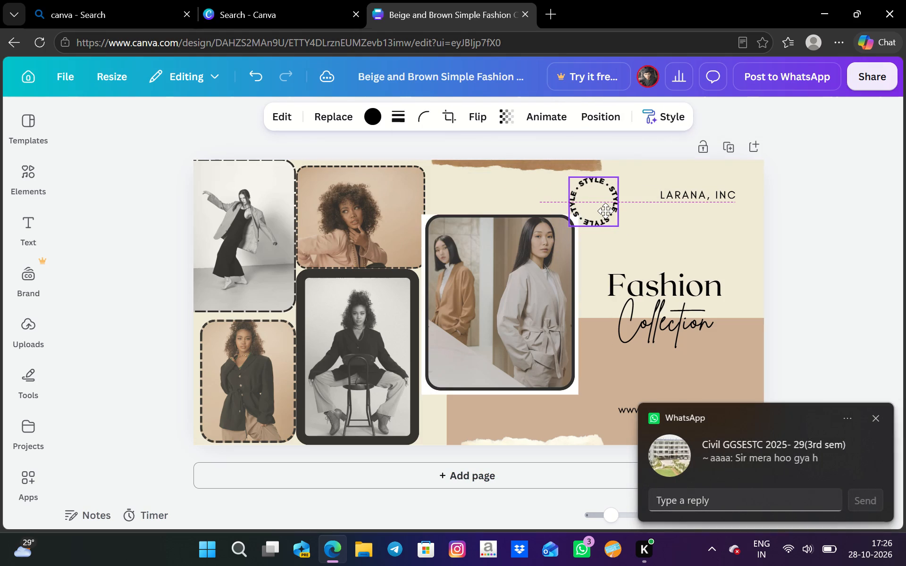
left_click_drag(605, 211, 616, 212)
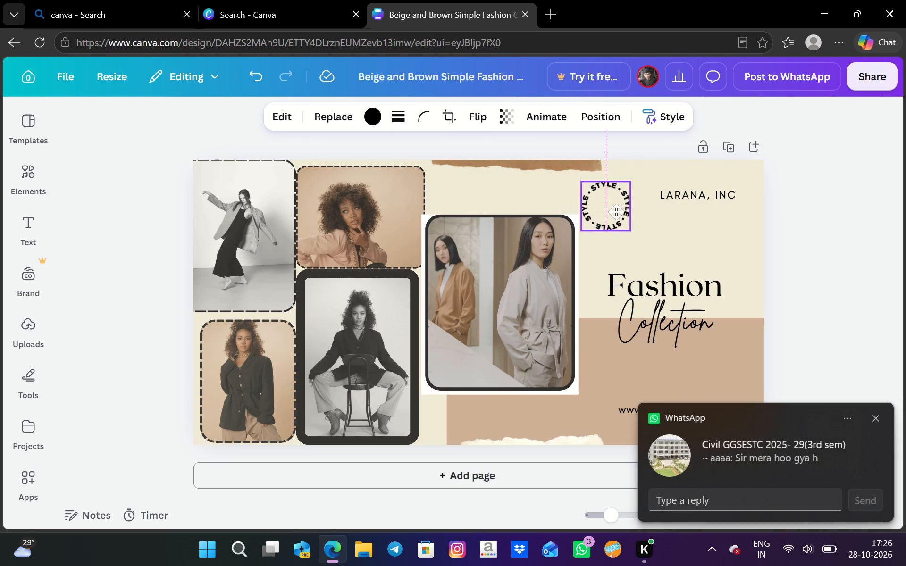
left_click_drag(616, 212, 620, 212)
Set the transparency of the circular STYLE badge to 65.
left_click(510, 116)
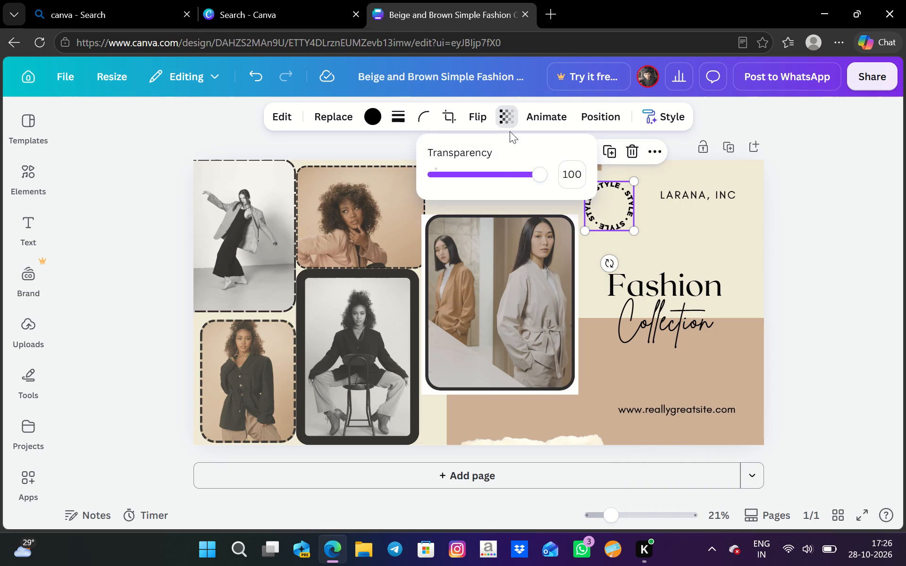
left_click(505, 168)
left_click(501, 174)
left_click(487, 174)
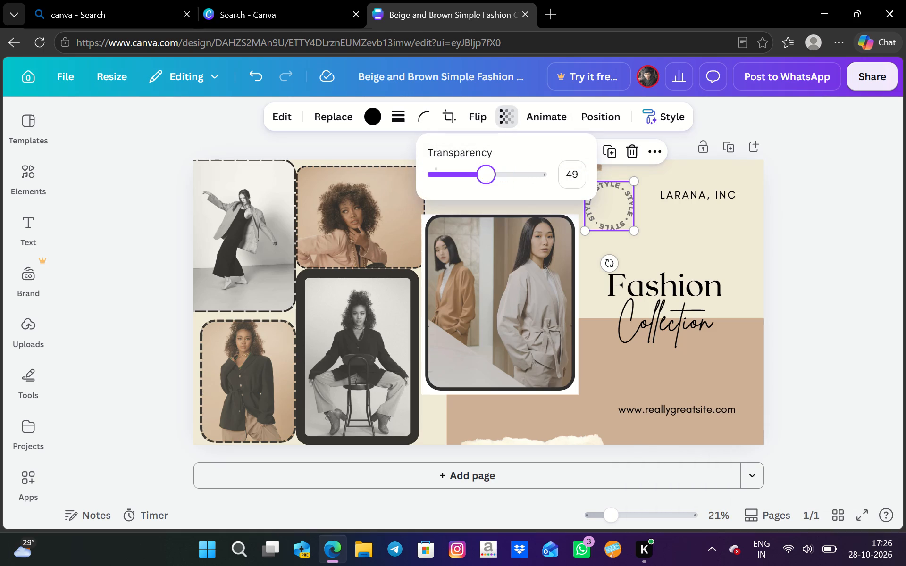
left_click(477, 174)
left_click(503, 179)
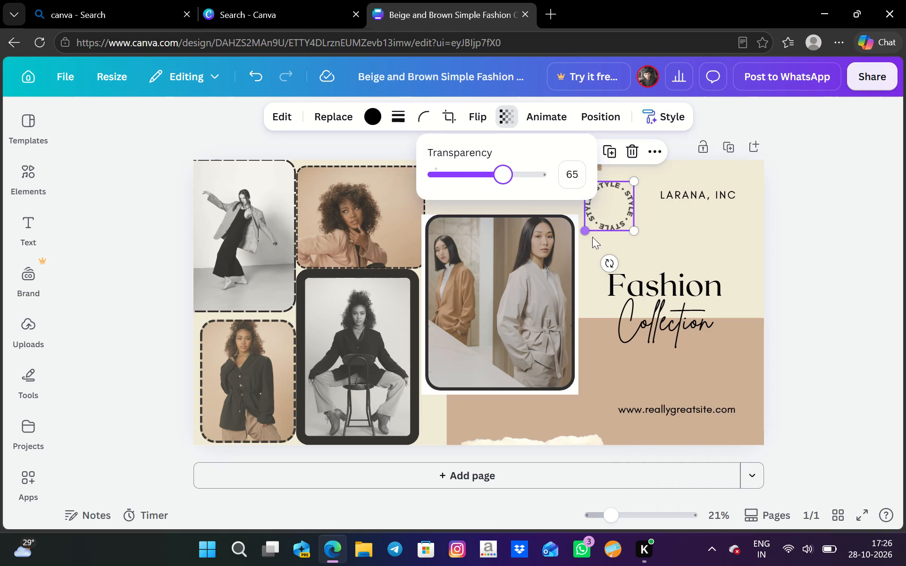
left_click(653, 250)
Change the border colour of the two women's photo to the tan already used in the design.
left_click(479, 285)
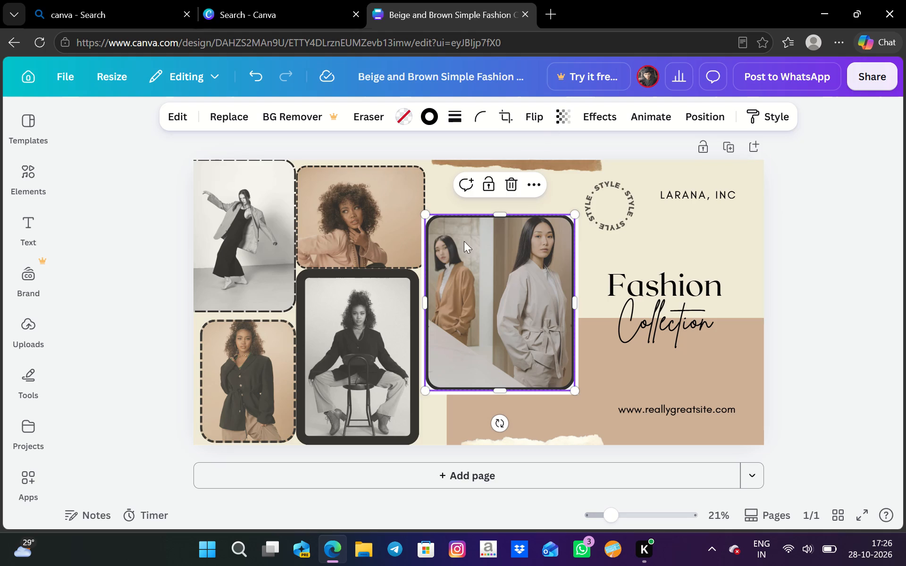
left_click(429, 119)
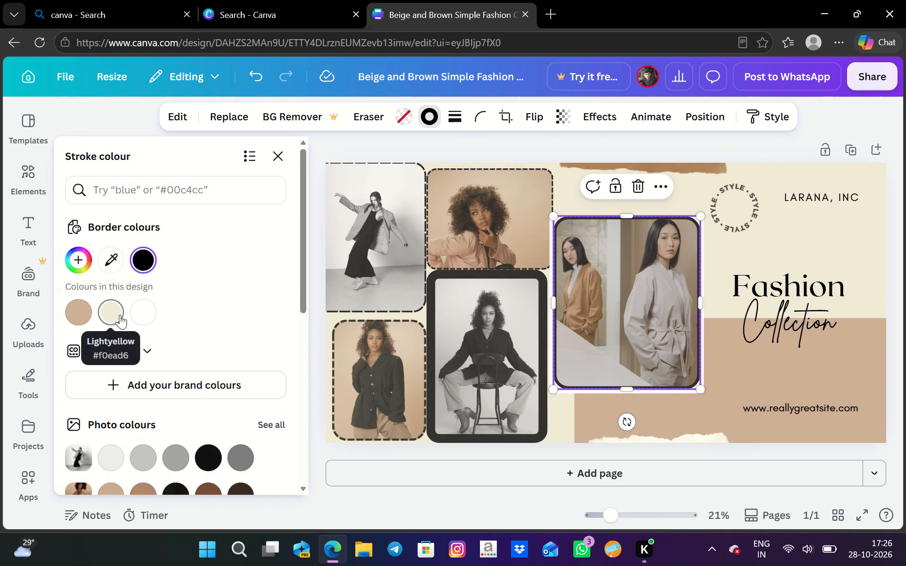
left_click(91, 309)
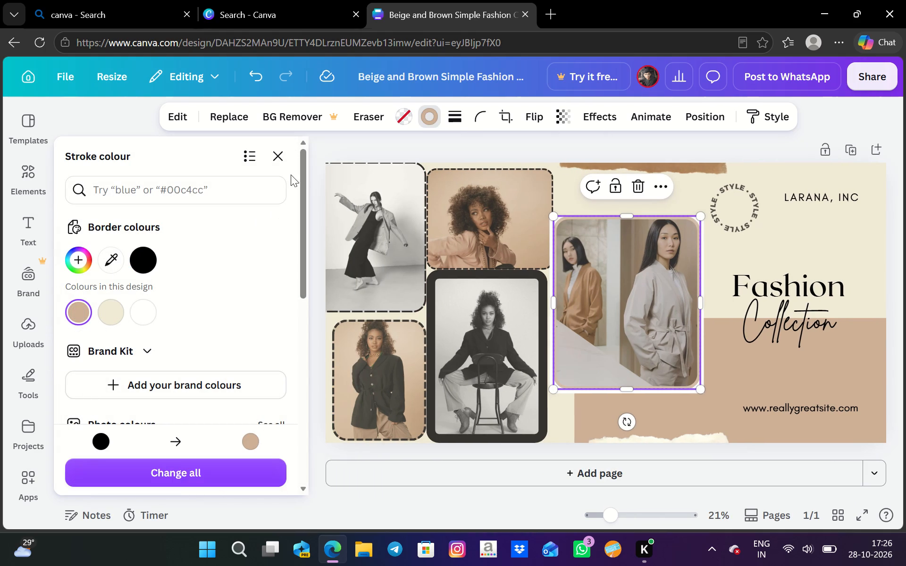
Finish the border colouring of the large photo of the two women in coats.
left_click(279, 156)
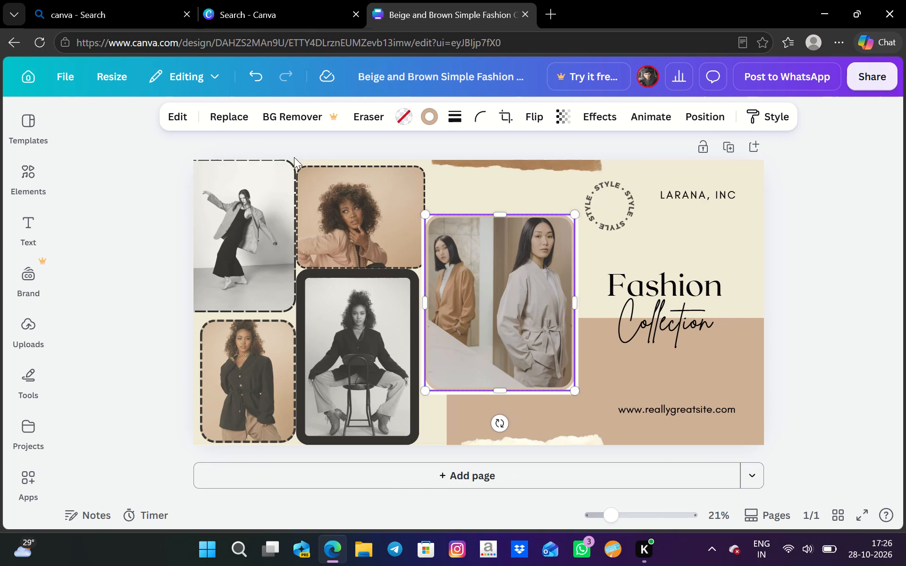
Change the border colour of the curly-haired woman's photo above the seated woman to the design's cream.
left_click(358, 224)
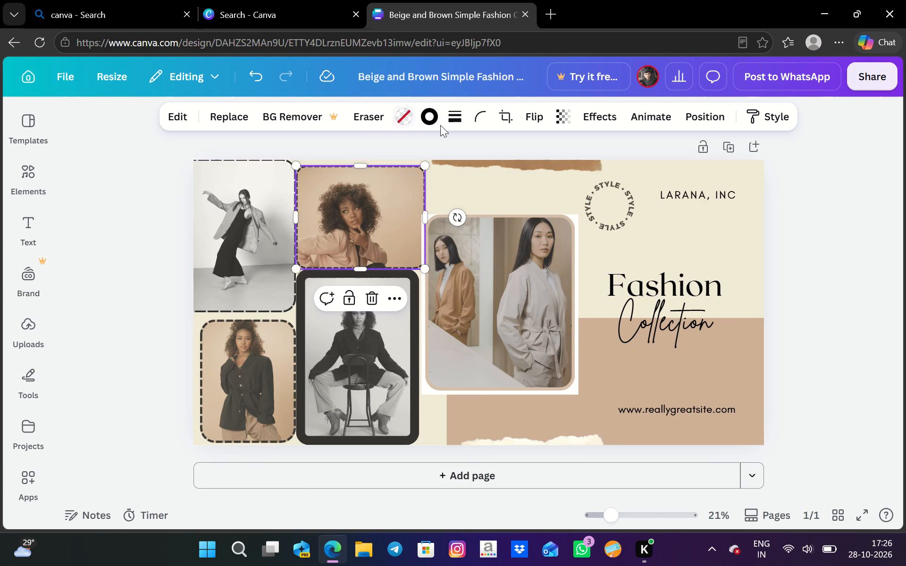
left_click(429, 120)
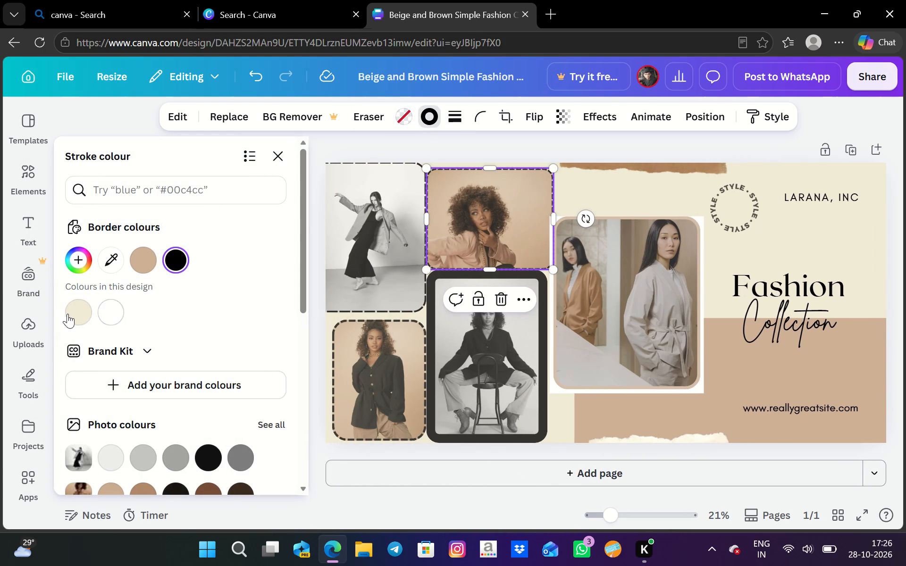
left_click(78, 311)
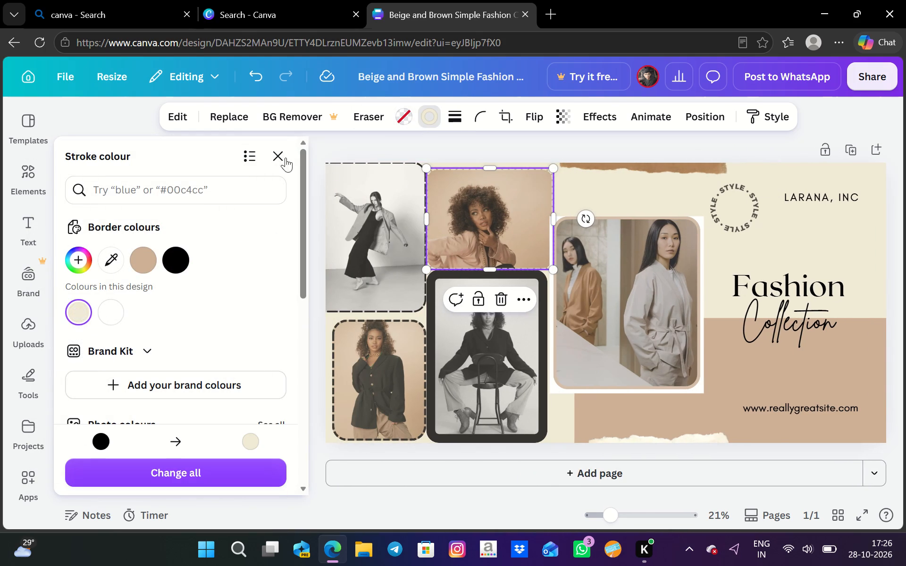
left_click(276, 156)
Change the dashed border of the dancing woman's photo to the medium grey from its photo colours.
left_click(216, 215)
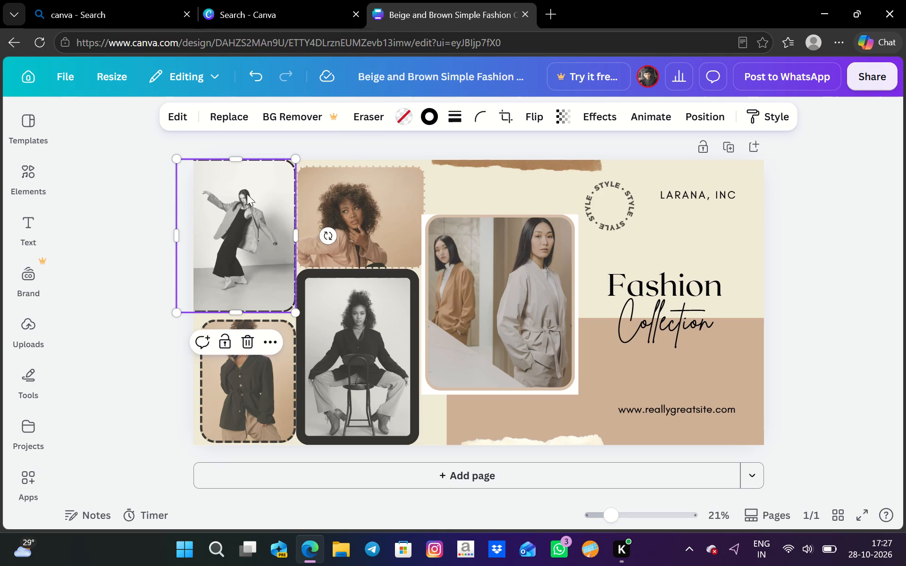
left_click(429, 119)
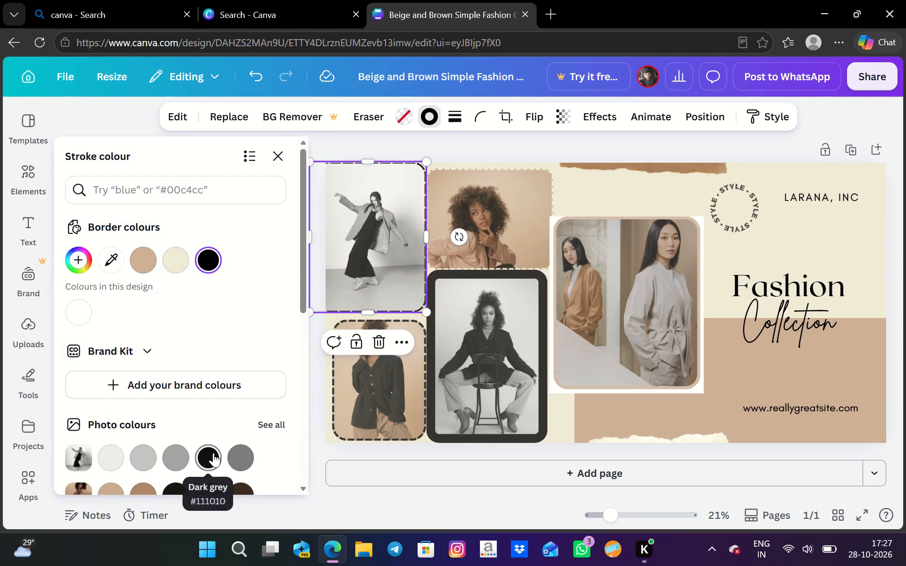
left_click(184, 451)
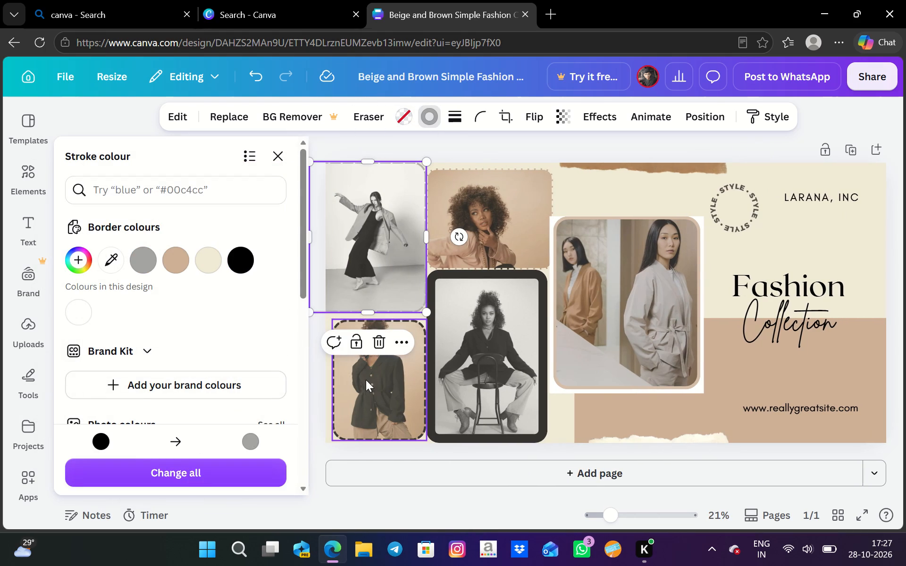
Change the dashed border of the photo of the standing woman in the black jacket to the design's cream.
left_click(366, 380)
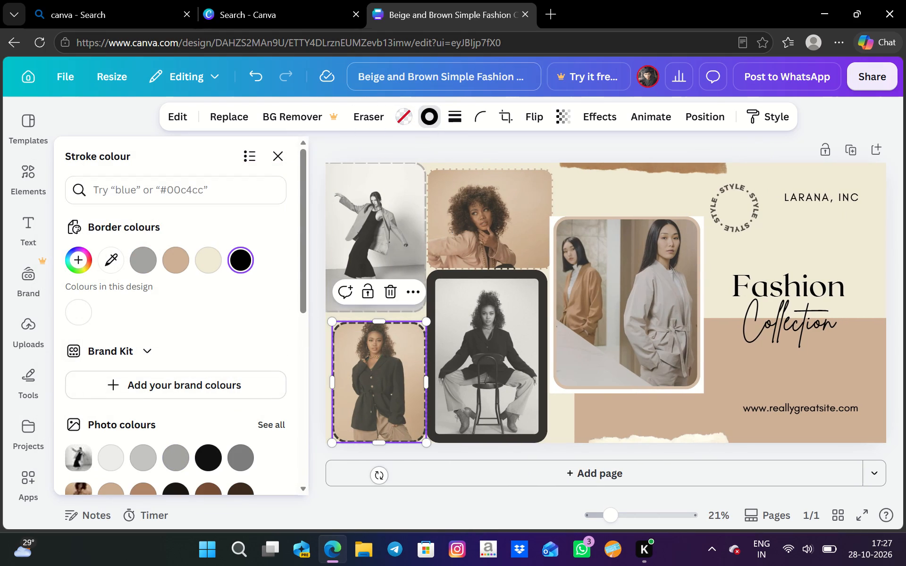
left_click(426, 112)
left_click(426, 112)
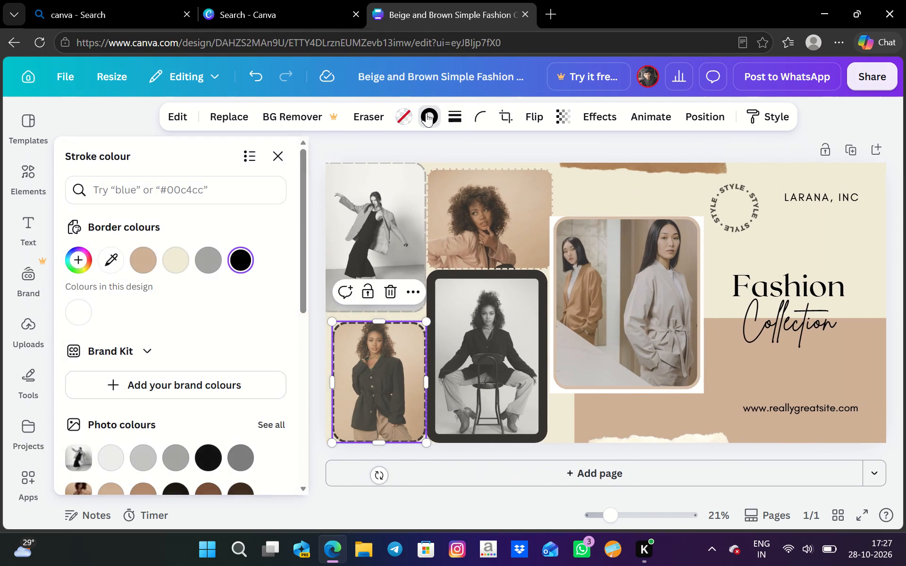
left_click(183, 255)
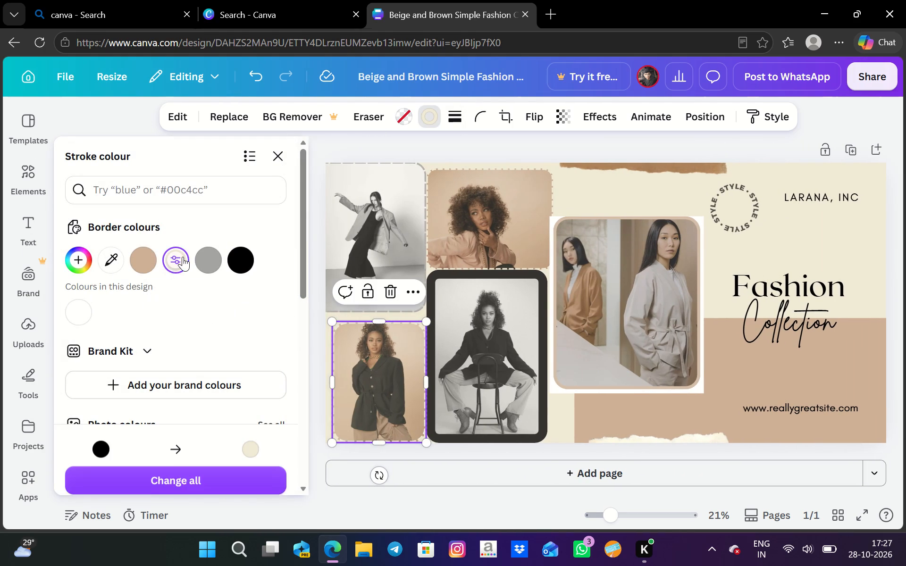
left_click(278, 158)
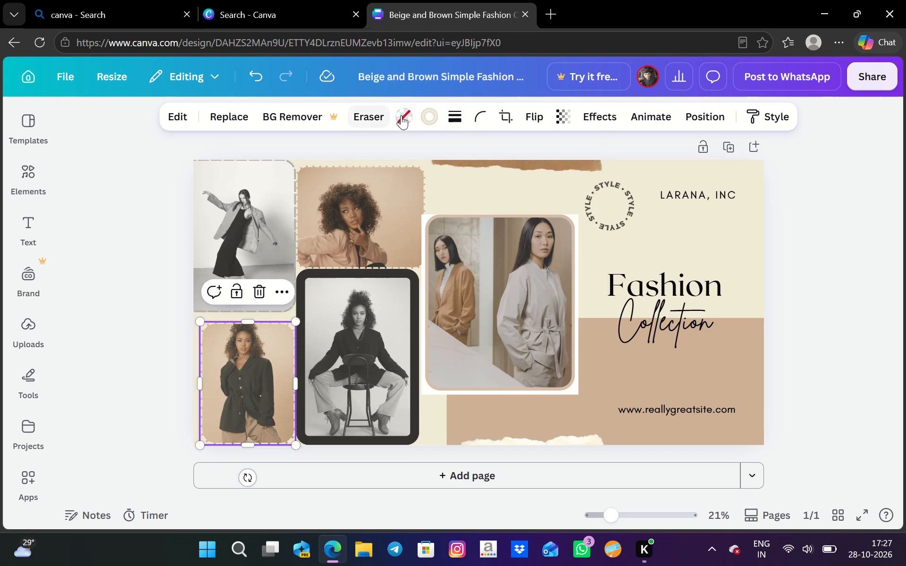
Set the corner rounding of the photo of the standing woman in the black jacket to 34.
left_click(480, 116)
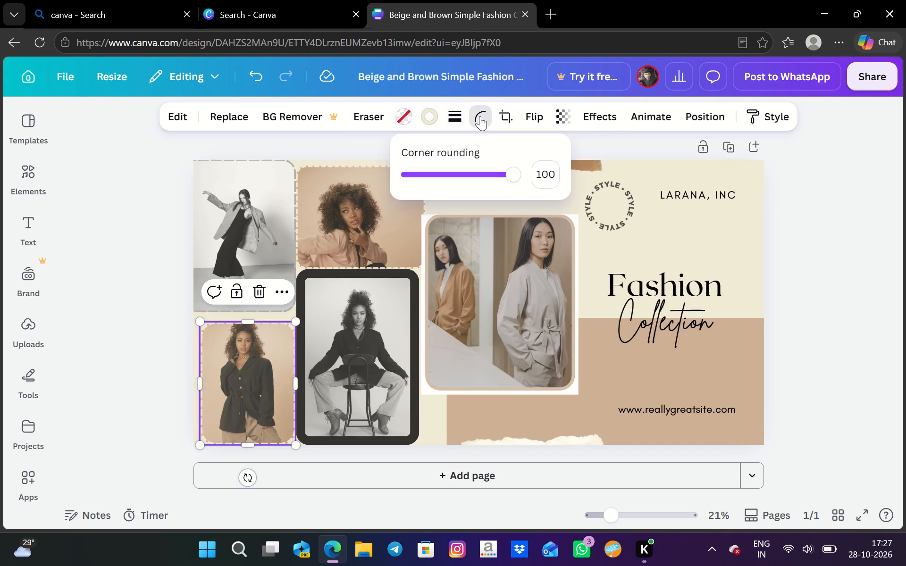
left_click_drag(515, 179, 476, 184)
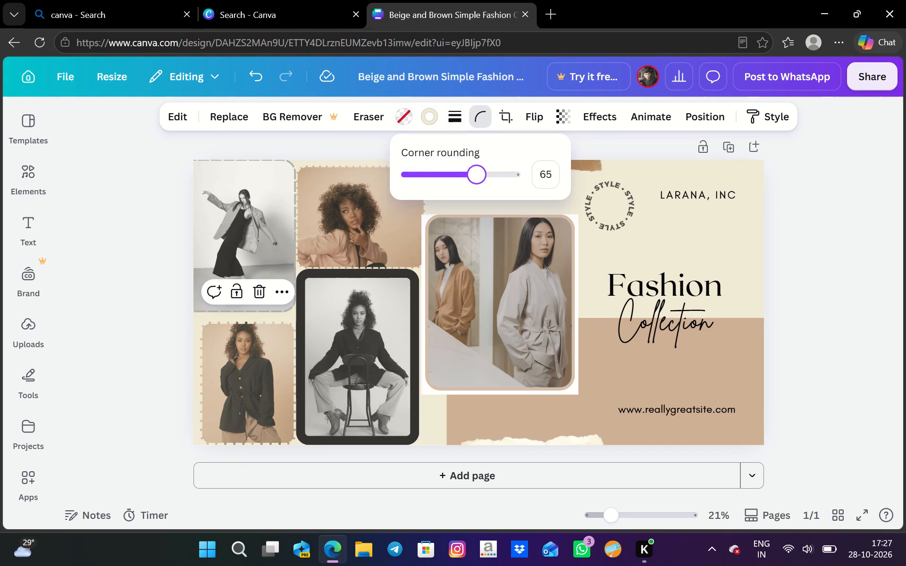
left_click_drag(476, 184, 444, 192)
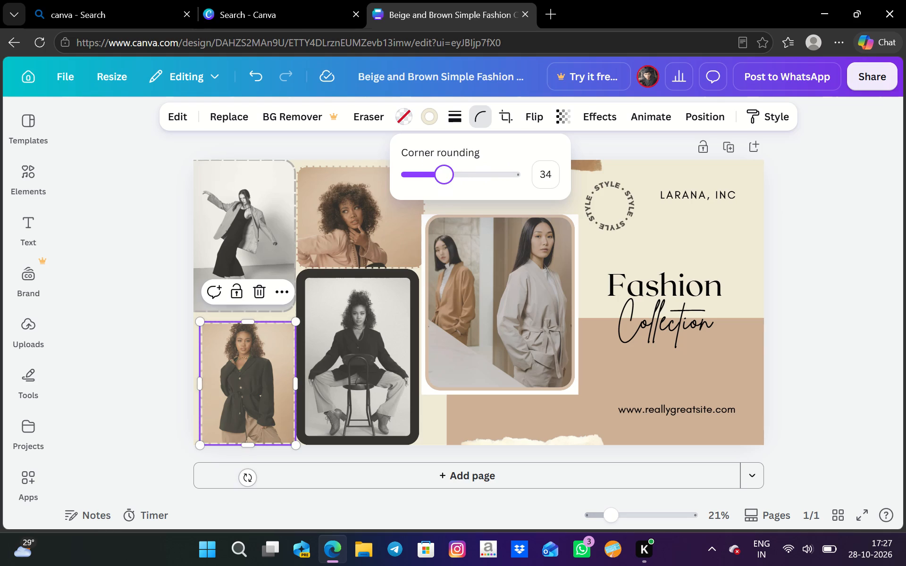
Reduce the corner rounding of the curly-haired woman's photo above the seated woman.
left_click(358, 232)
left_click(472, 116)
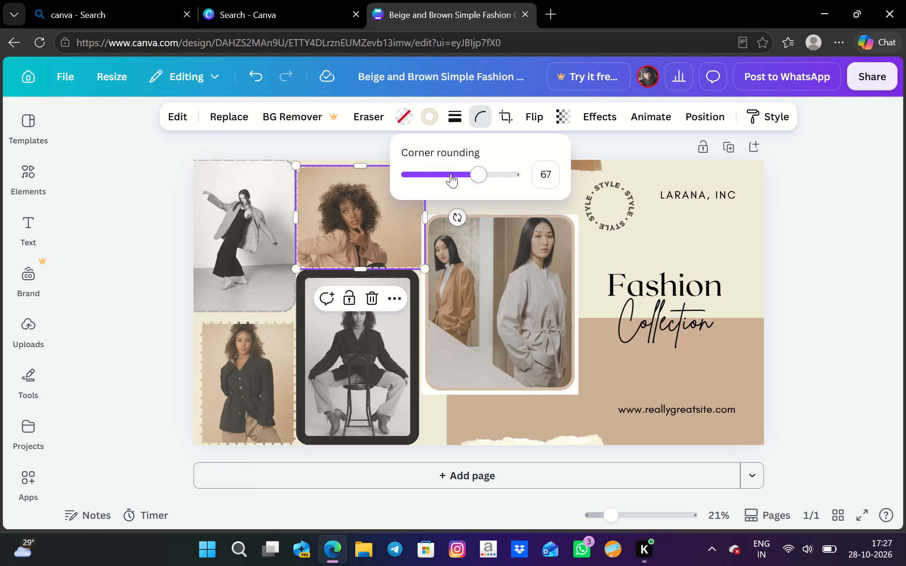
left_click(451, 174)
Apply the Glow effect to the large photo of the two women in coats.
left_click(473, 265)
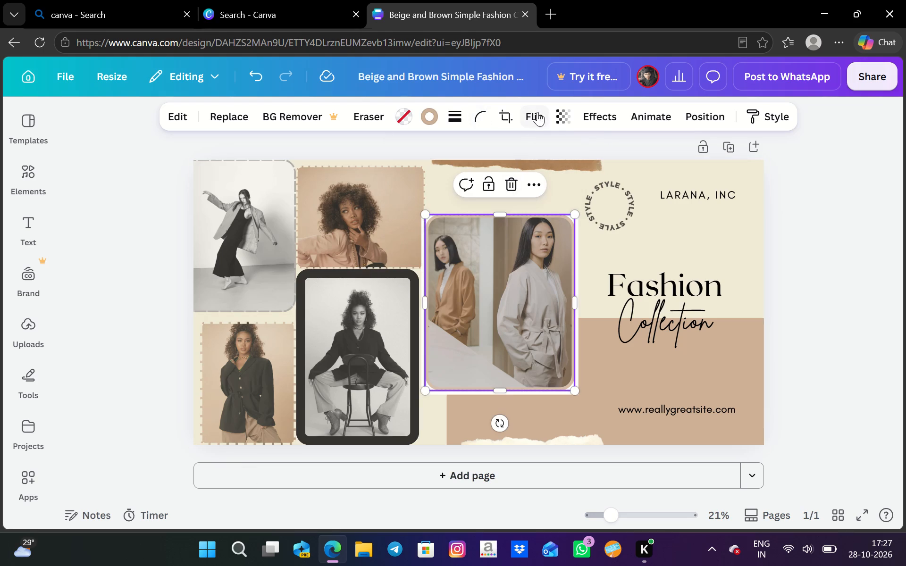
left_click(601, 120)
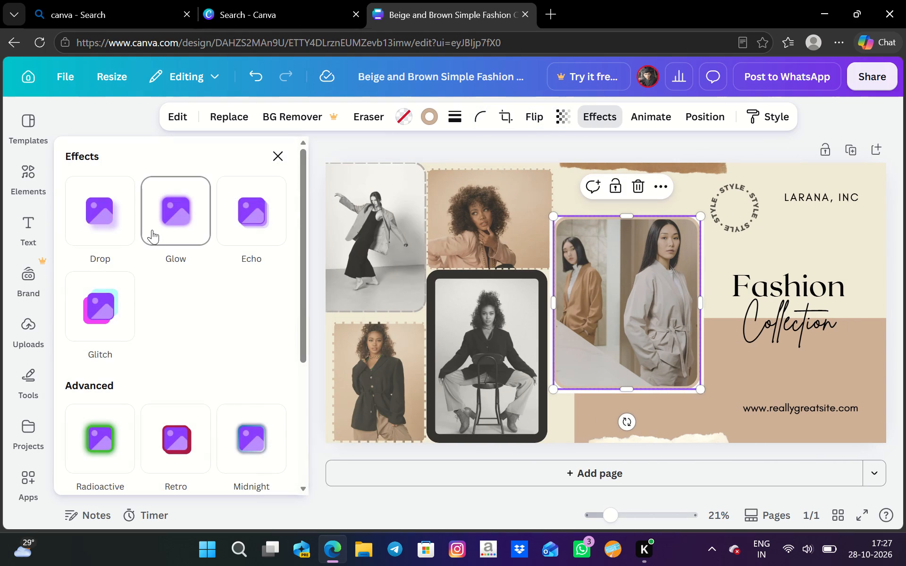
left_click(199, 216)
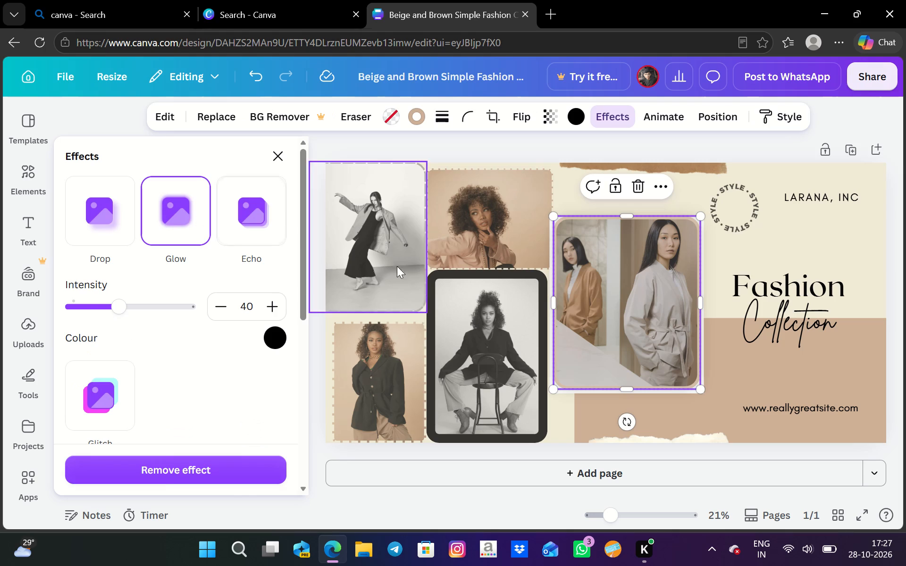
Apply the Glow effect to the curly-haired woman's photo above the seated woman.
left_click(484, 242)
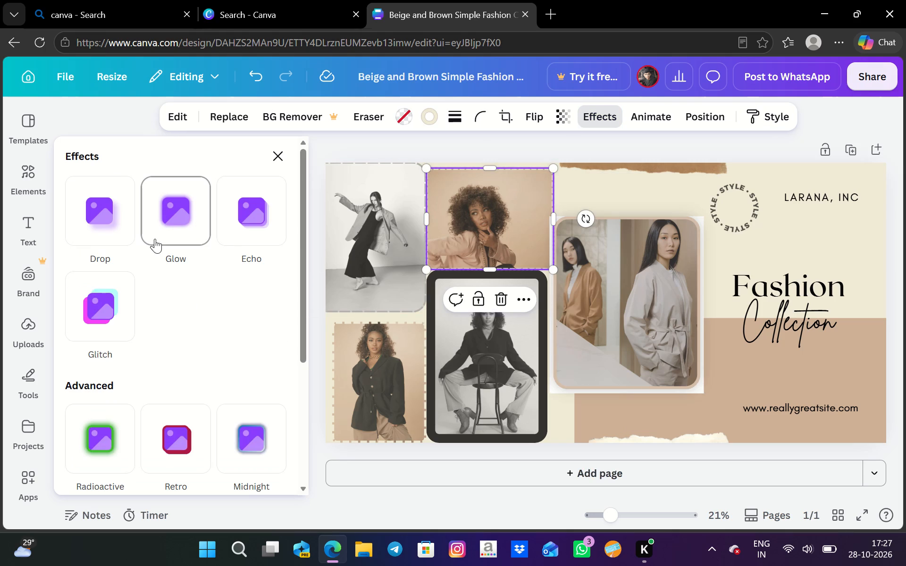
left_click(158, 237)
Apply the Echo effect to the black-and-white photo of the woman in the long black skirt.
left_click(345, 269)
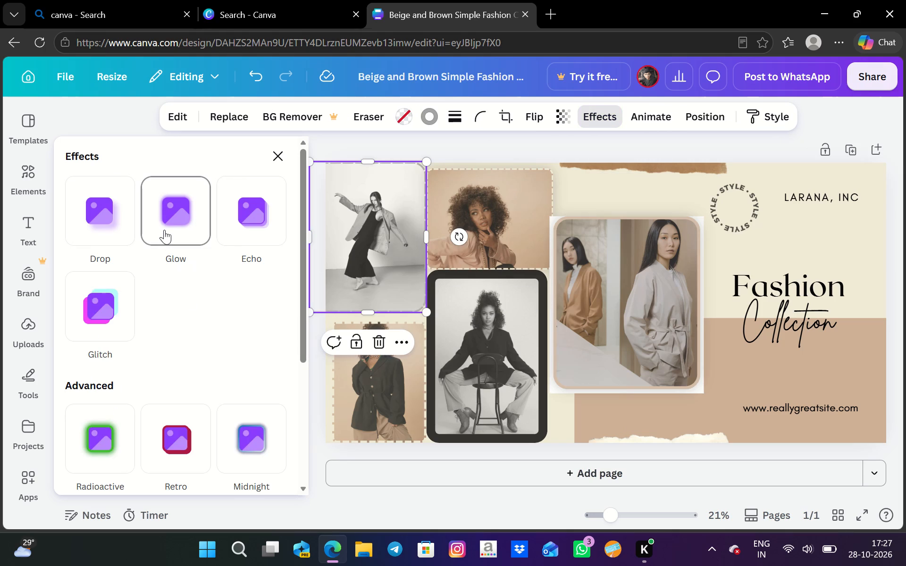
left_click(252, 241)
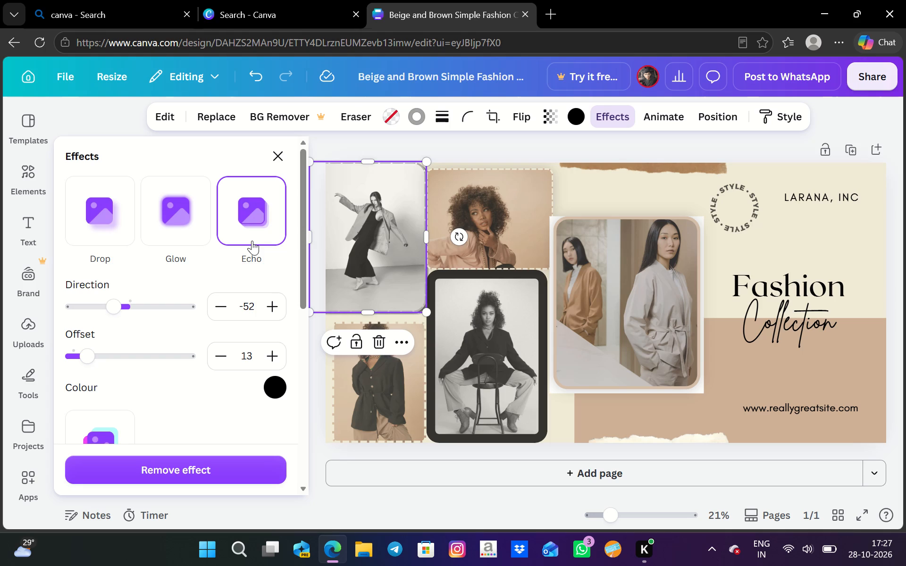
Apply the Glow effect to the photo of the standing woman in the black jacket.
left_click(389, 378)
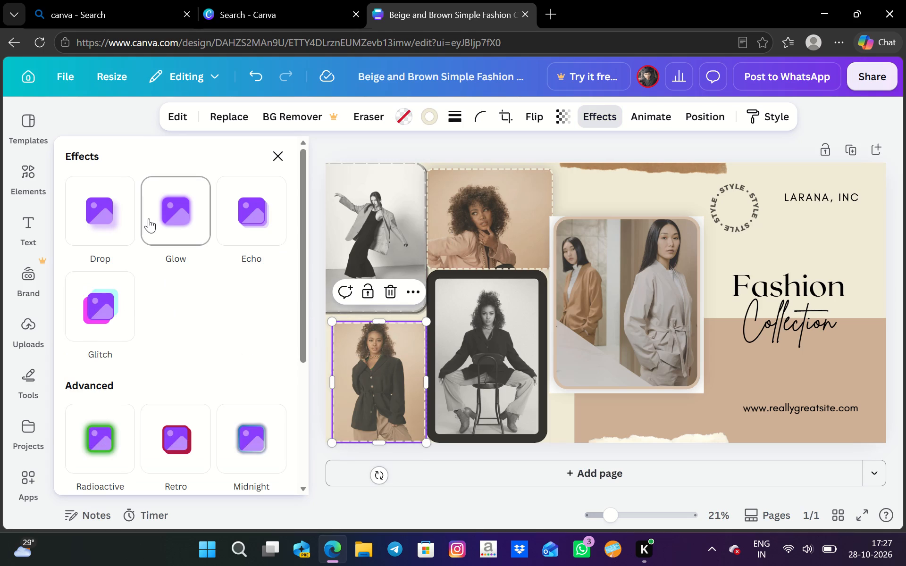
left_click(149, 219)
Apply the Glow effect to the black-framed photo of the seated woman and deselect it.
left_click(475, 398)
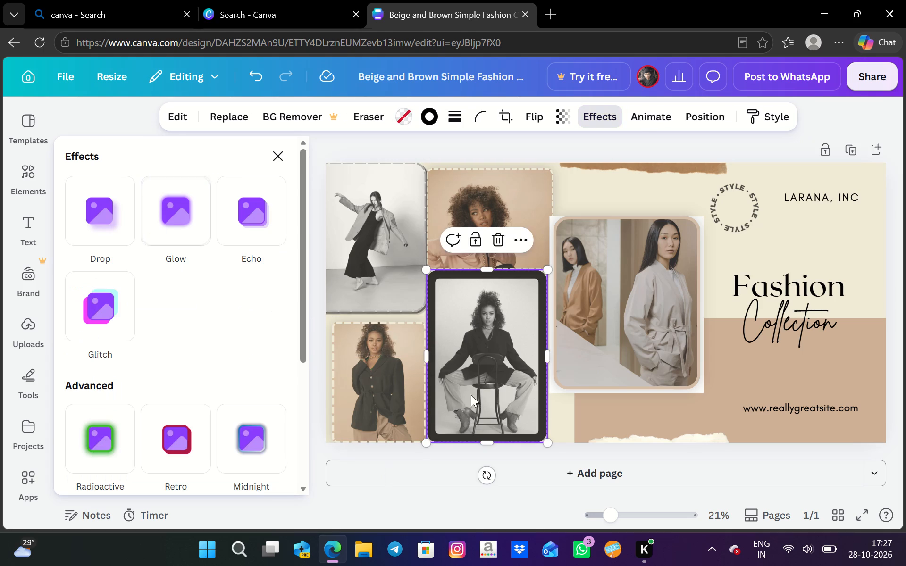
left_click(165, 219)
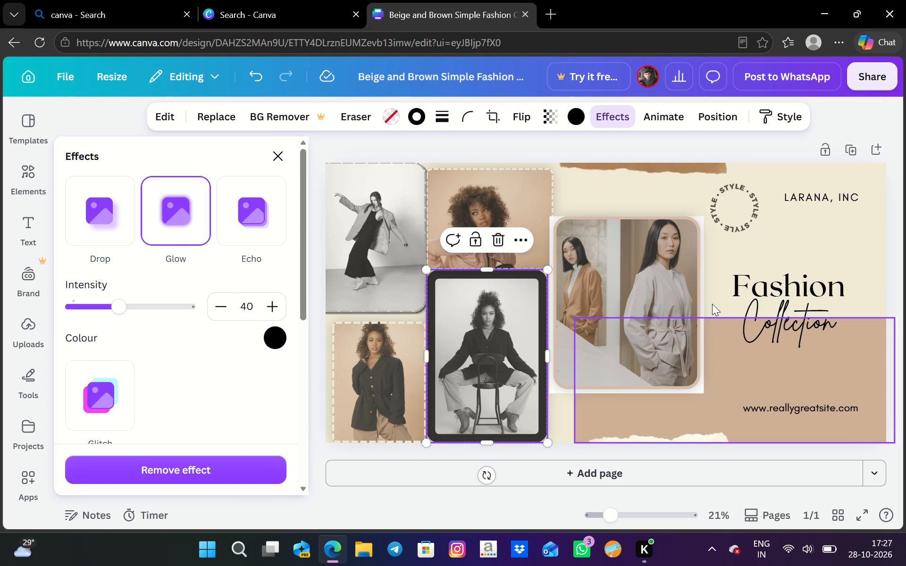
left_click(733, 254)
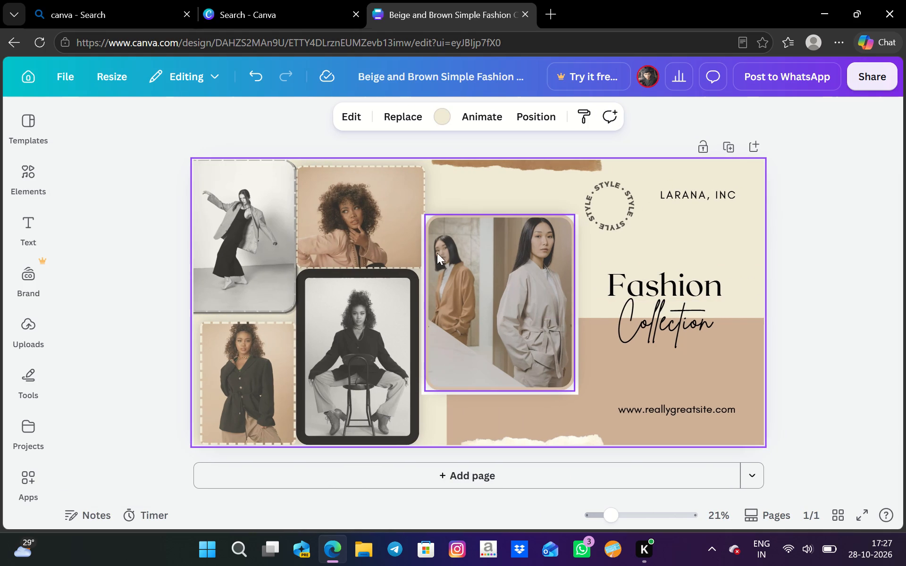
left_click(494, 268)
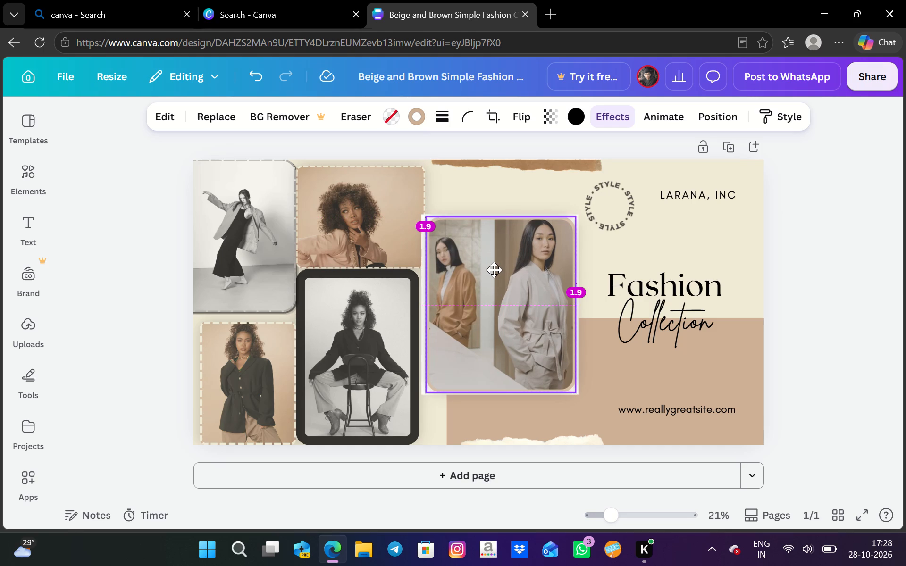
left_click(620, 244)
Set the transparency of the "LARANA, INC" text to 54.
left_click(714, 191)
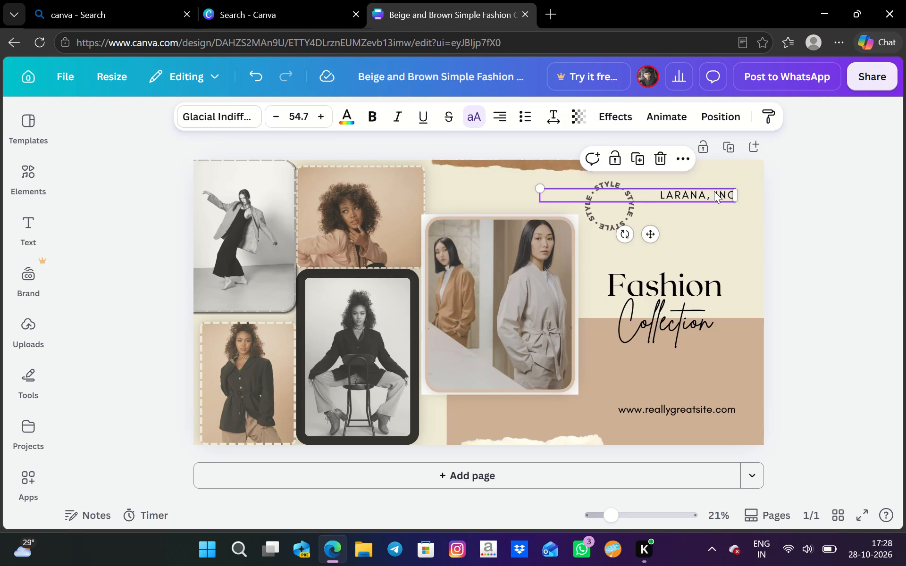
left_click(577, 117)
left_click(555, 177)
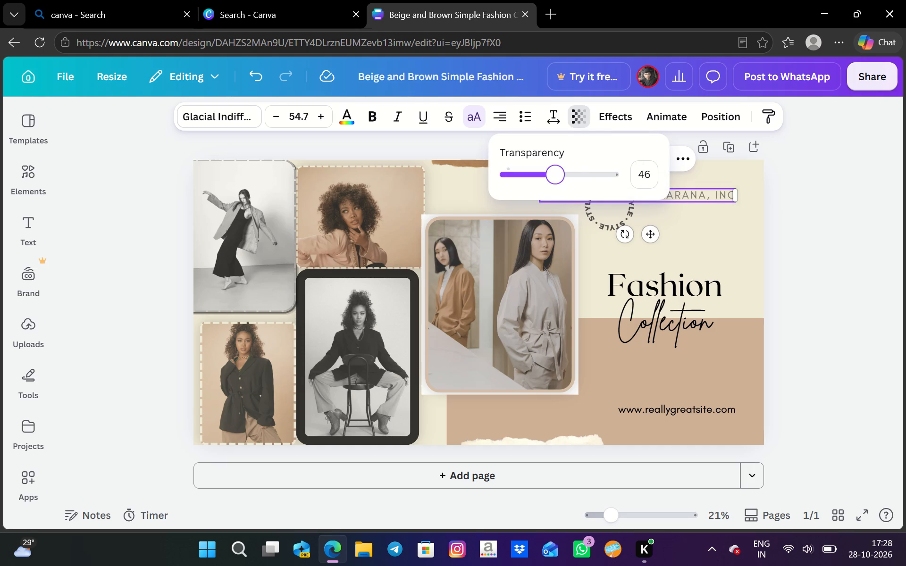
left_click(583, 171)
left_click(564, 178)
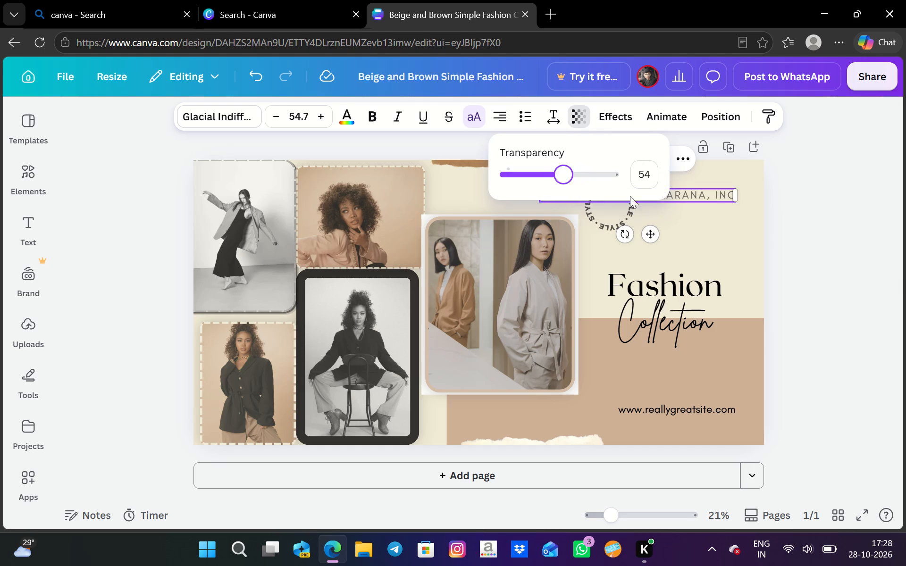
left_click(677, 221)
Make the circular STYLE badge partly transparent by lowering its transparency value.
left_click(596, 203)
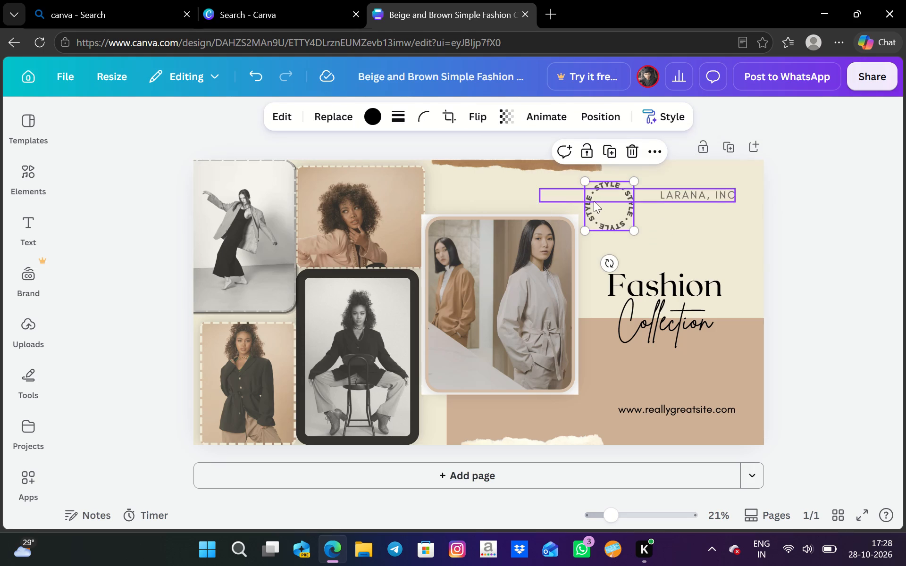
left_click(549, 116)
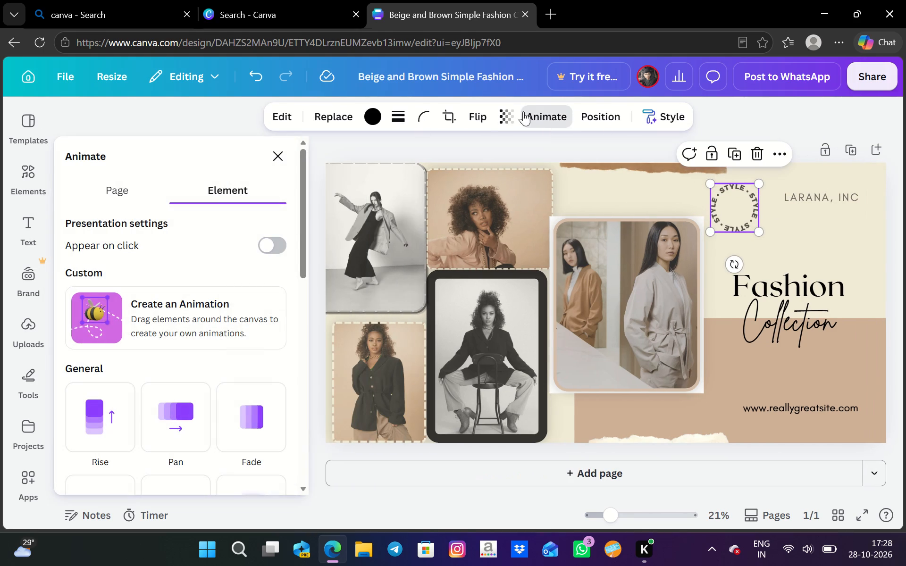
left_click(503, 117)
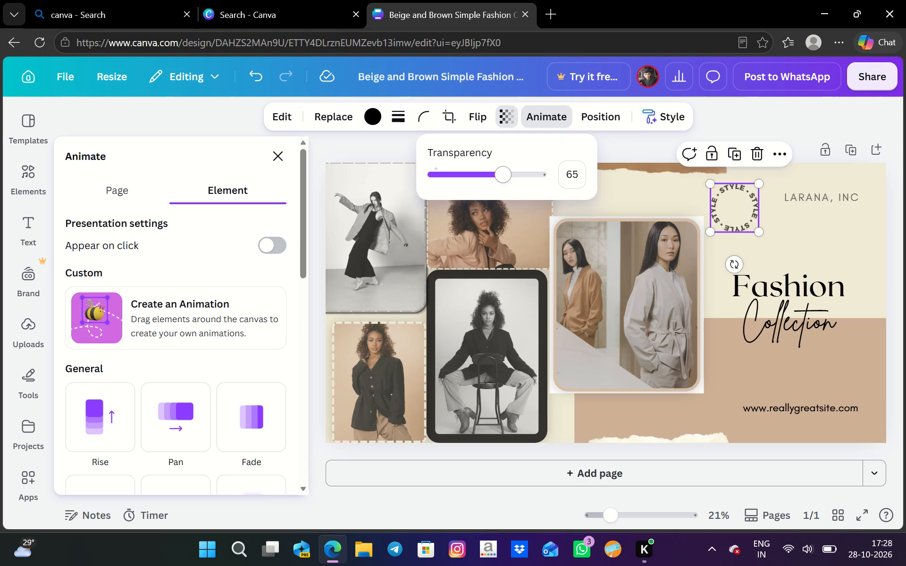
left_click(494, 180)
left_click(828, 241)
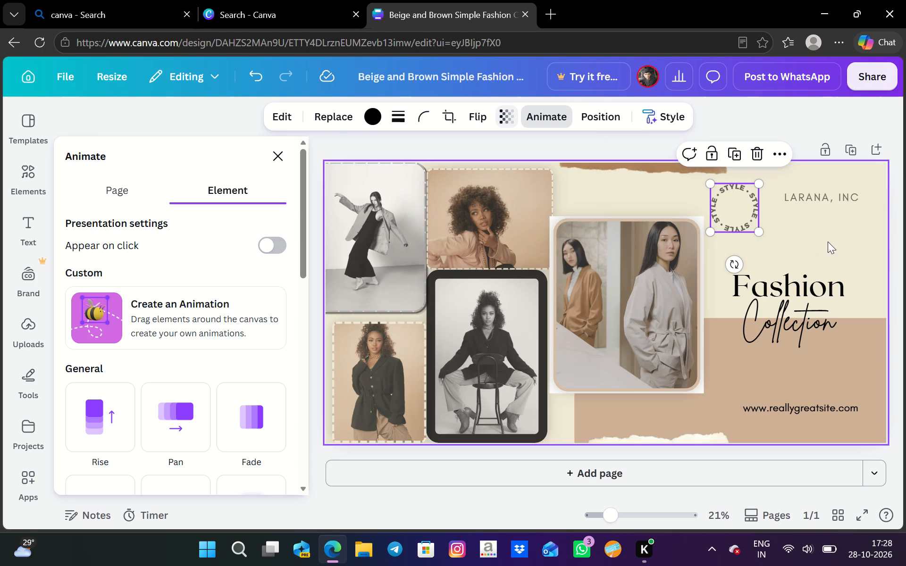
Apply the Pan animation to the circular STYLE badge, set to play both on enter and on exit.
left_click(734, 216)
left_click(181, 412)
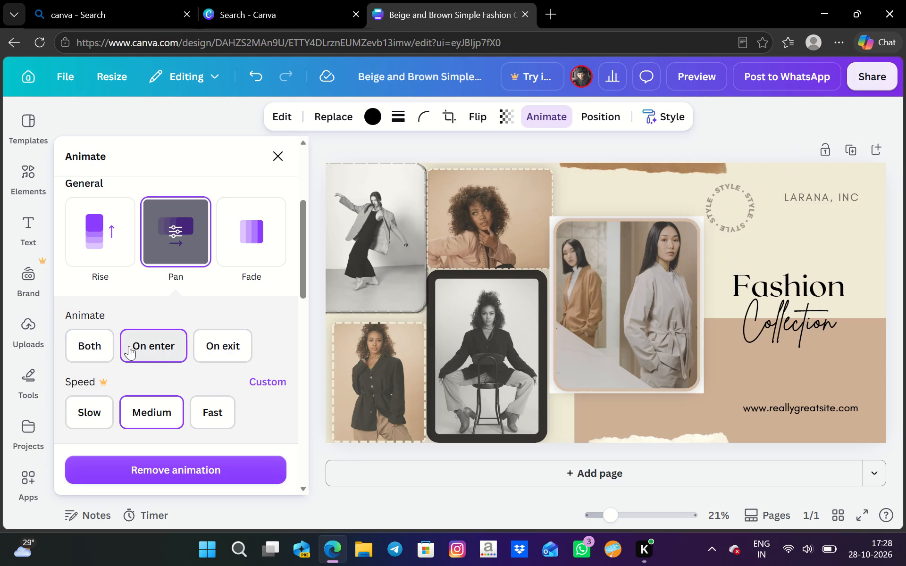
left_click(98, 346)
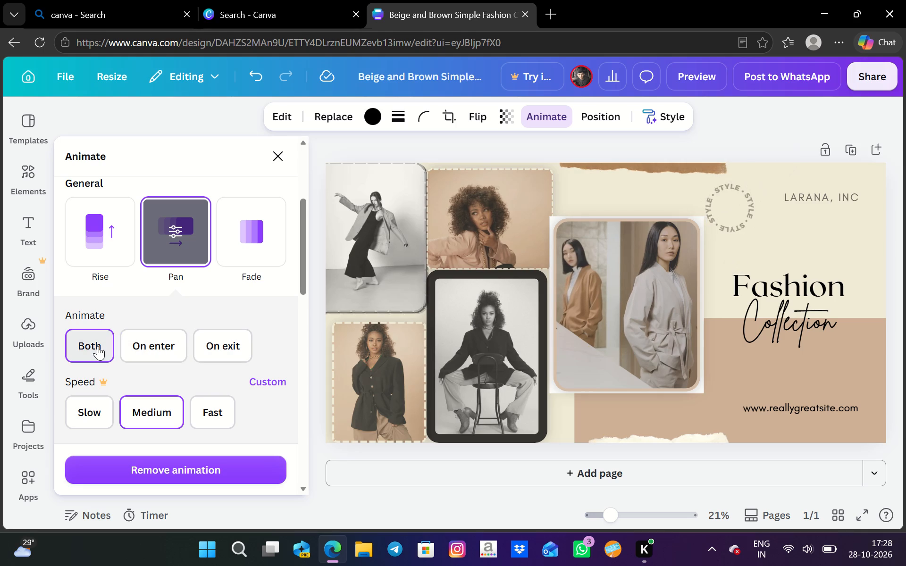
left_click(284, 152)
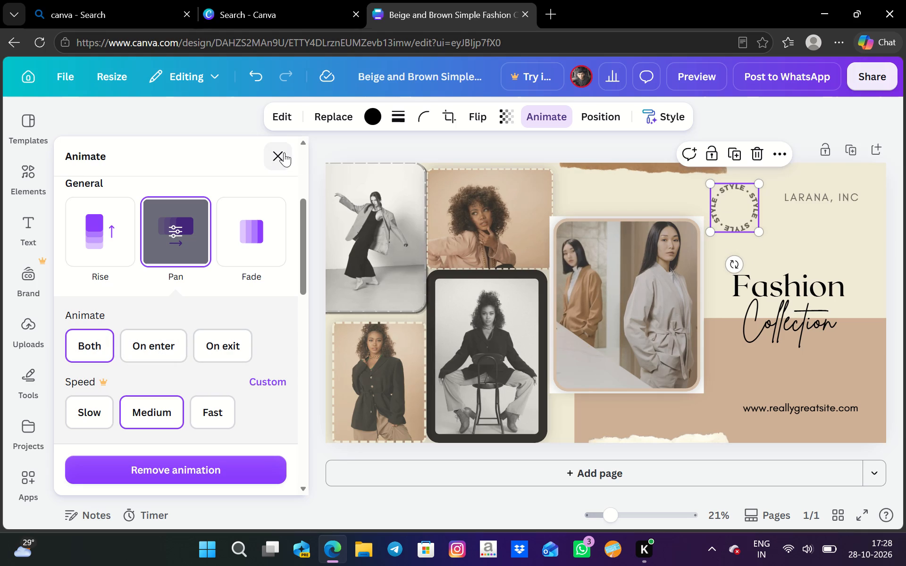
Set the letter spacing of the "LARANA, INC" text to 280 and its line spacing to 1.82.
left_click(683, 196)
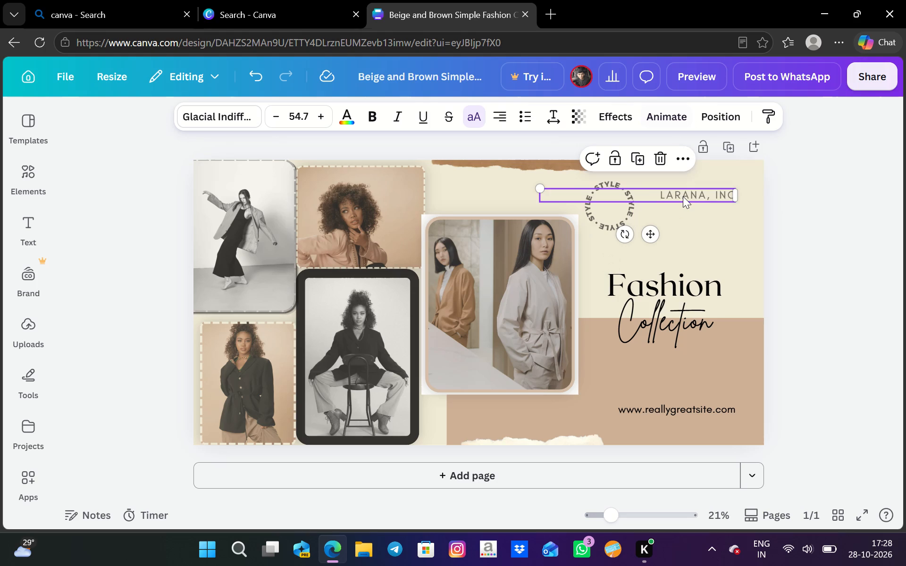
left_click(552, 123)
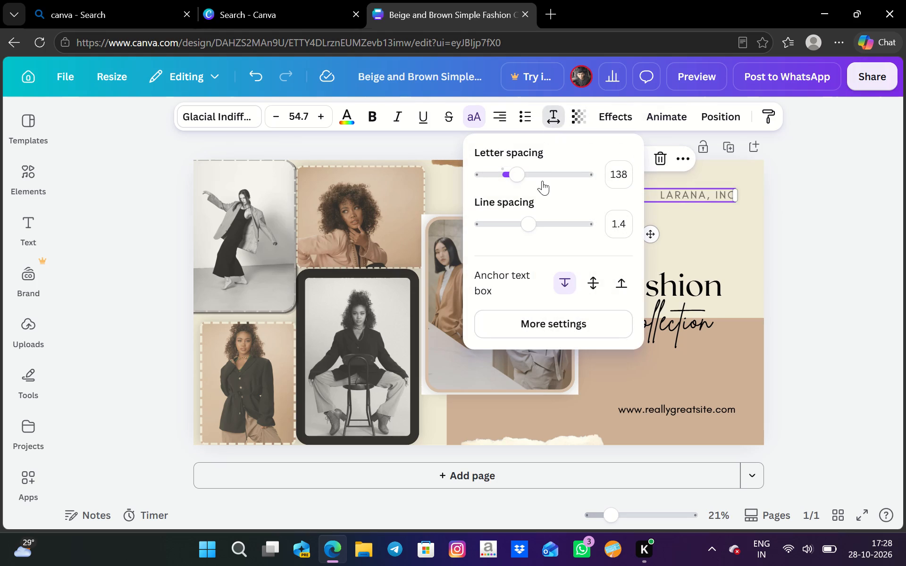
left_click(532, 178)
left_click(551, 224)
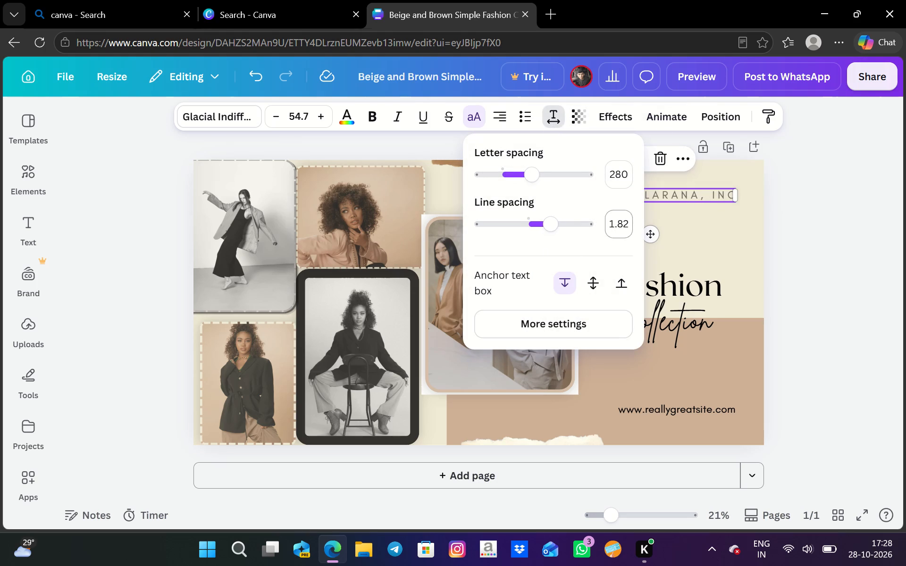
left_click(700, 227)
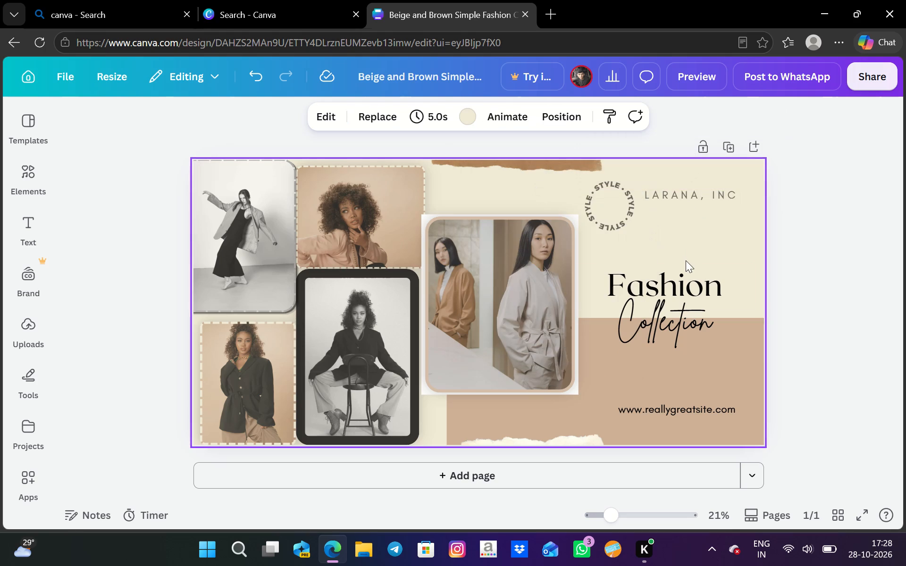
left_click(600, 209)
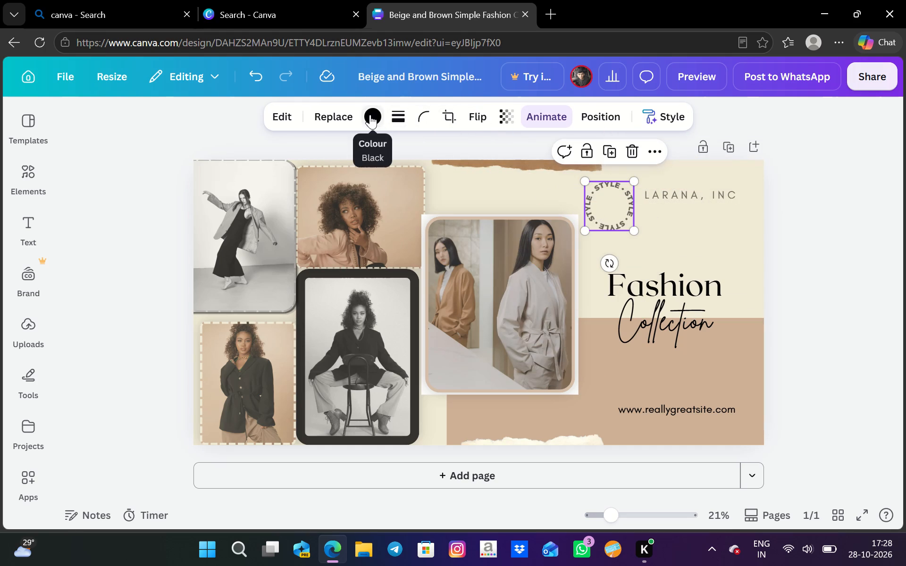
Format the "Fashion" heading as bold, italic and strikethrough, without an underline.
left_click(645, 278)
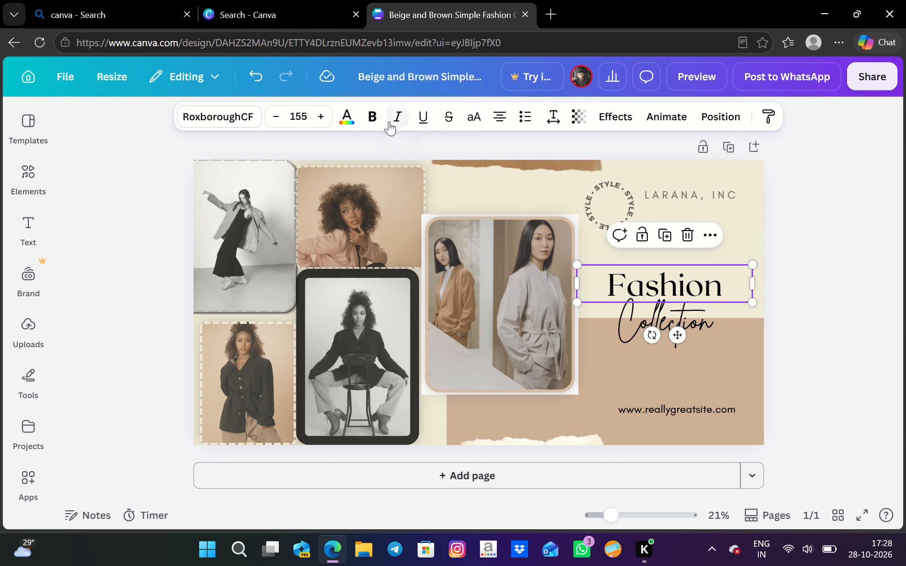
left_click(378, 114)
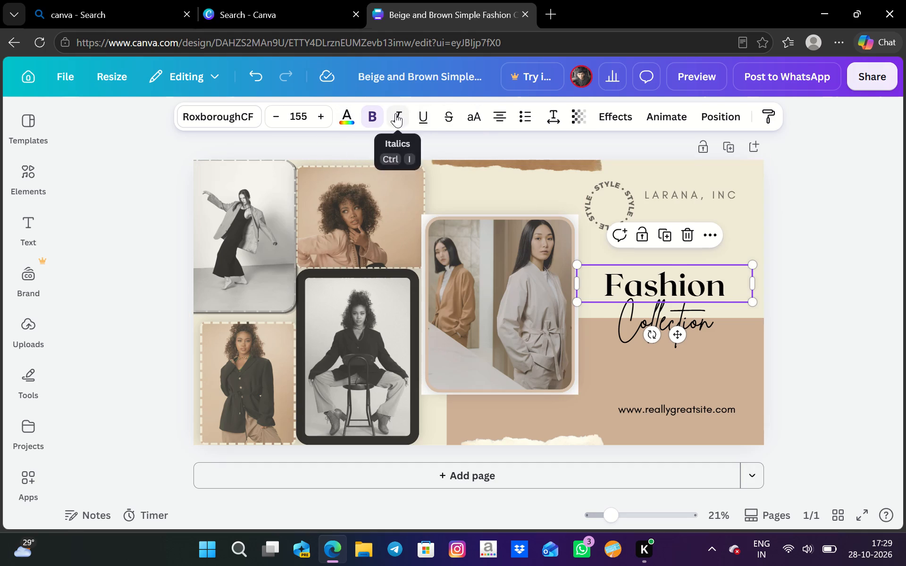
left_click(396, 113)
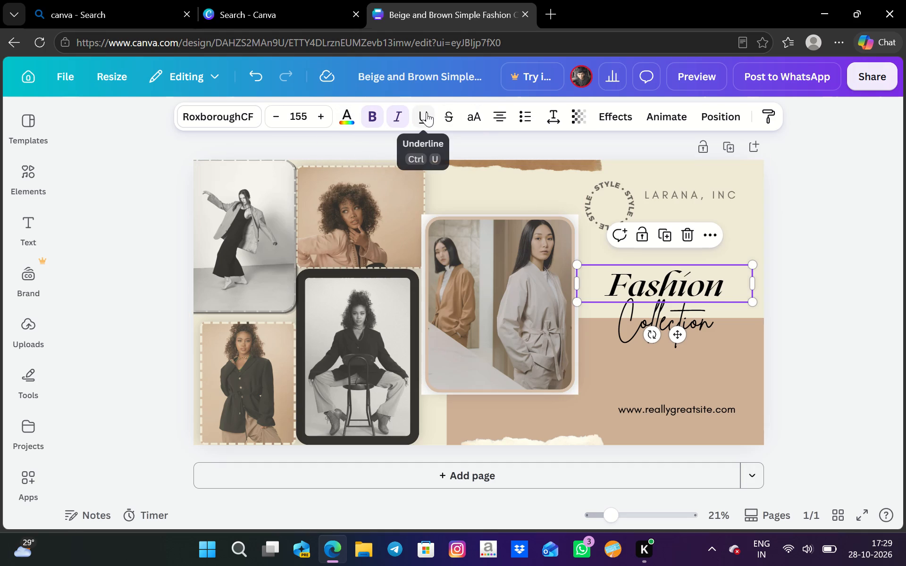
left_click(427, 112)
left_click(428, 113)
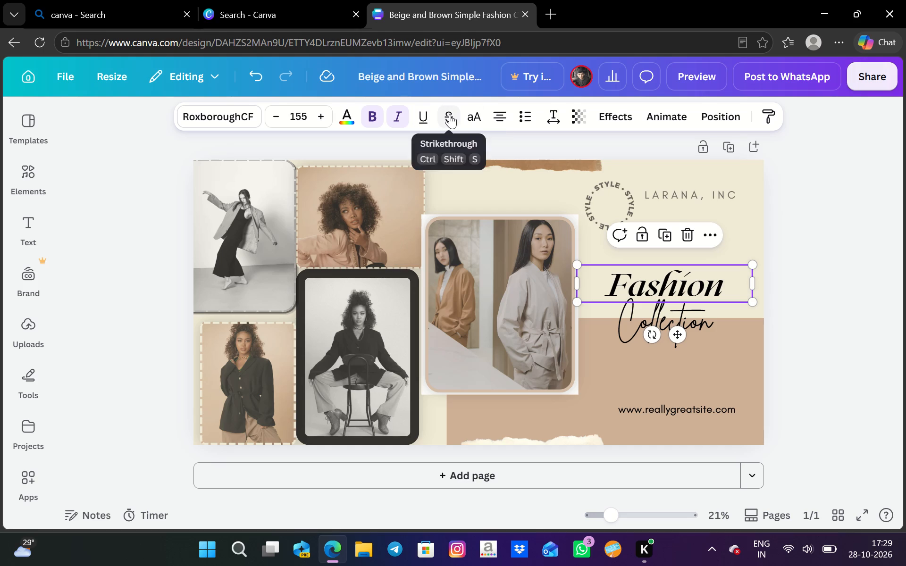
left_click(450, 114)
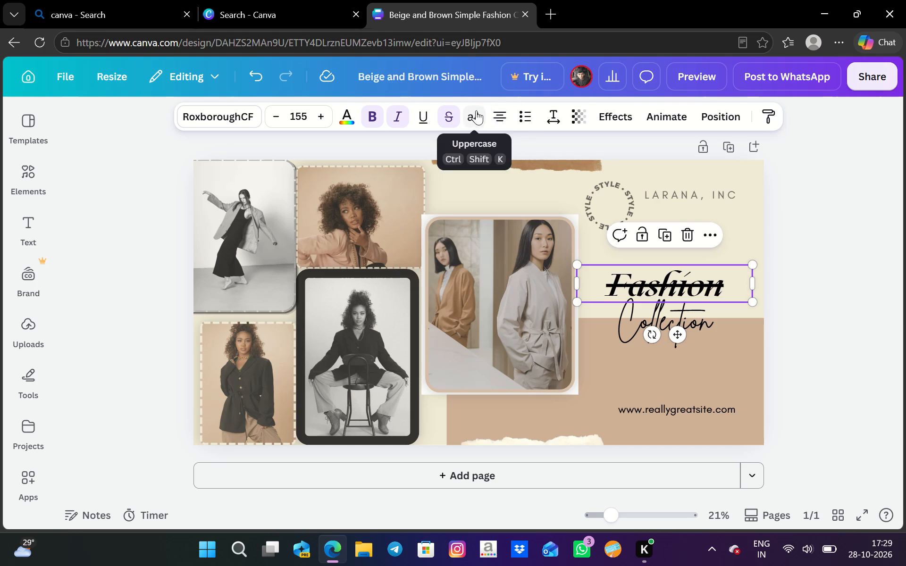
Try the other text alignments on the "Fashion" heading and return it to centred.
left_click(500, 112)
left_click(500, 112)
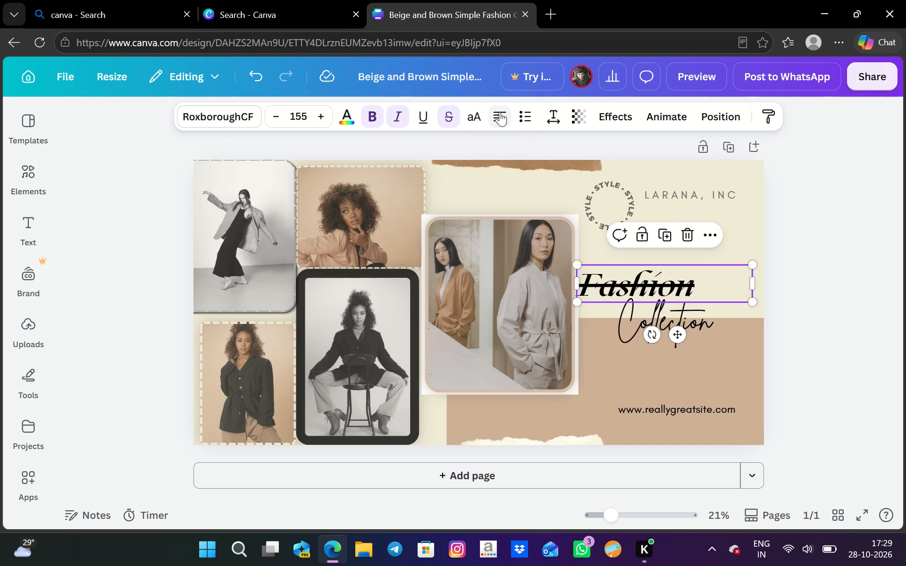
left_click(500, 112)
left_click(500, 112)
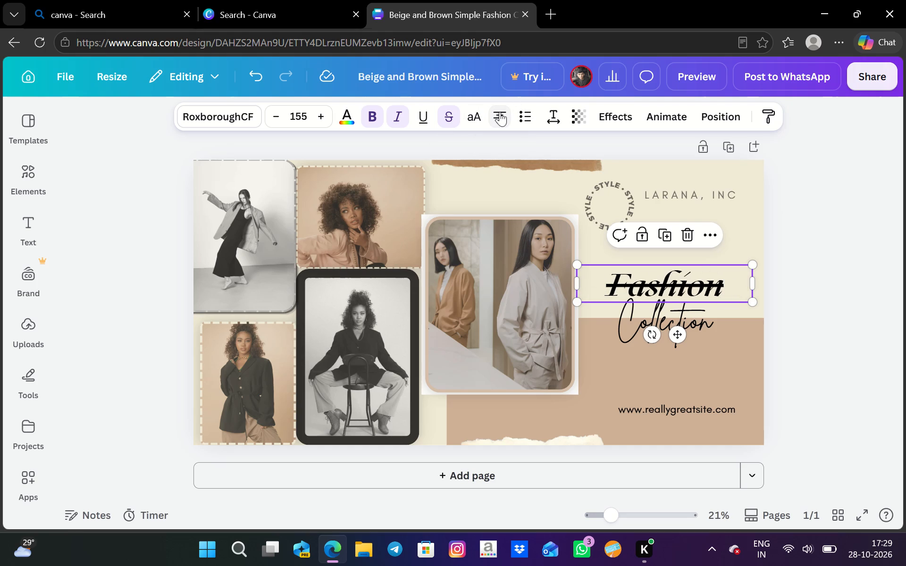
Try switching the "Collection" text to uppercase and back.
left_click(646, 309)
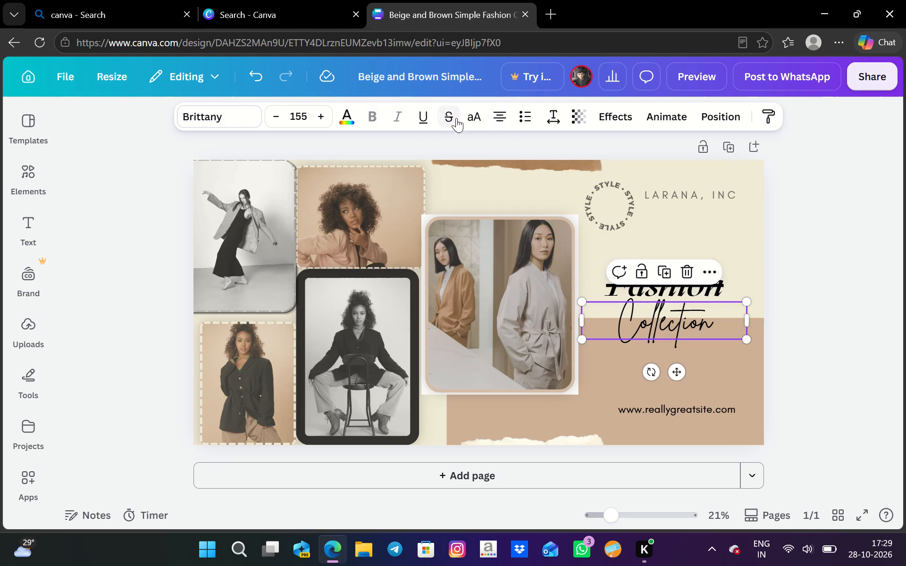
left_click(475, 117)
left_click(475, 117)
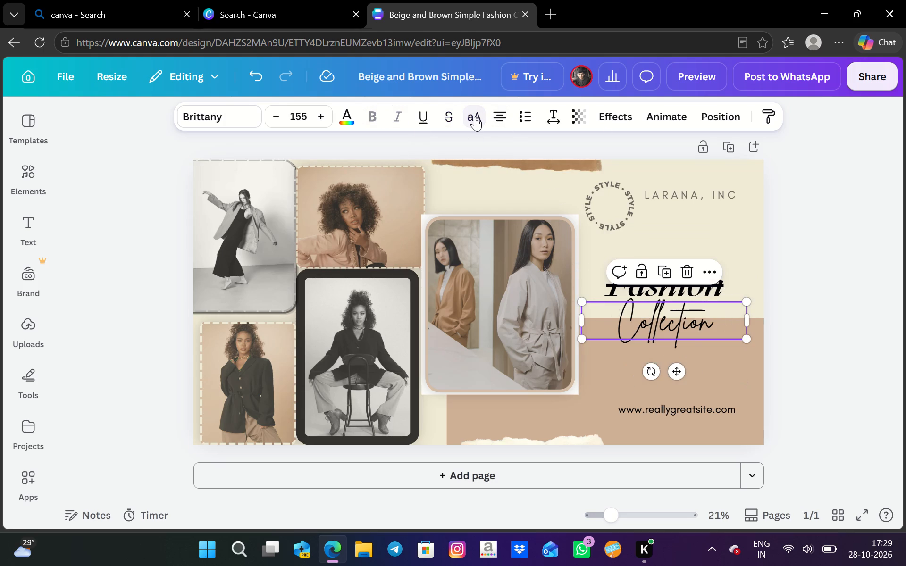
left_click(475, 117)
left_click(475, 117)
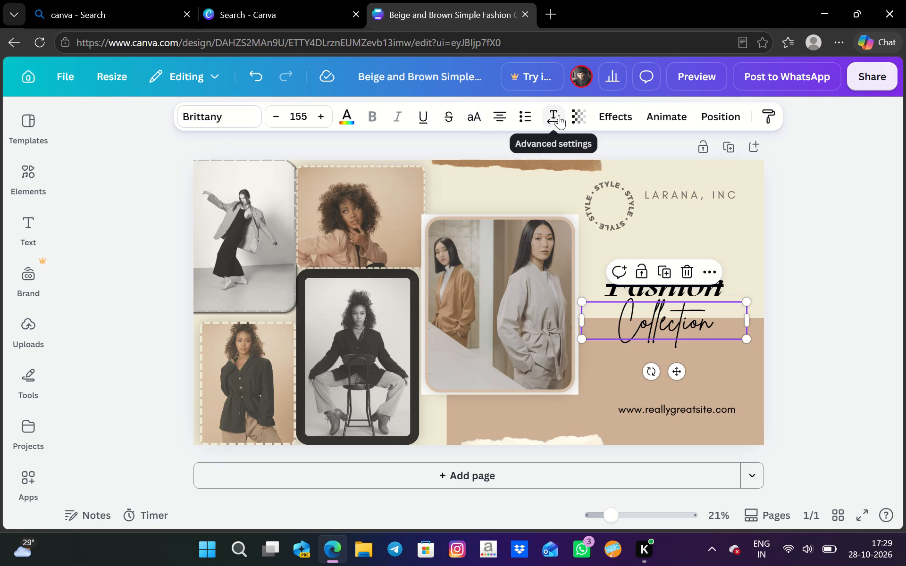
Set the transparency of the "Collection" text to 44.
left_click(574, 112)
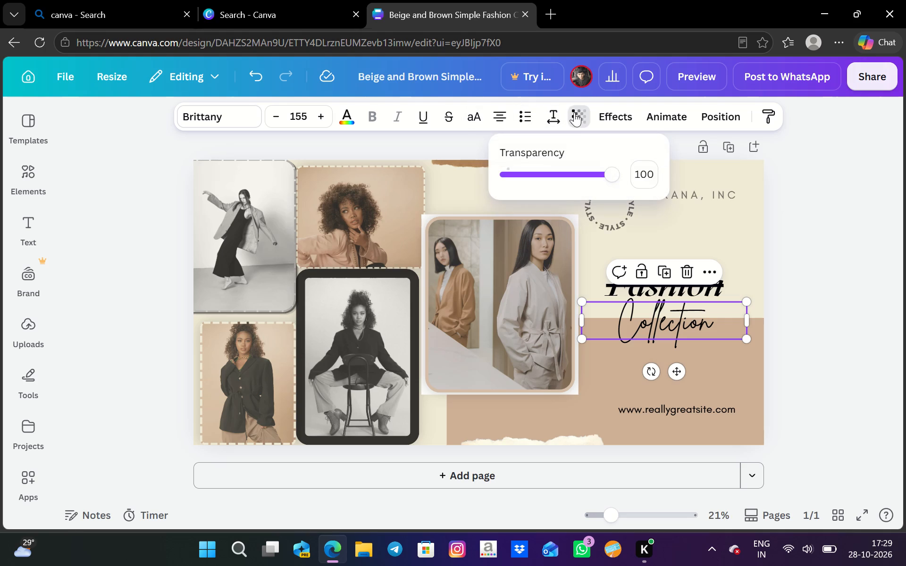
left_click(567, 168)
left_click(553, 173)
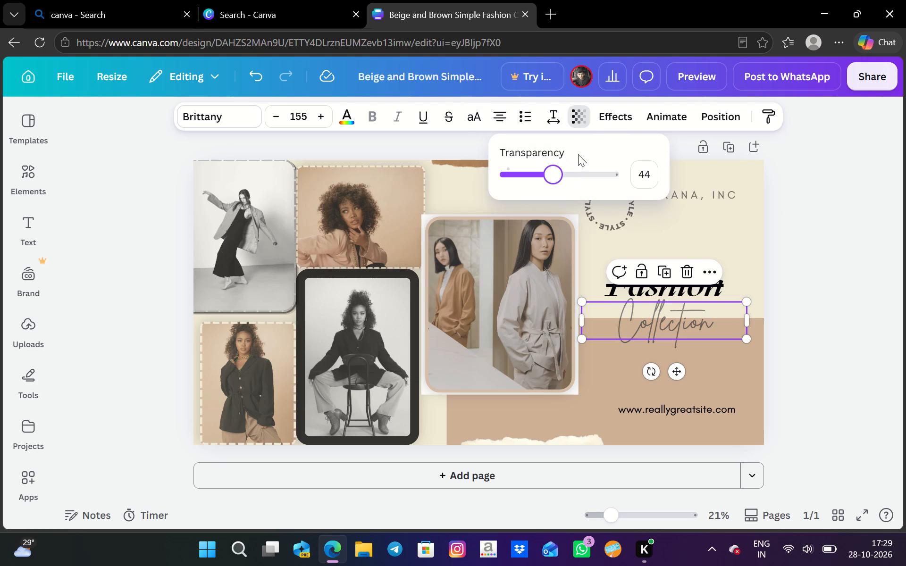
Apply the Echo effect to the "Collection" text with its default settings.
left_click(612, 116)
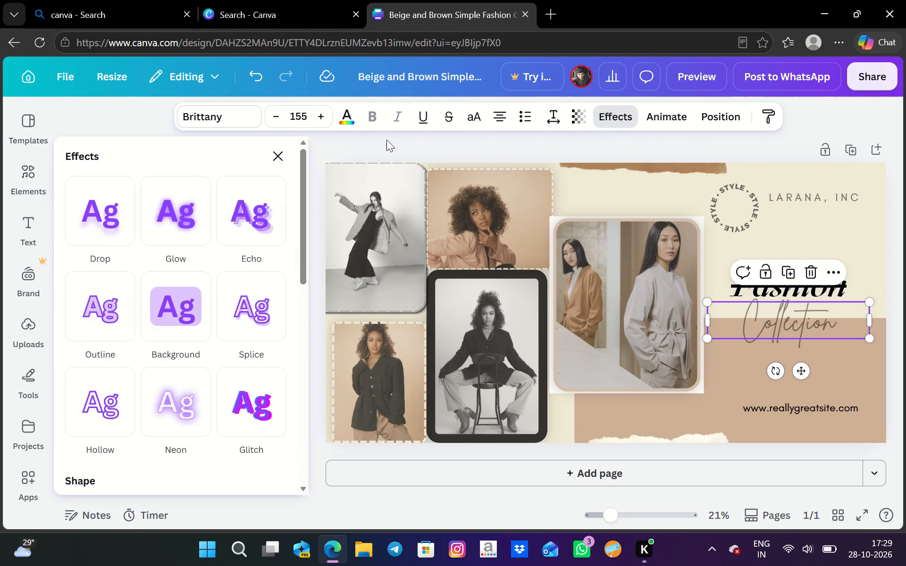
left_click(265, 204)
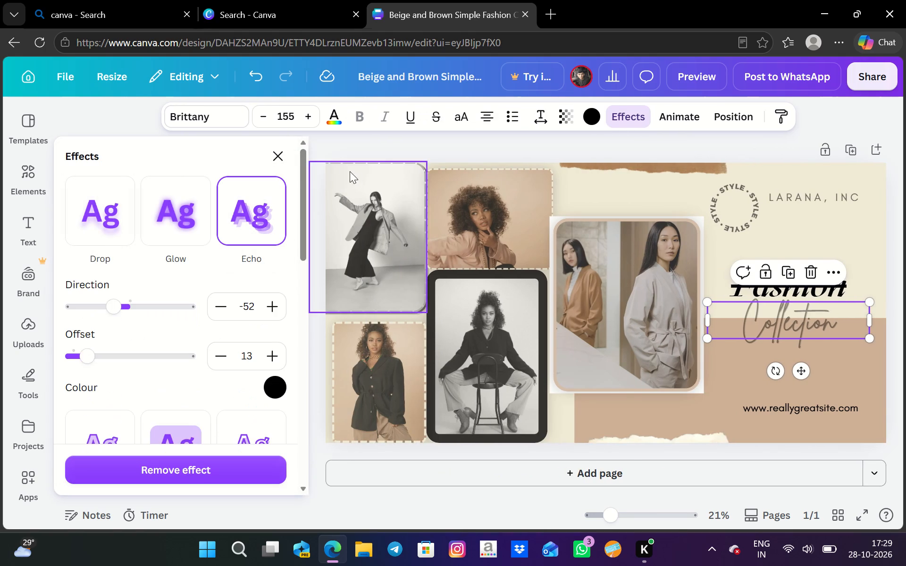
left_click(283, 152)
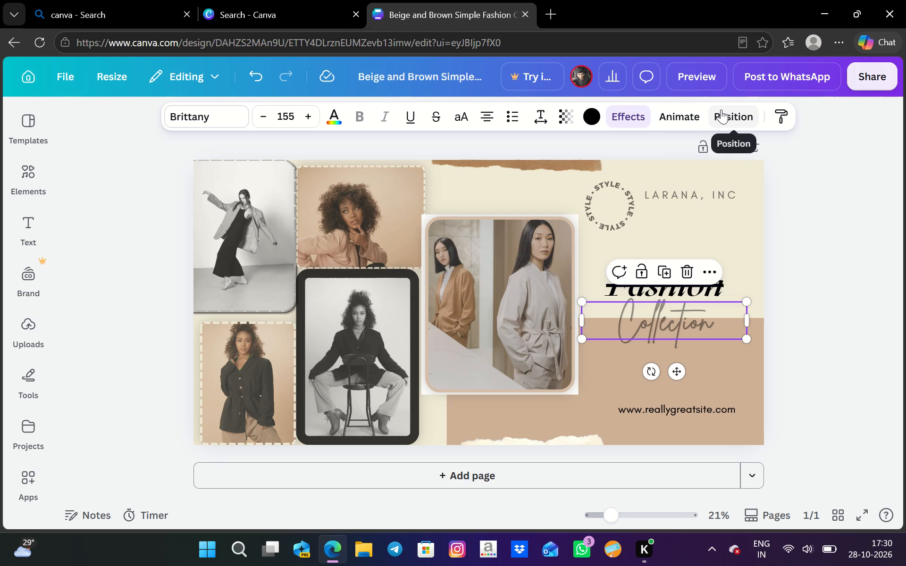
Nudge the large photo of the two women very slightly downwards on the banner.
left_click(537, 255)
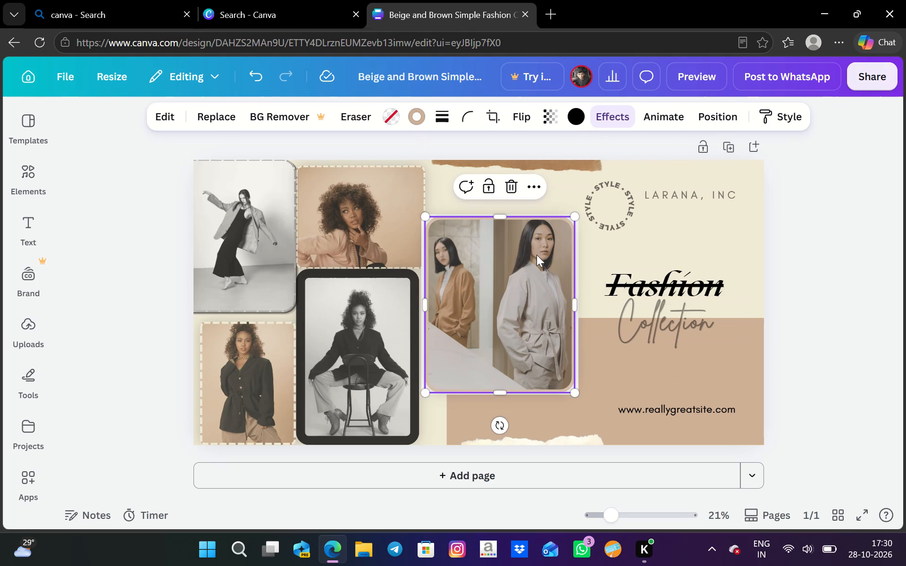
left_click(537, 255)
left_click(536, 242)
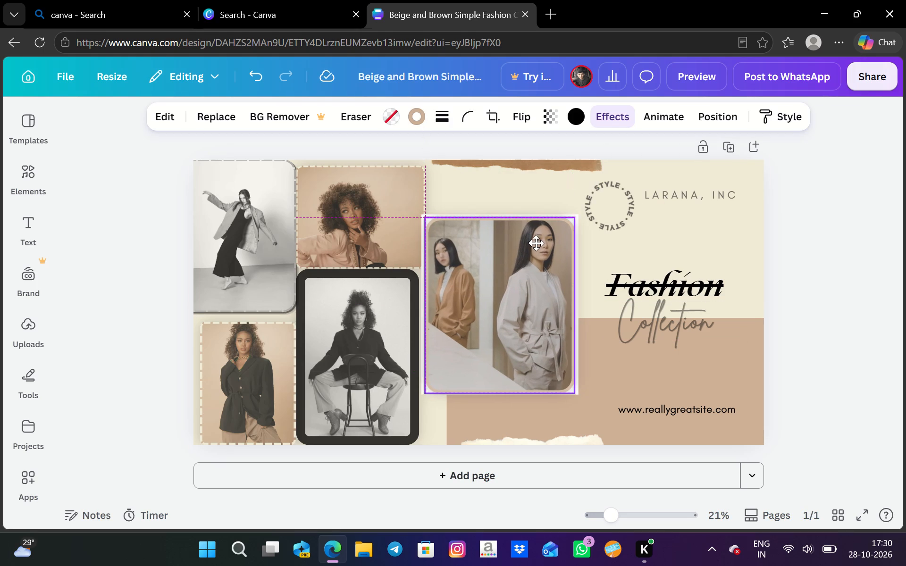
left_click(692, 249)
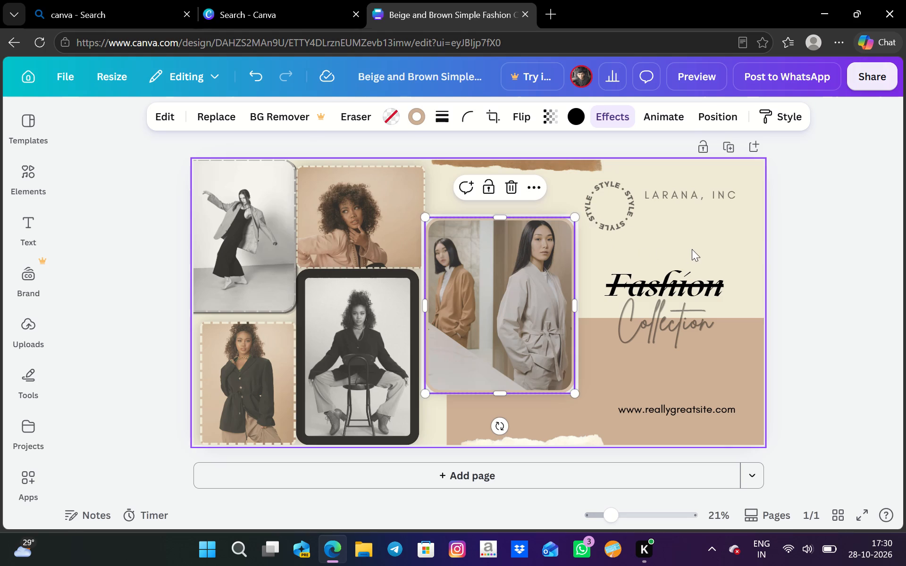
left_click(652, 408)
double_click(652, 408)
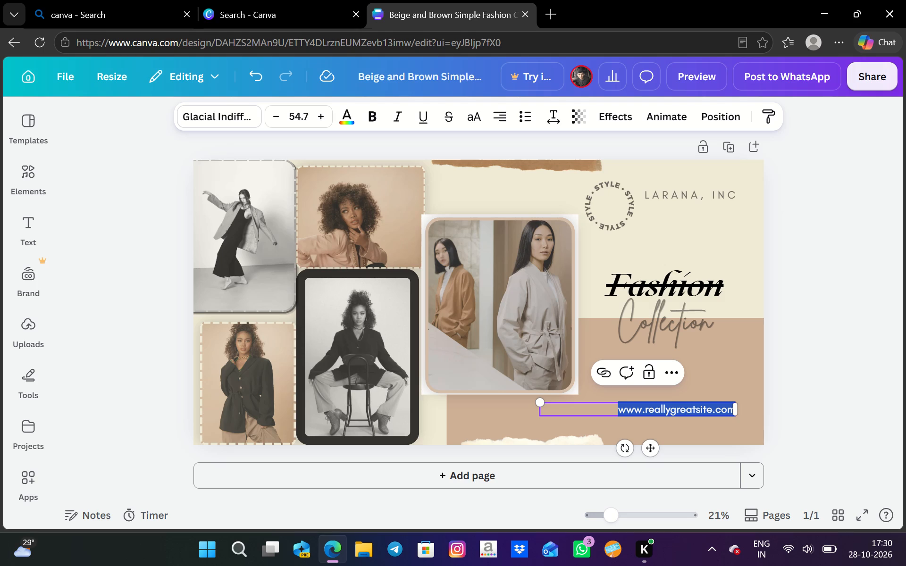
key("BackSpace")
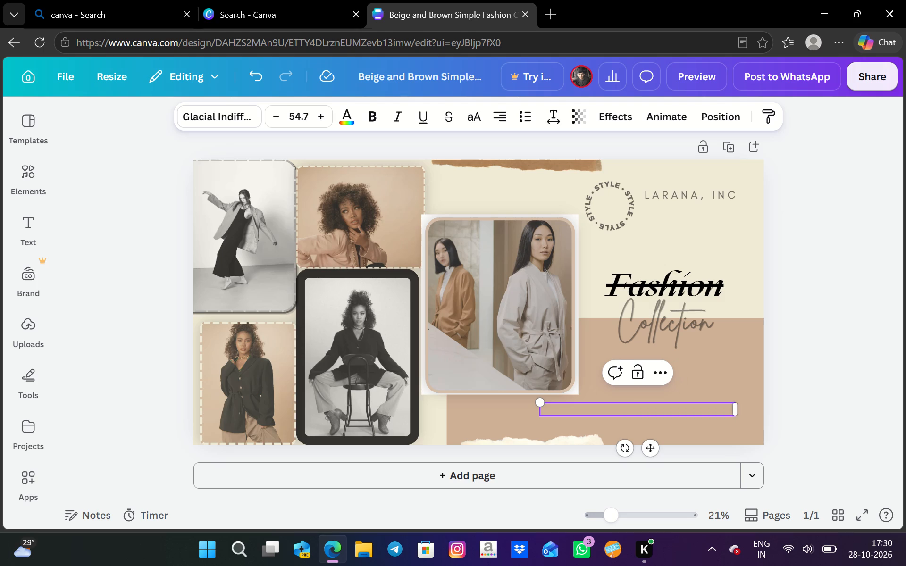
key("BackSpace")
type("www")
key("period")
key("f")
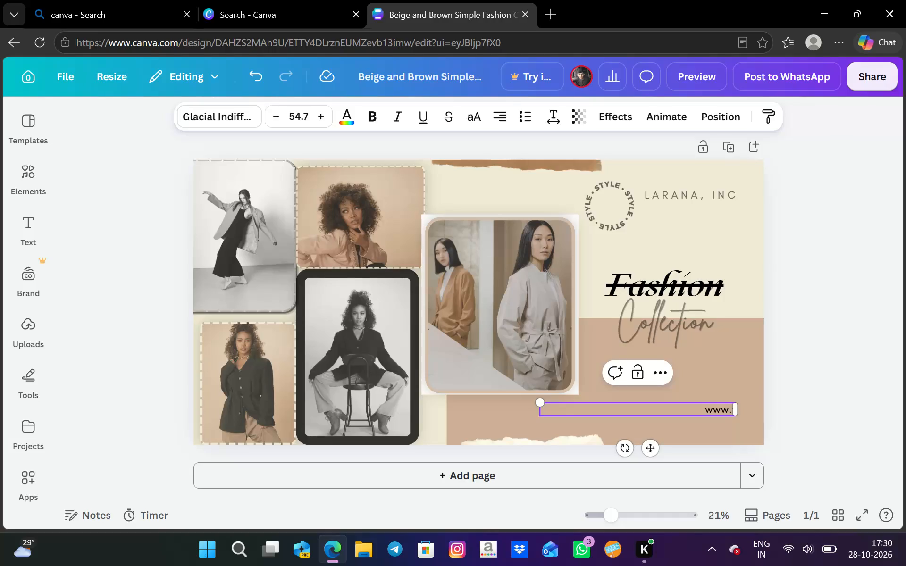
type("ashion")
type("des")
type("ign")
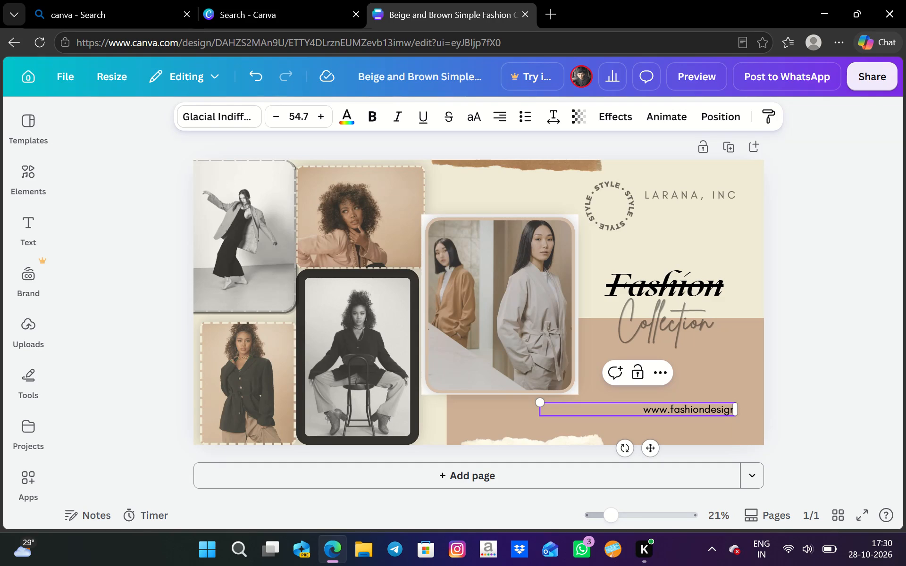
type(".com")
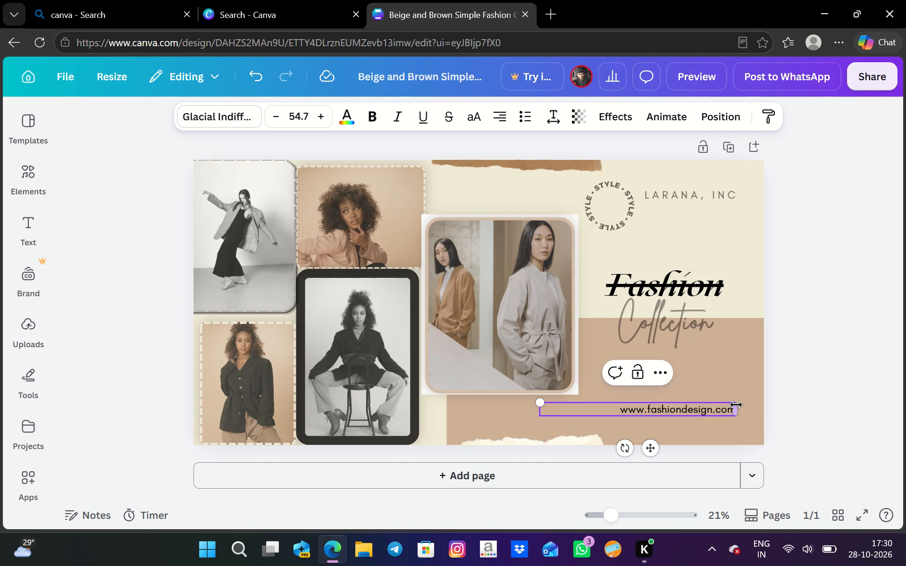
Narrow the website address text box so it fits more closely around its text.
left_click_drag(736, 410, 752, 410)
left_click_drag(710, 413, 704, 413)
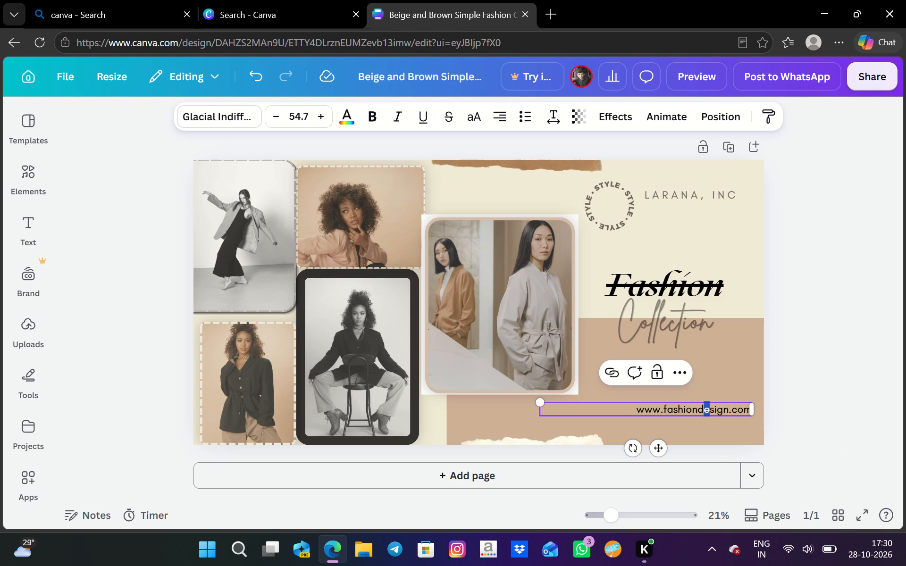
left_click_drag(751, 411, 710, 410)
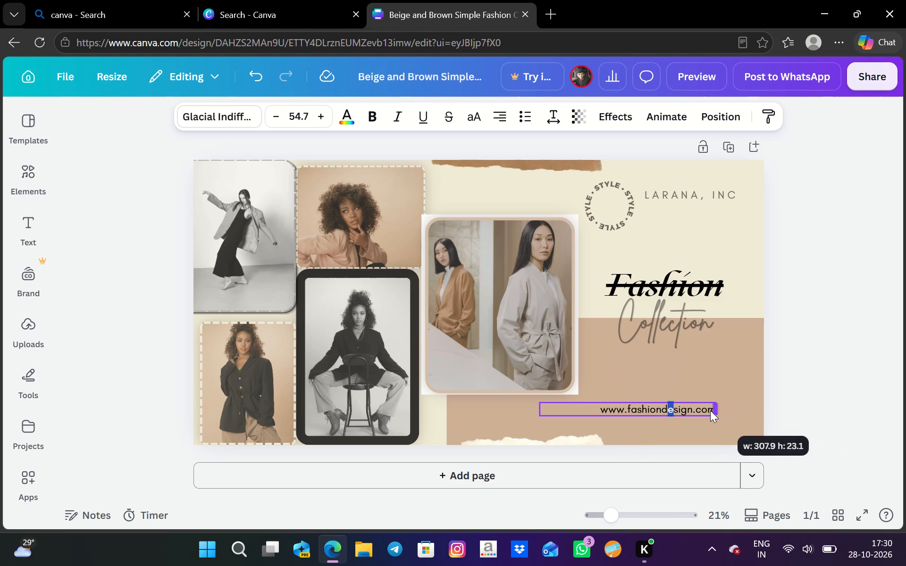
left_click_drag(710, 410, 688, 412)
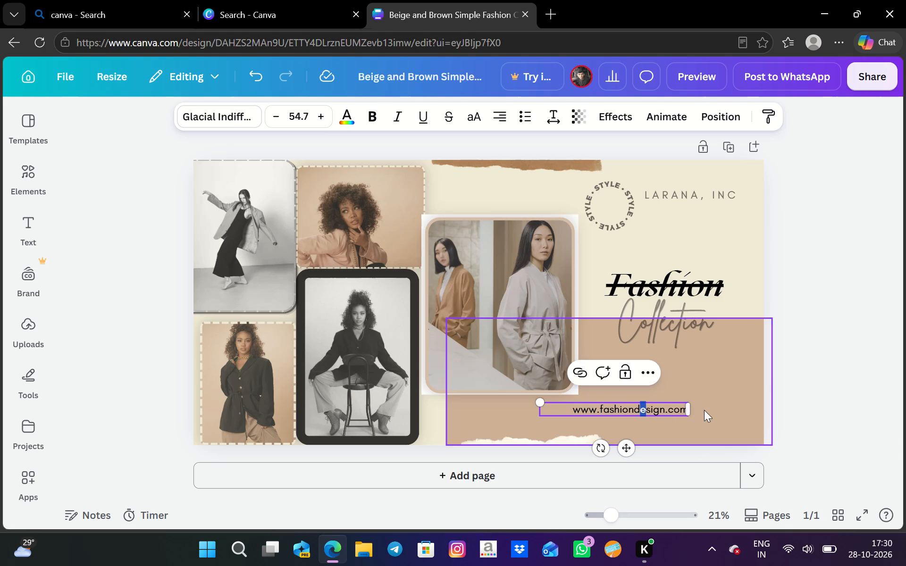
left_click(713, 408)
Reposition the website address below the "Collection" text, near the banner's right margin and slightly higher than its original line.
left_click_drag(665, 409, 689, 408)
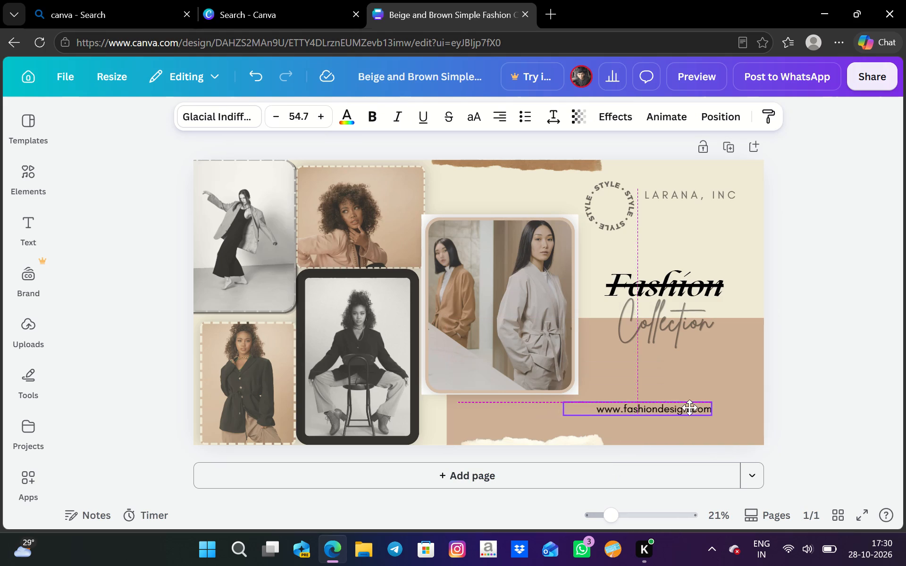
left_click_drag(689, 408, 703, 410)
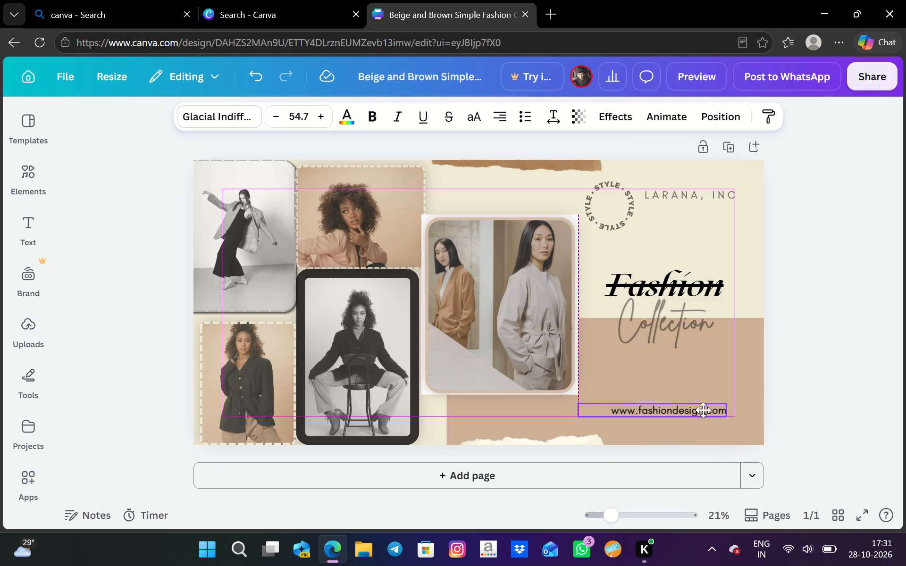
left_click_drag(703, 410, 700, 411)
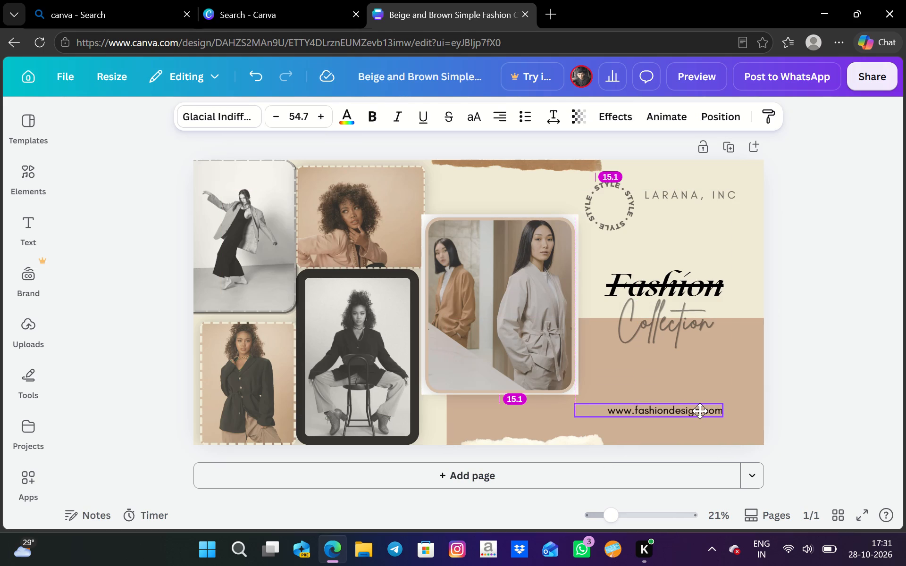
left_click_drag(700, 411, 693, 409)
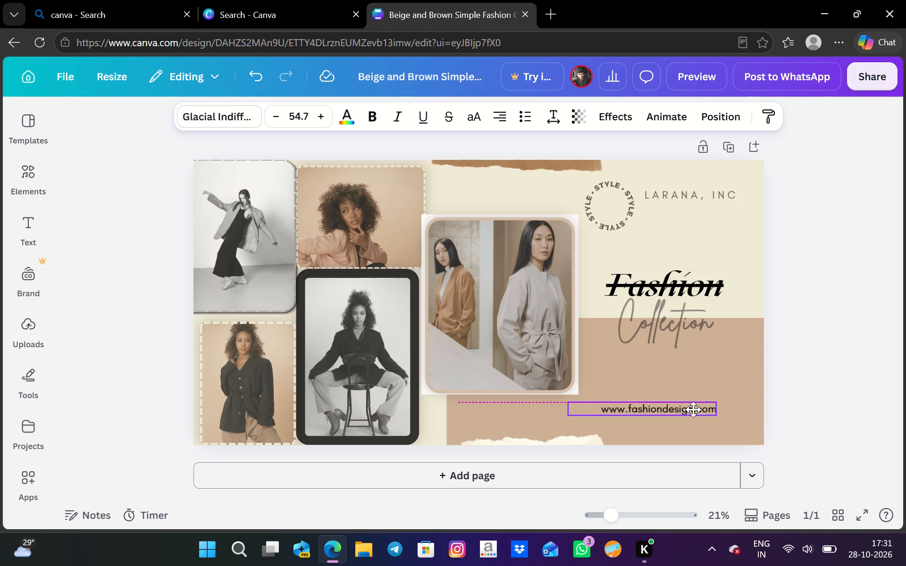
left_click_drag(693, 409, 721, 402)
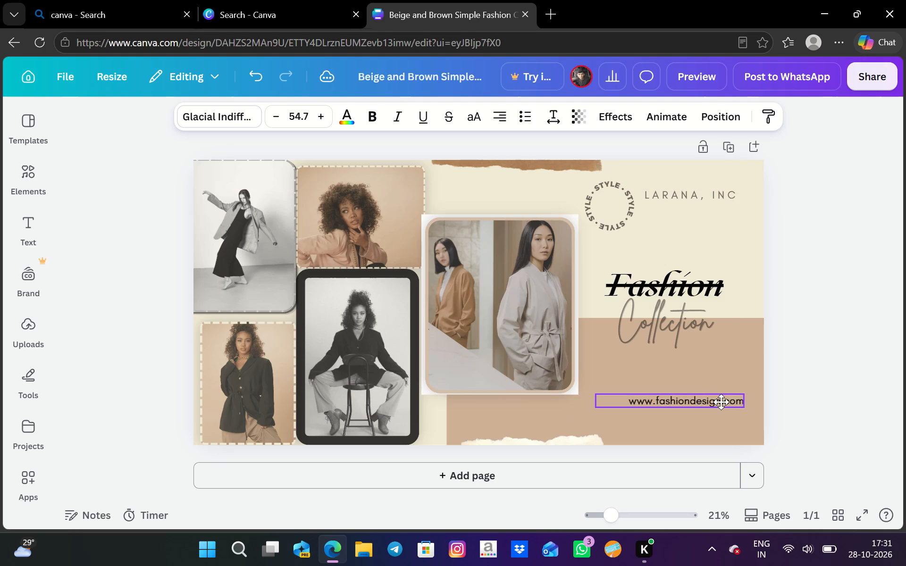
left_click_drag(721, 402, 716, 401)
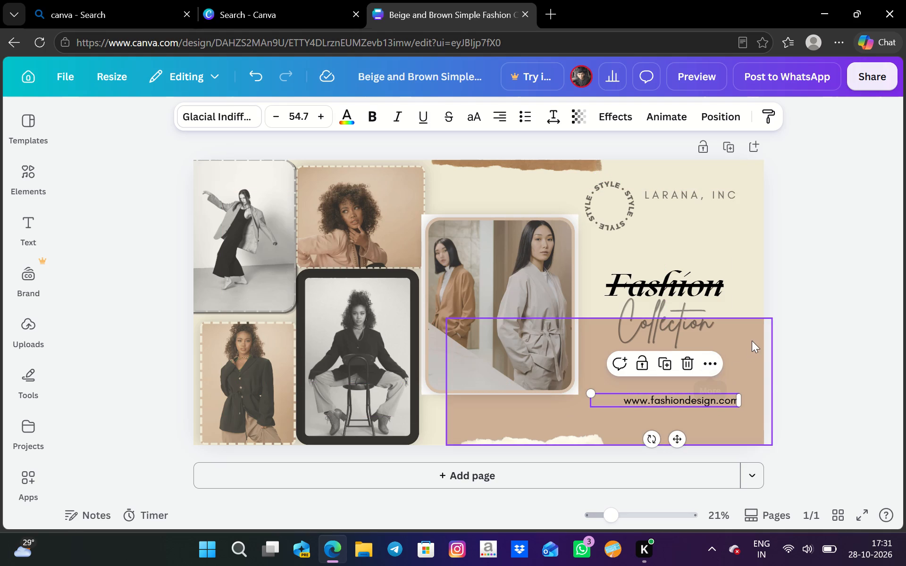
left_click(750, 336)
left_click(712, 225)
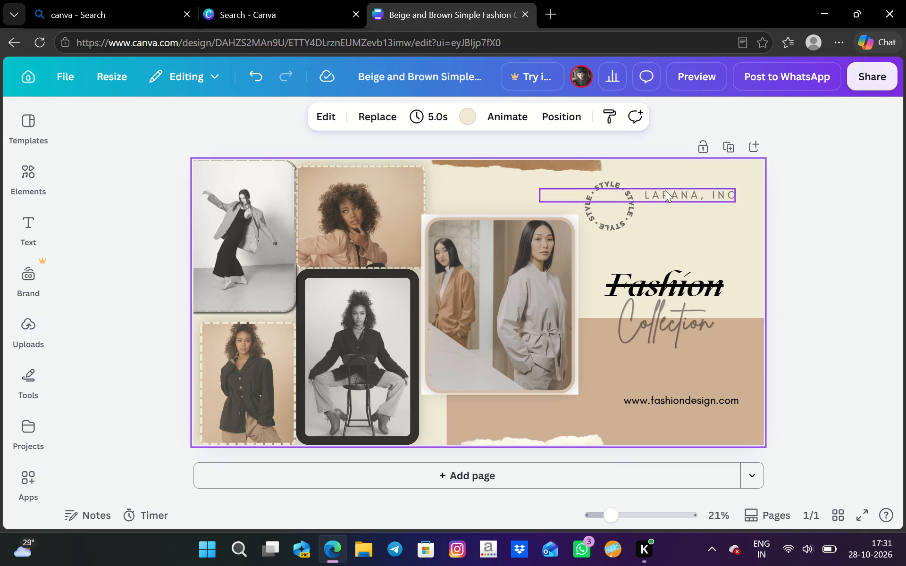
Change the circular "STYLE" badge's animation to Rise.
left_click(603, 213)
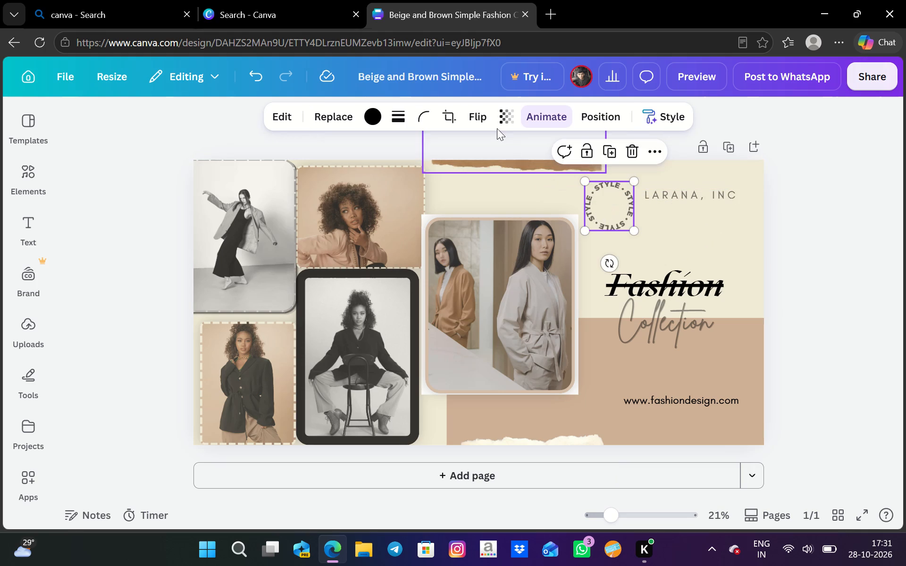
left_click(562, 115)
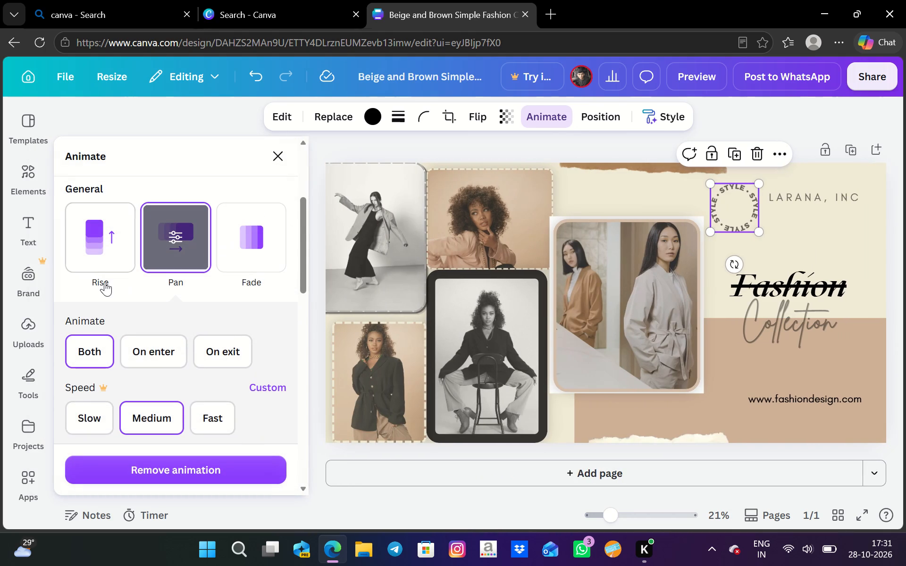
left_click(103, 240)
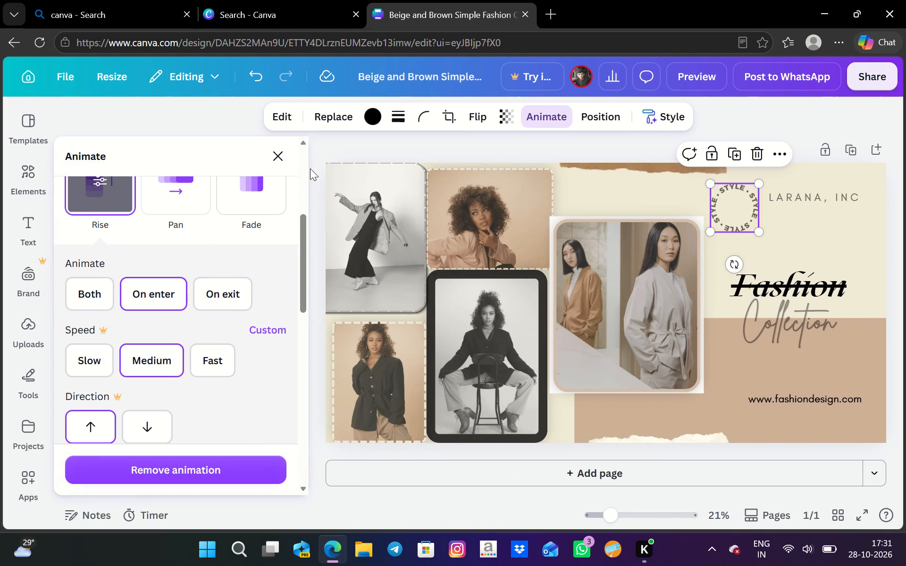
left_click(285, 155)
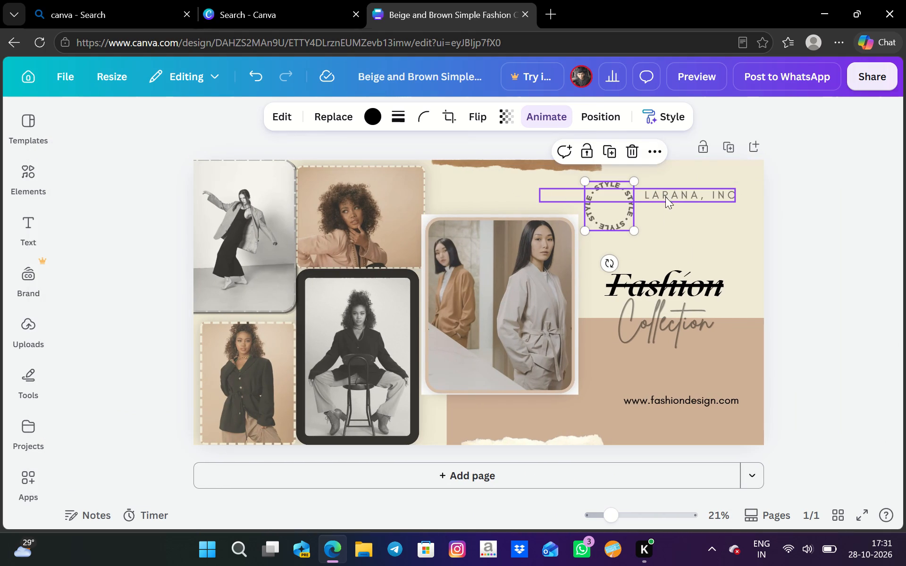
Set the transparency of the "Fashion" heading to 74.
left_click(663, 272)
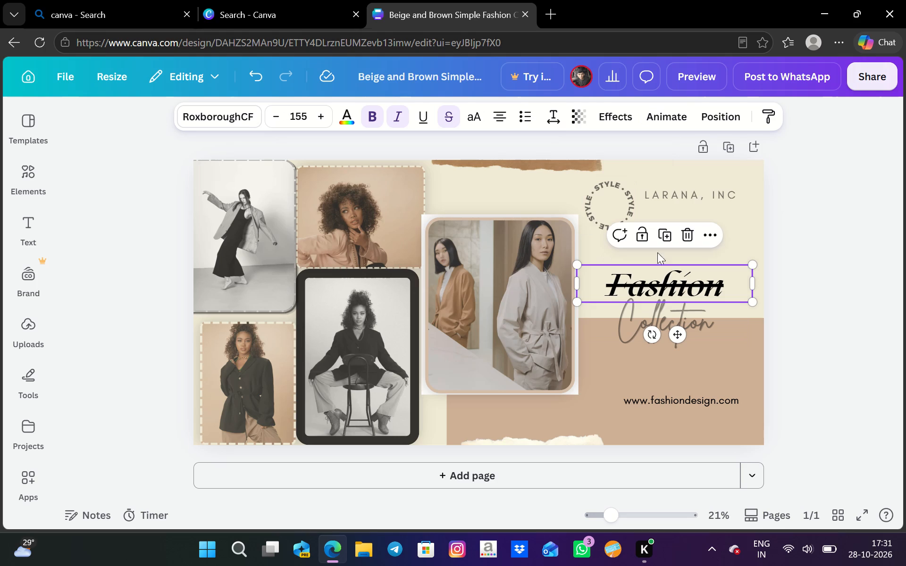
left_click(573, 114)
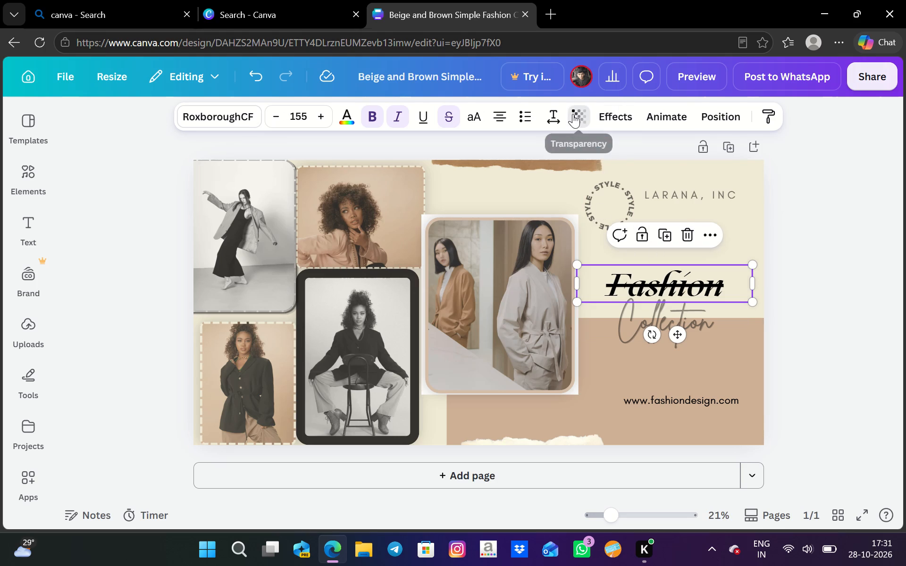
left_click(558, 169)
left_click(531, 177)
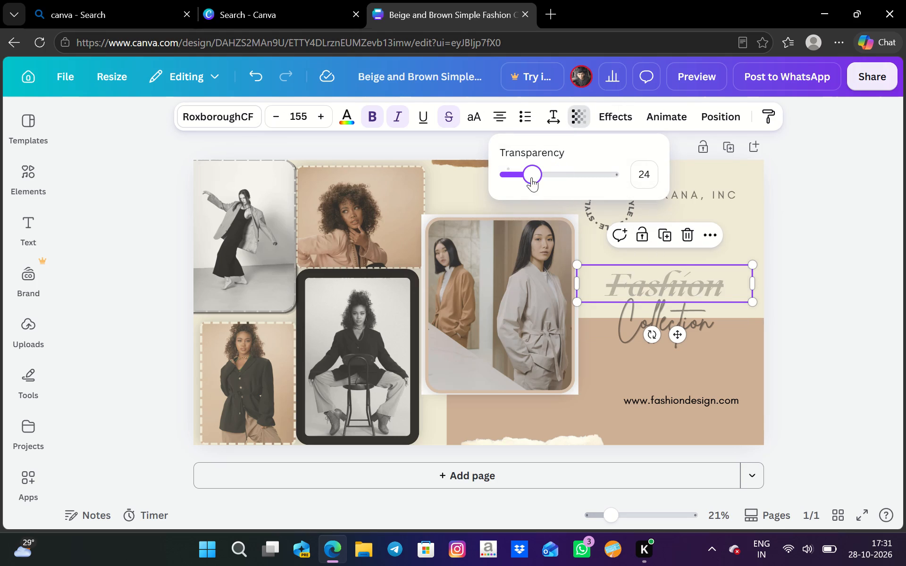
left_click(563, 175)
left_click(585, 177)
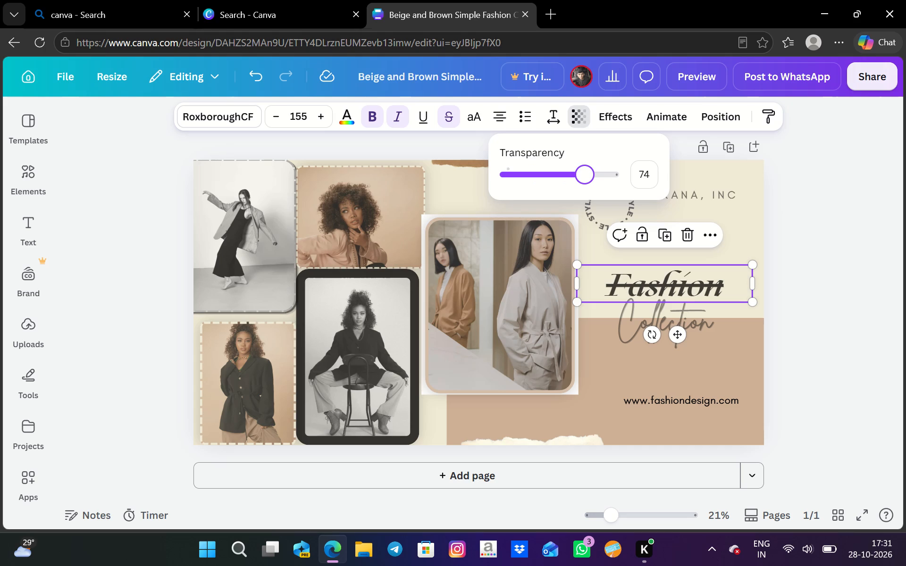
Apply the Drop shadow effect to the "Fashion" heading.
left_click(624, 117)
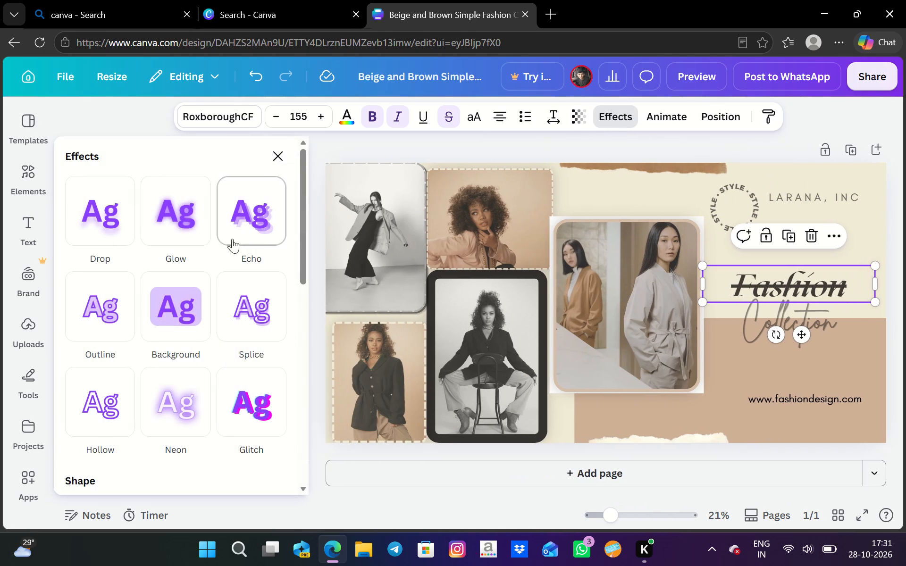
left_click(88, 225)
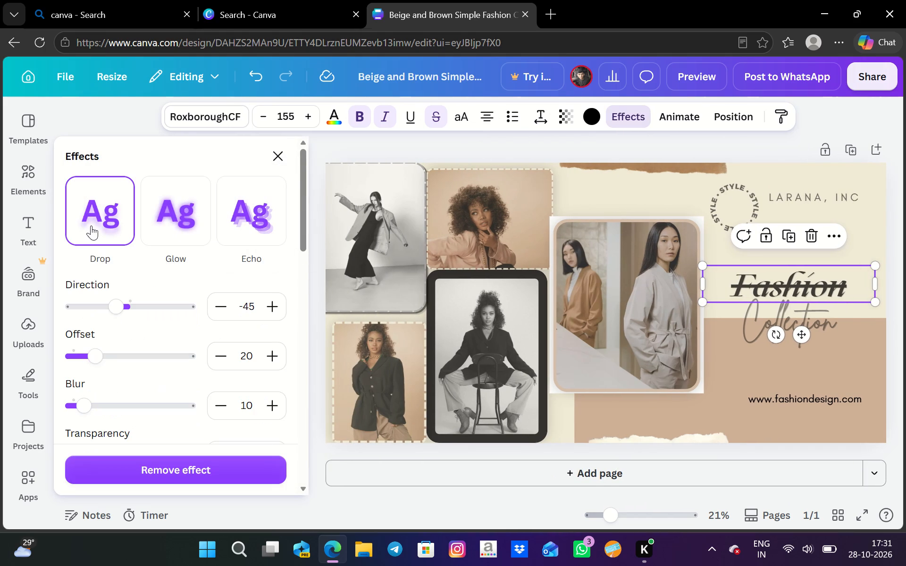
Replace the "Collection" text below the "Fashion" heading with "outfit collection".
left_click(275, 149)
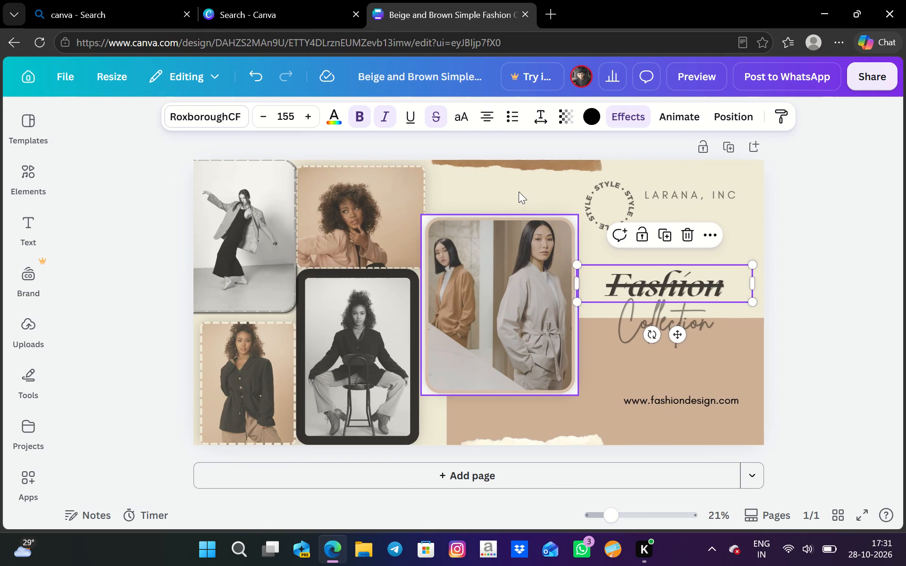
left_click(519, 190)
double_click(520, 190)
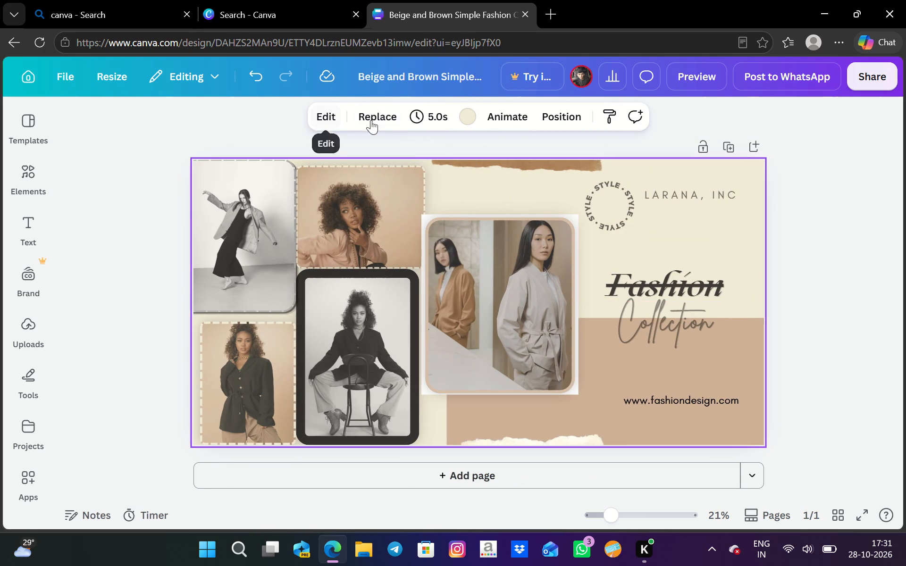
left_click(637, 242)
left_click(647, 291)
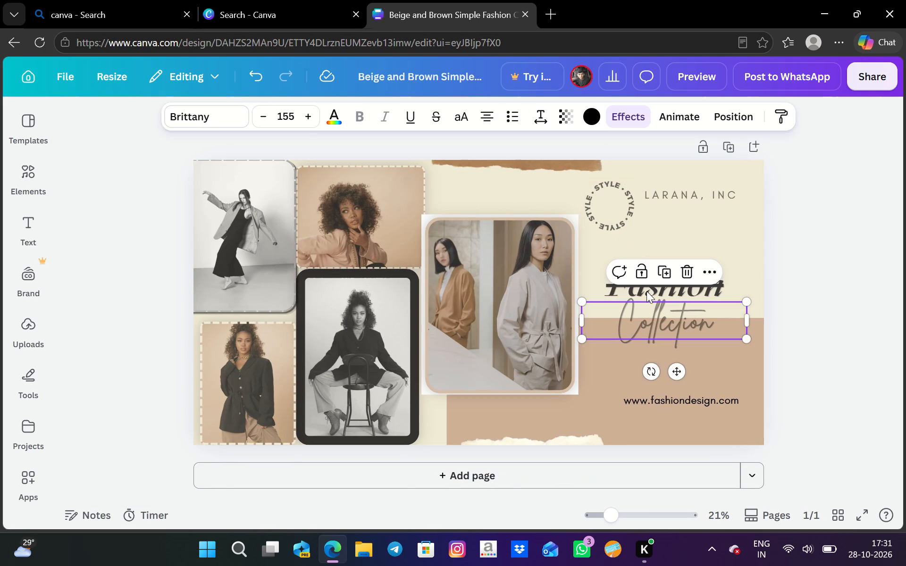
double_click(689, 311)
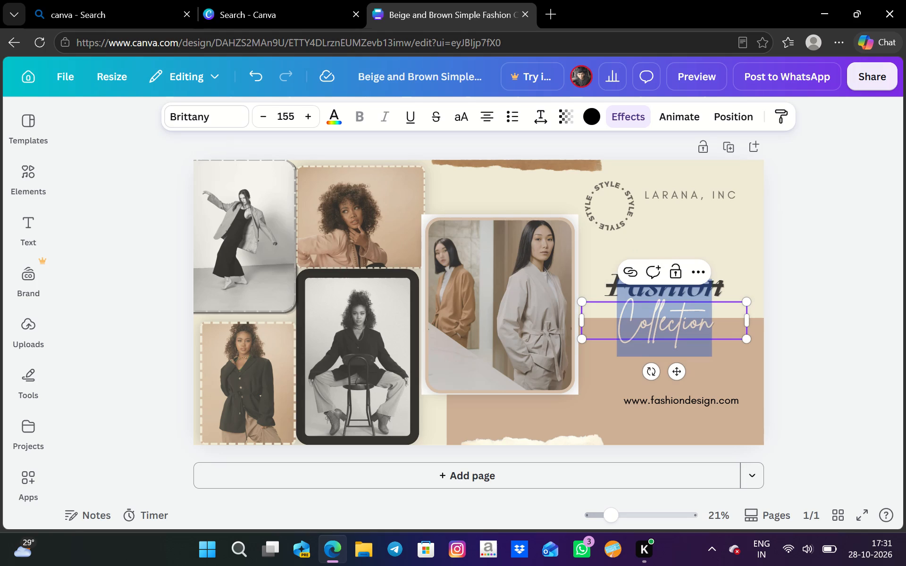
key("BackSpace")
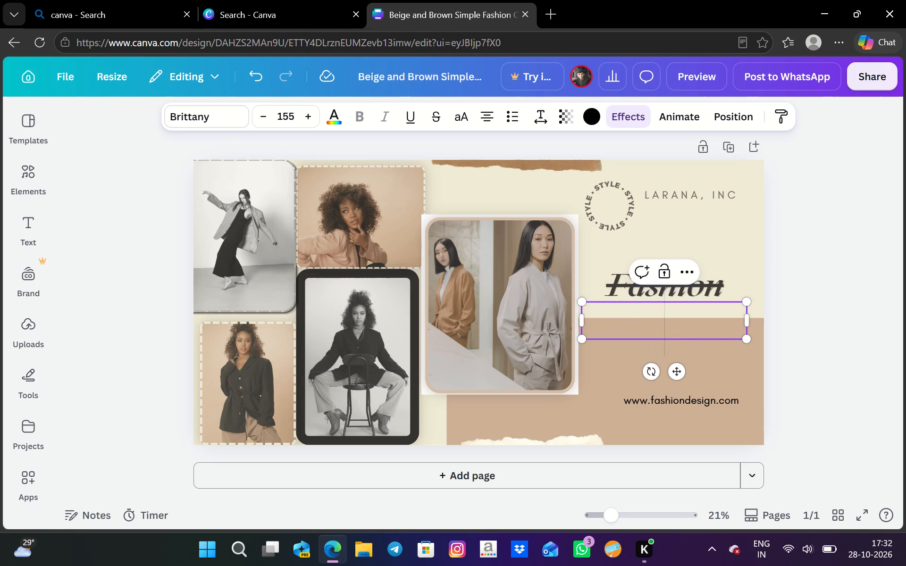
key("o")
type("ut")
key("f")
type("it")
key("space")
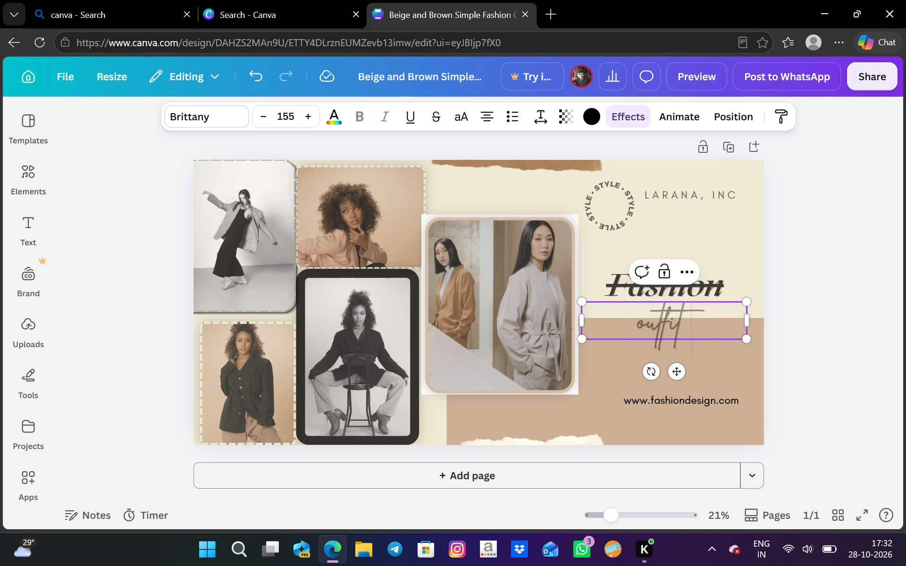
type("c")
key("o")
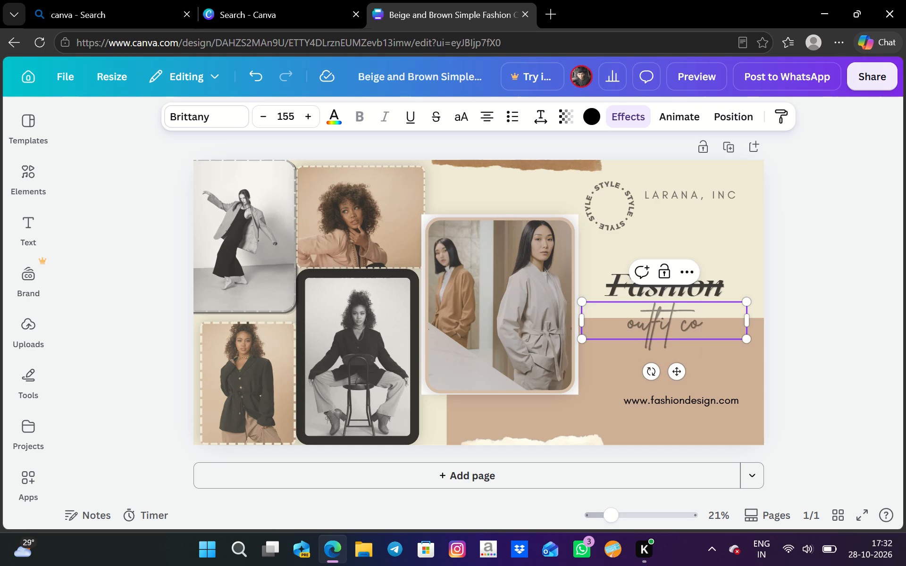
type("ll")
key("e")
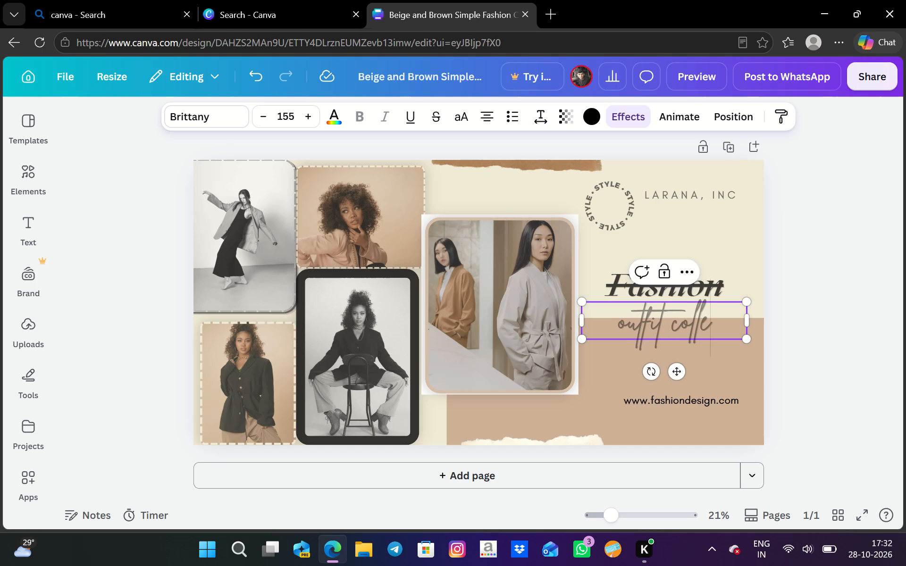
key("c")
type("tion")
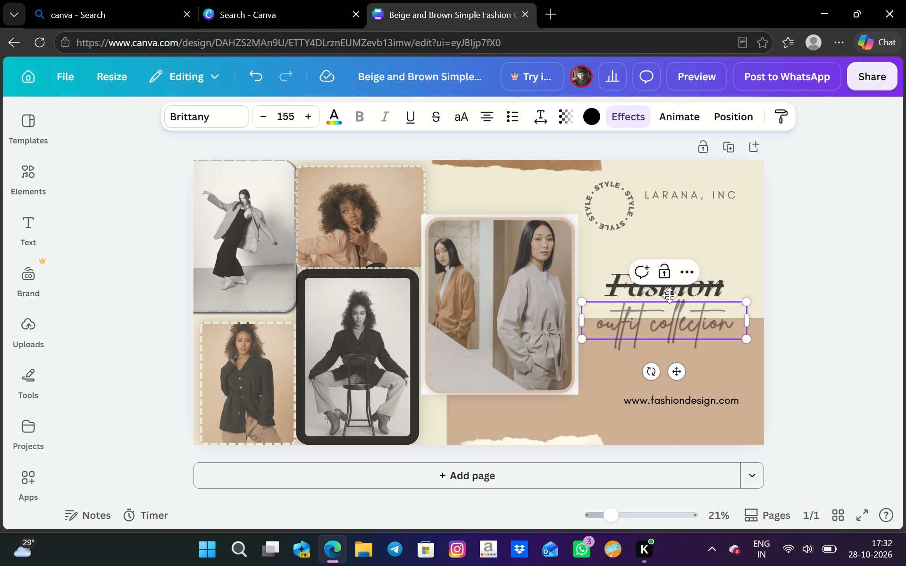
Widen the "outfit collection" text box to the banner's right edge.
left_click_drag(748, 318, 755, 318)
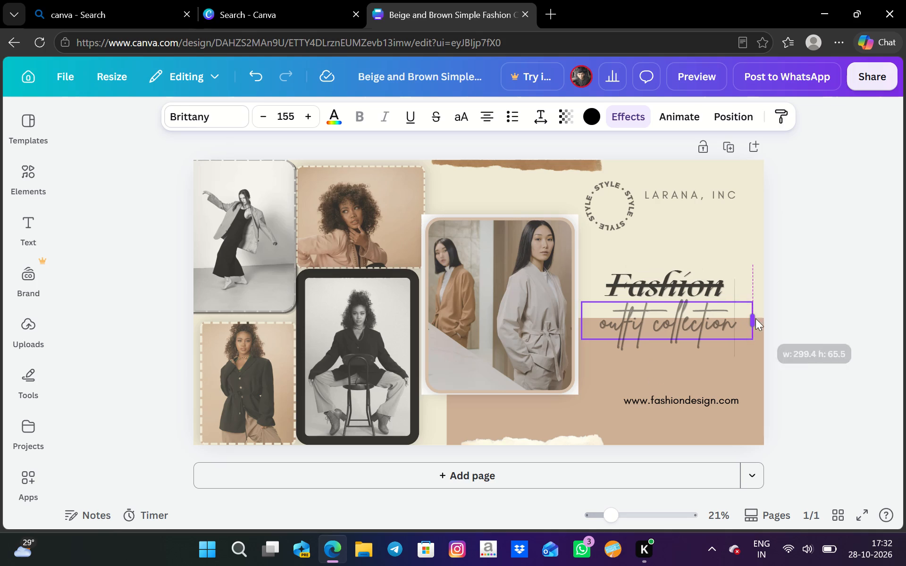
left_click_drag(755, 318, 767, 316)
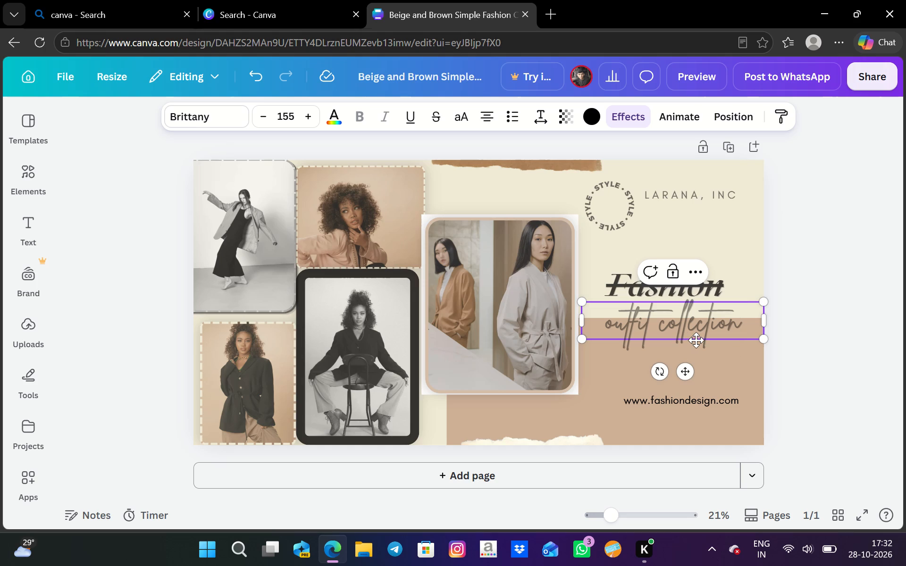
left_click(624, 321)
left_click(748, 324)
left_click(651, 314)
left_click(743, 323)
Narrow the "outfit collection" text box so its right edge lines up with the end of the website address.
left_click_drag(765, 319, 741, 324)
left_click_drag(687, 329, 711, 339)
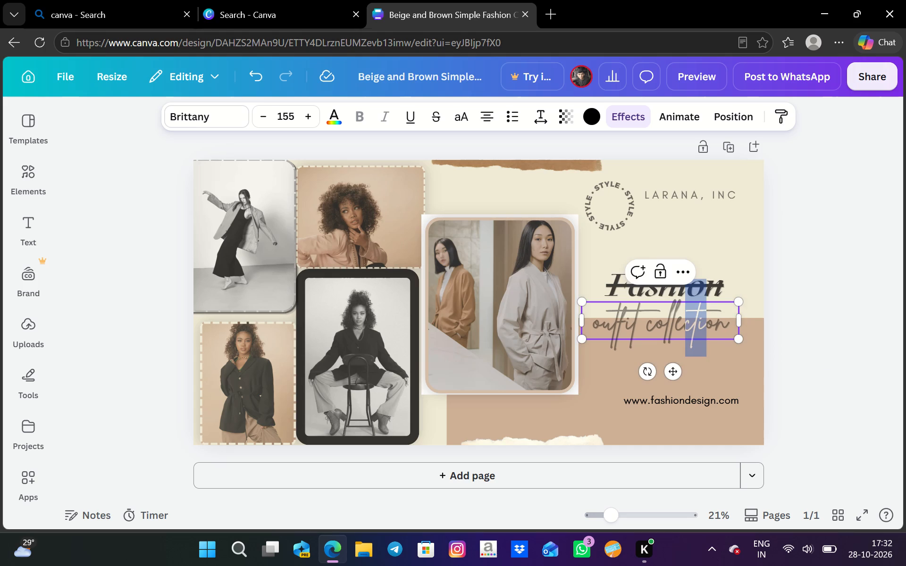
left_click_drag(711, 339, 712, 339)
left_click(725, 325)
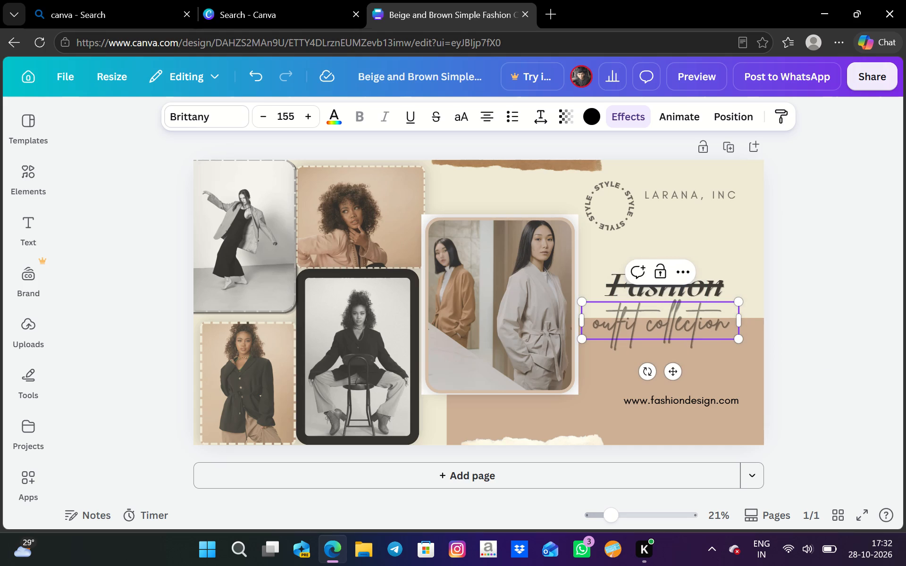
Set the direction of the "Fashion" heading's Drop shadow to -88.
left_click(708, 275)
left_click(708, 281)
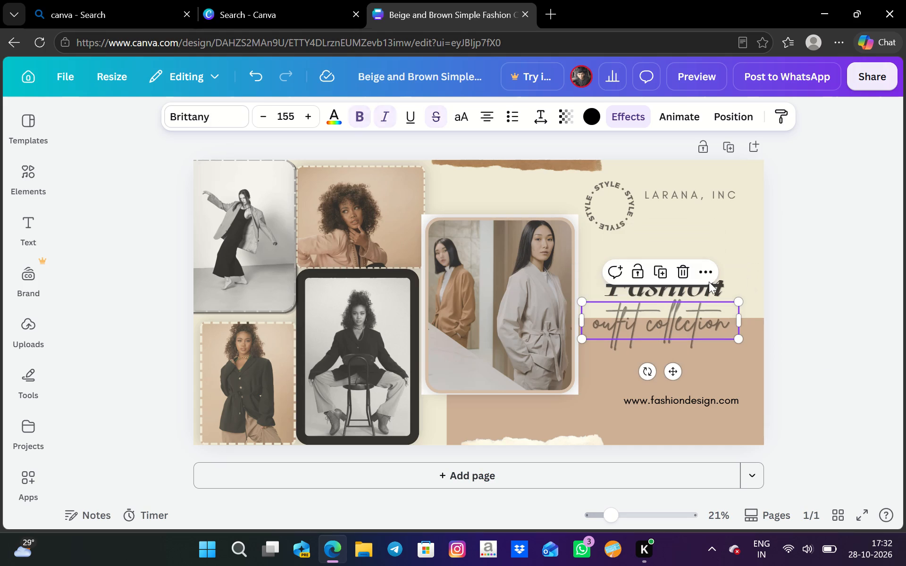
left_click(726, 268)
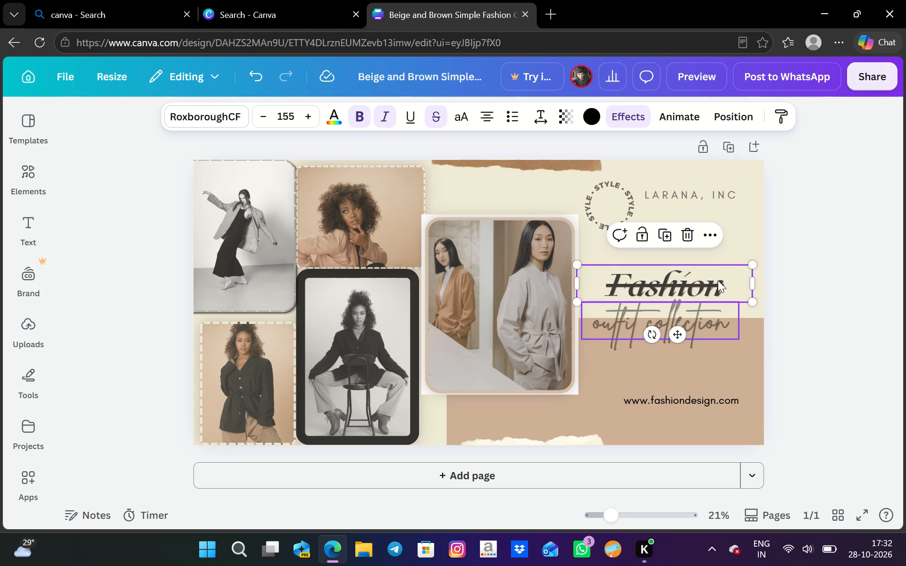
triple_click(717, 284)
left_click(717, 284)
left_click(719, 278)
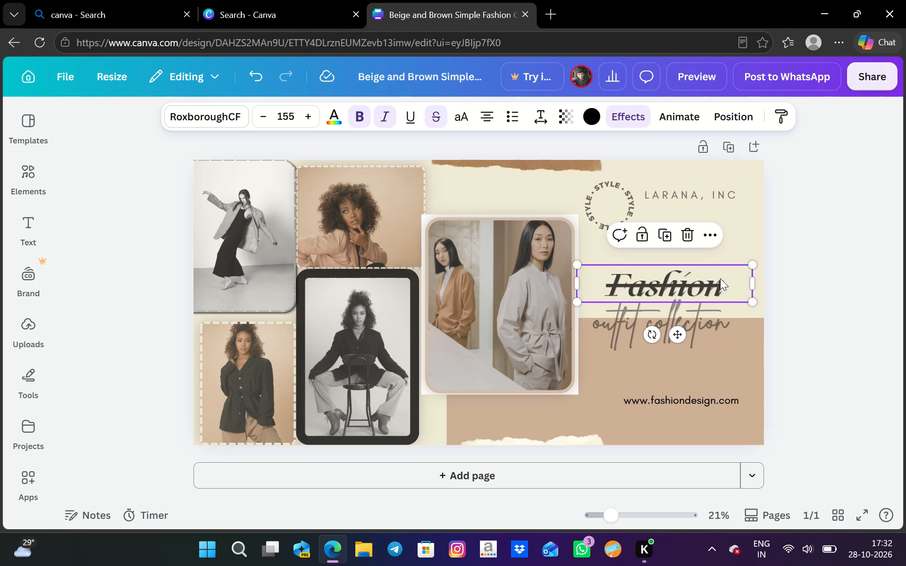
left_click(638, 120)
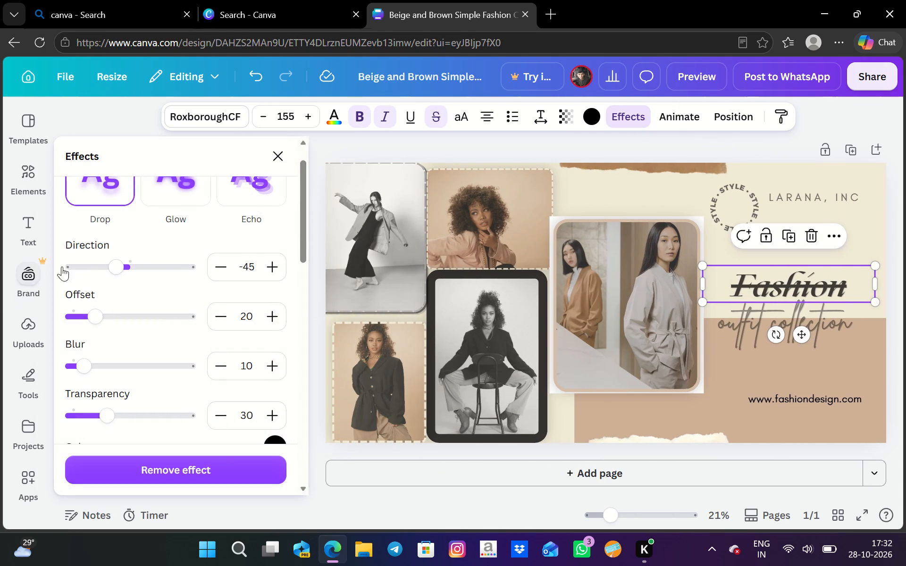
left_click(218, 264)
left_click(218, 264)
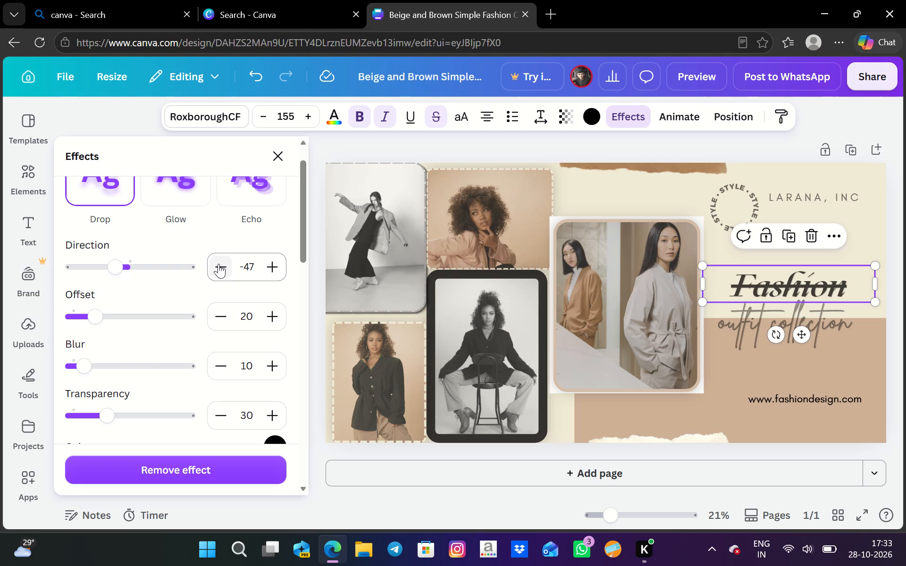
left_click(218, 264)
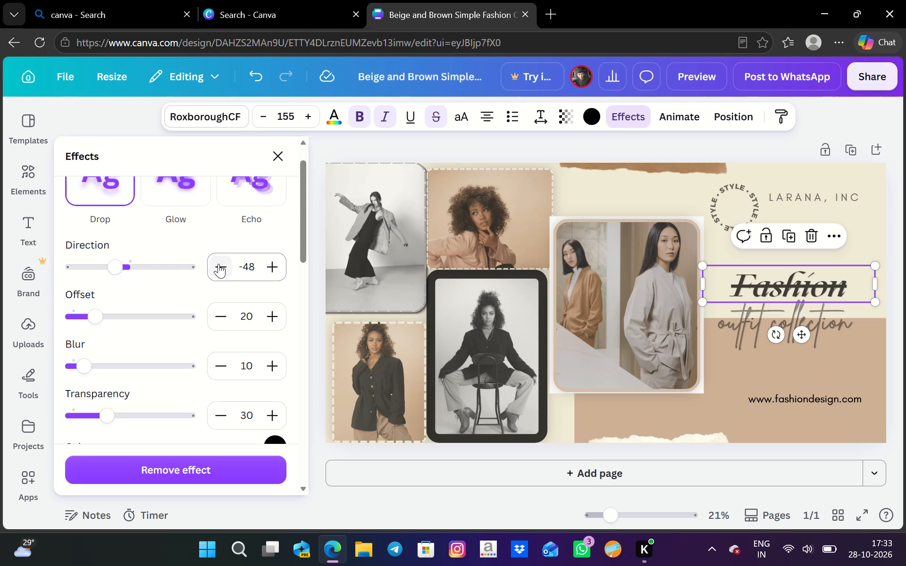
triple_click(218, 264)
triple_click(217, 263)
left_click(216, 263)
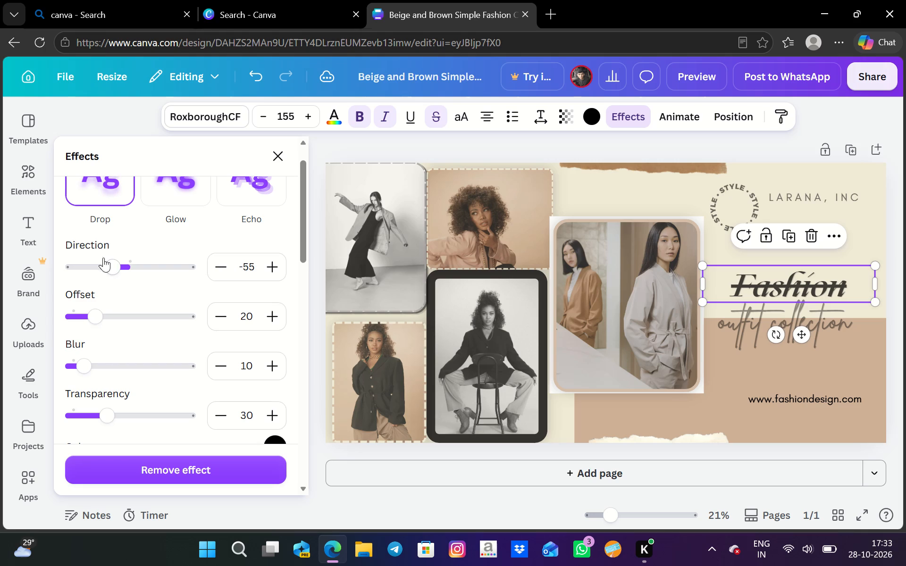
left_click(79, 274)
left_click(79, 274)
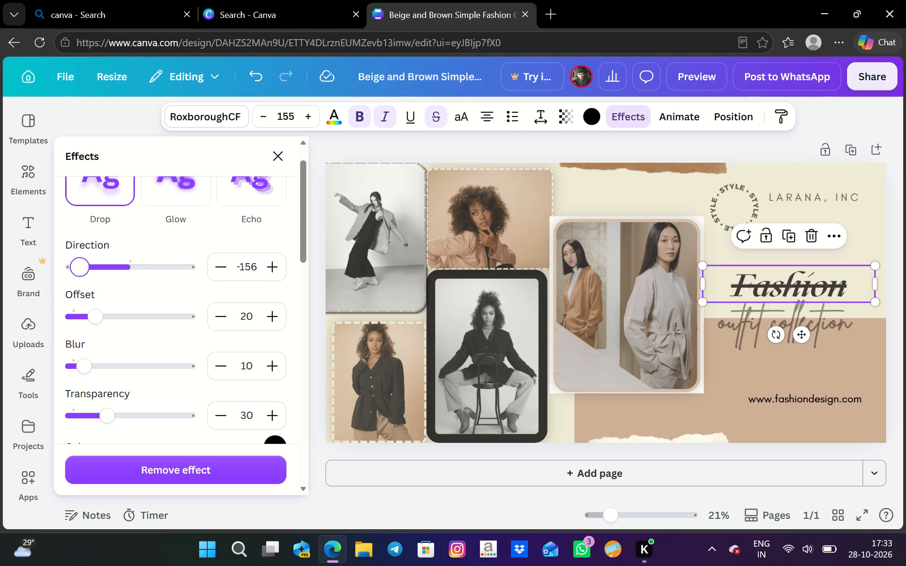
left_click(180, 267)
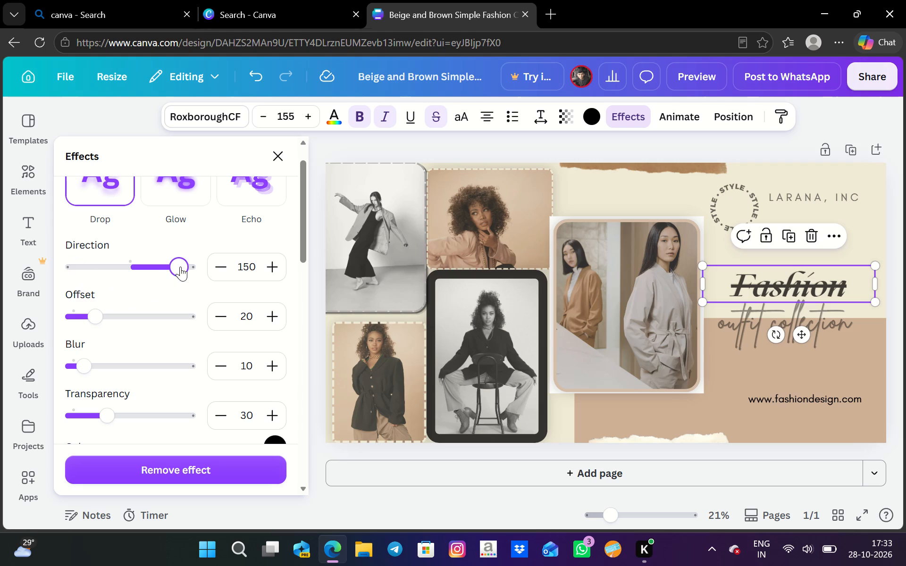
left_click(180, 266)
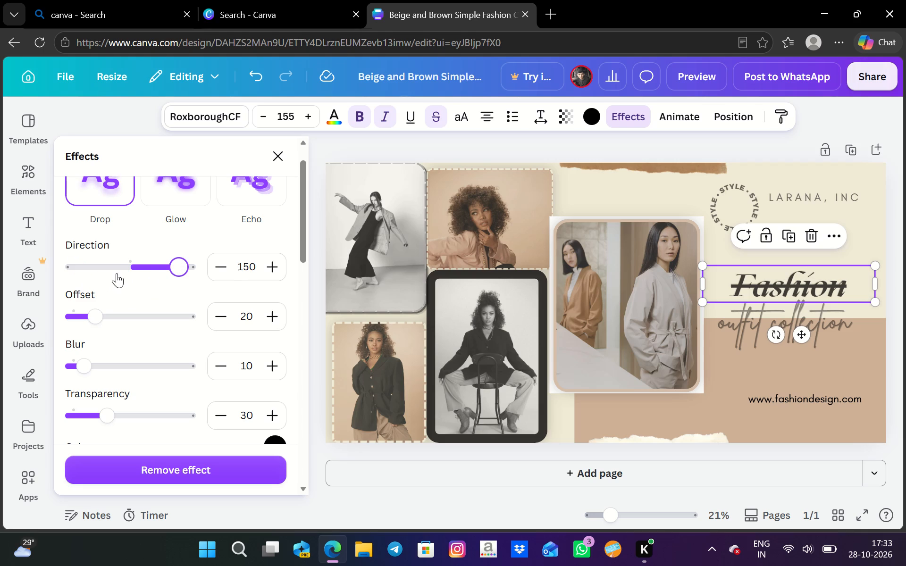
left_click(117, 273)
left_click(102, 264)
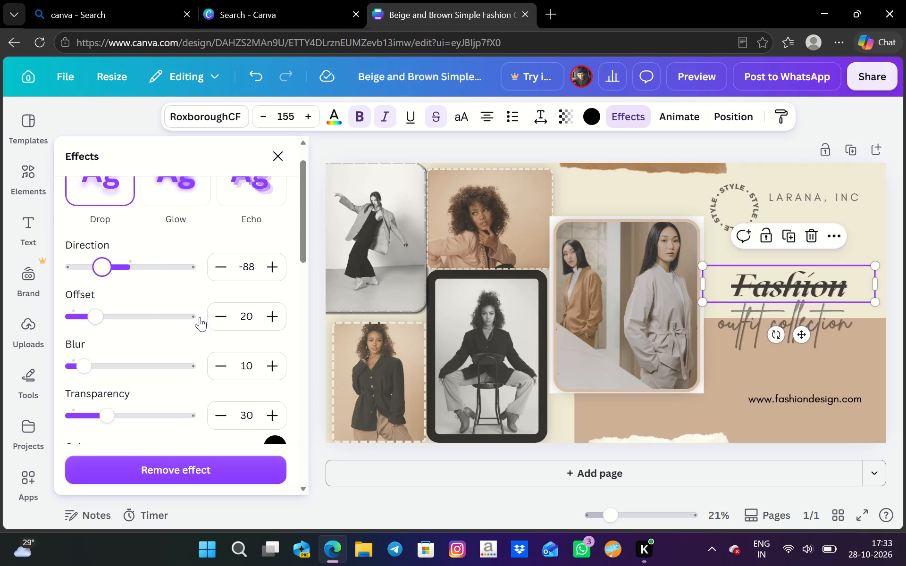
Set the offset of the "Fashion" heading's Drop shadow to 25.
left_click(271, 315)
left_click(271, 313)
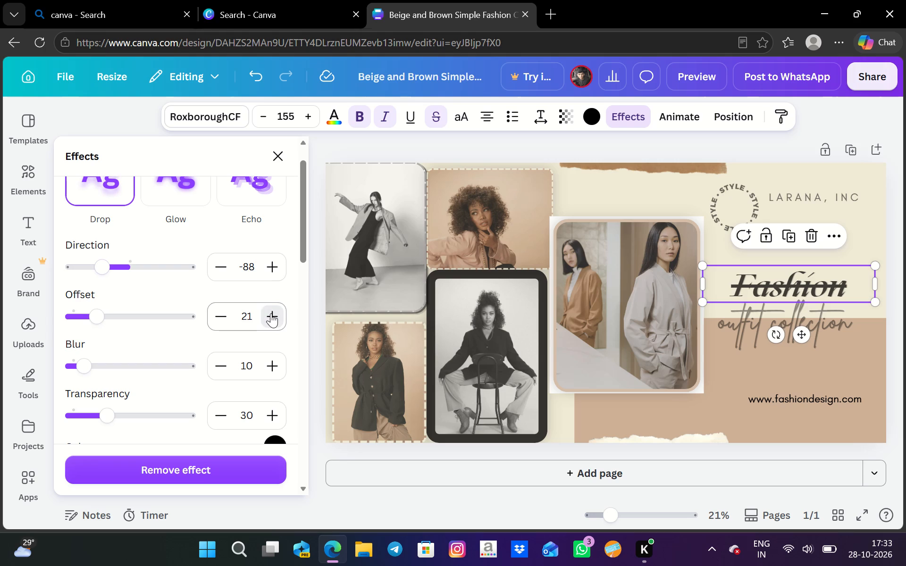
left_click(268, 312)
left_click(267, 311)
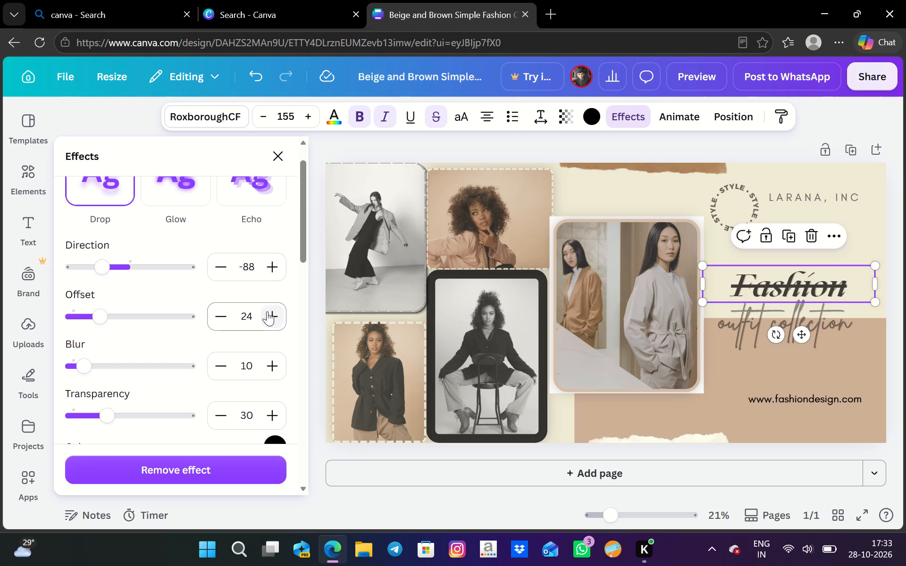
left_click(267, 311)
Set the blur of the "Fashion" heading's Drop shadow to 18.
left_click(268, 366)
left_click(268, 366)
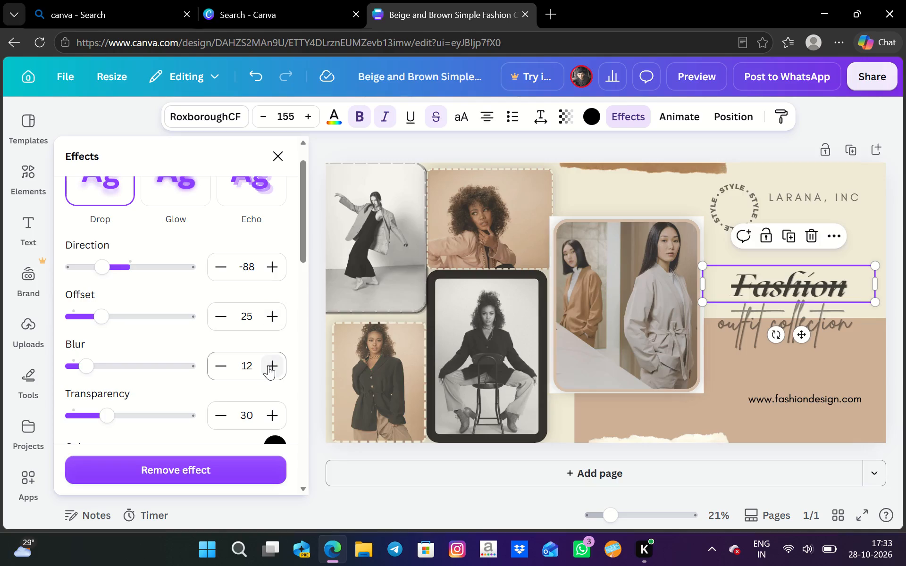
left_click(268, 366)
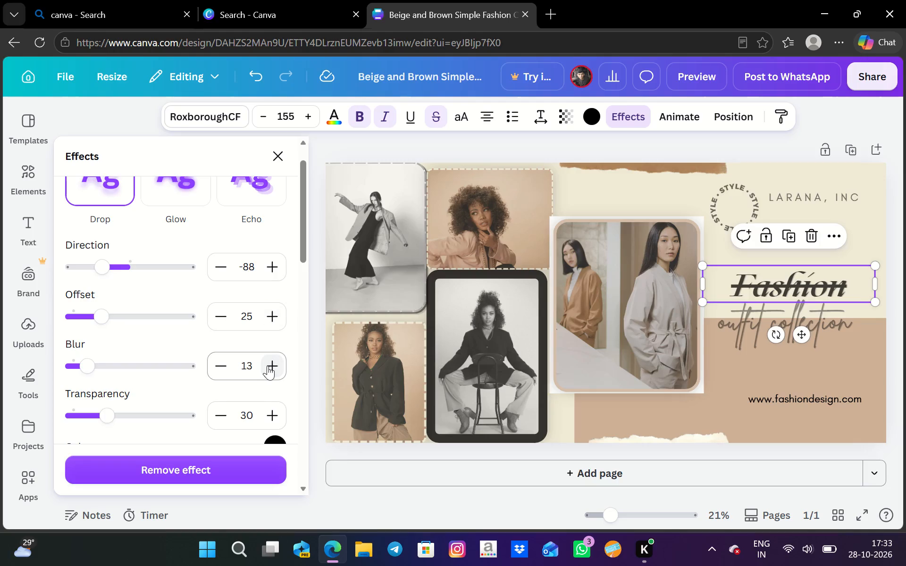
left_click(268, 366)
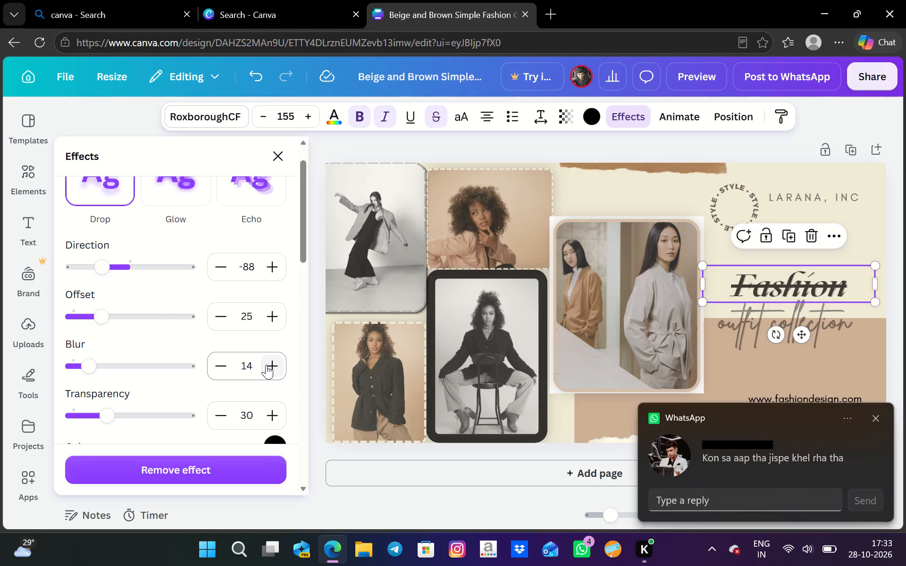
left_click(266, 365)
triple_click(266, 364)
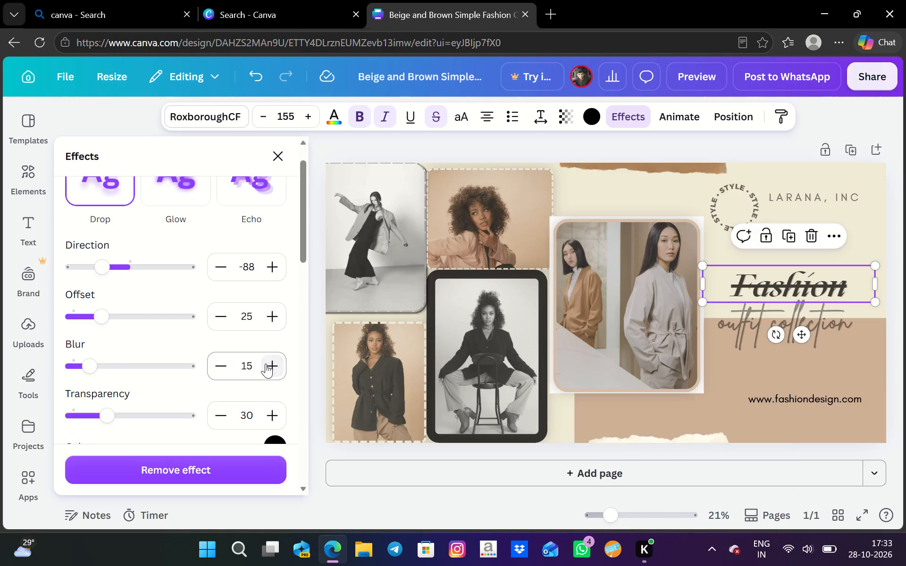
Set the transparency of the "Fashion" heading's Drop shadow to 34.
left_click(268, 410)
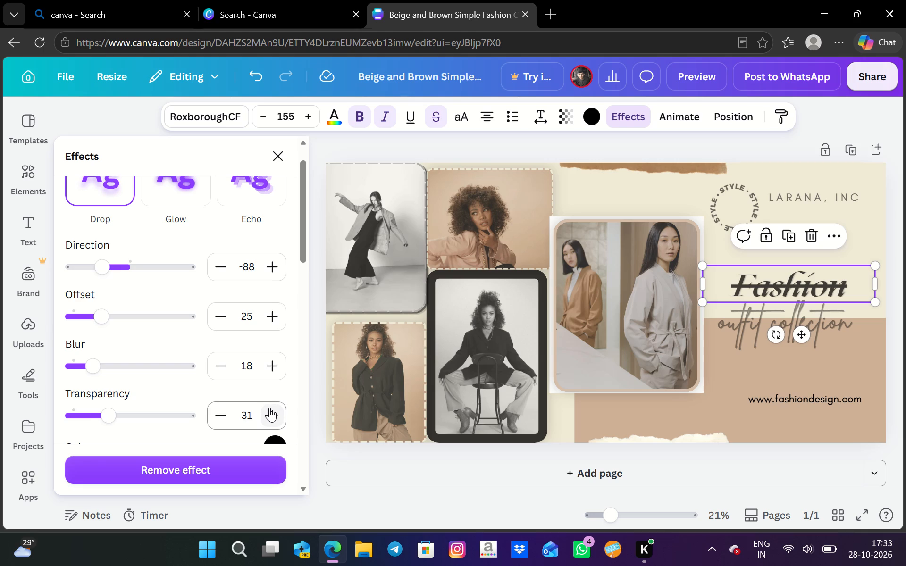
left_click(270, 409)
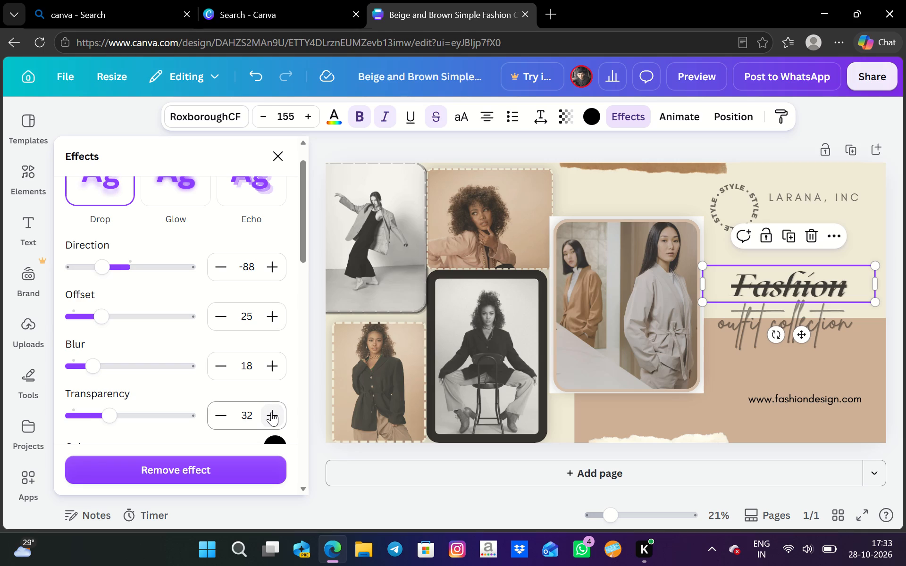
double_click(268, 409)
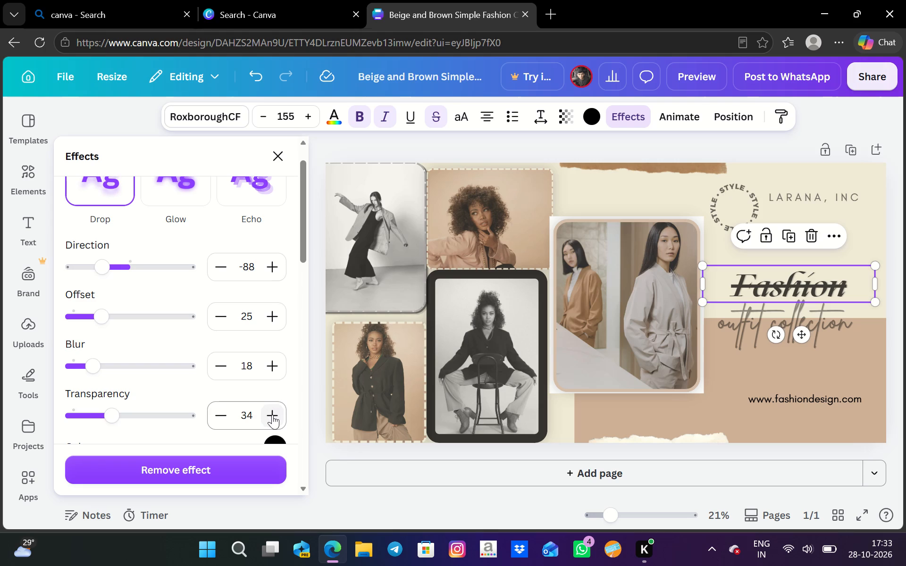
Set the transparency of the "Fashion" heading's Drop shadow to 38.
left_click(272, 415)
double_click(272, 415)
left_click(275, 417)
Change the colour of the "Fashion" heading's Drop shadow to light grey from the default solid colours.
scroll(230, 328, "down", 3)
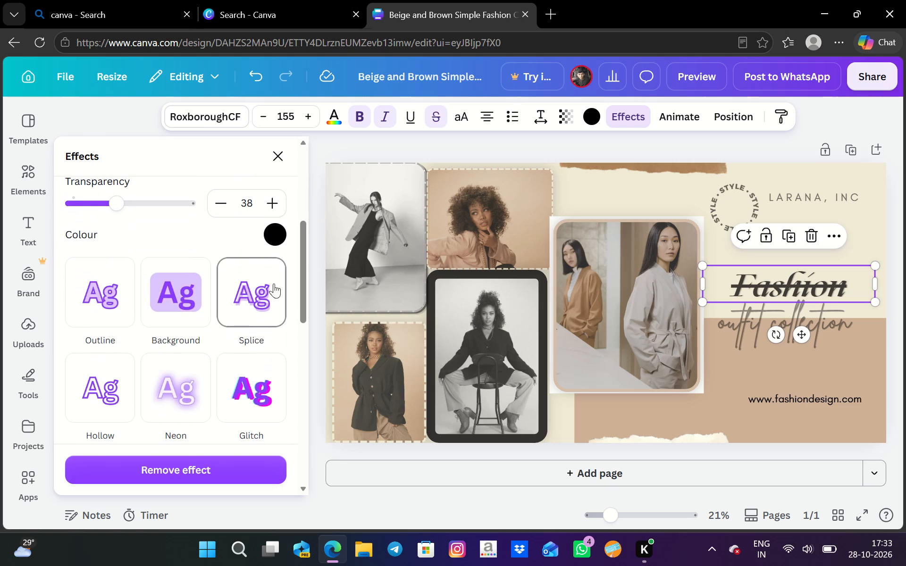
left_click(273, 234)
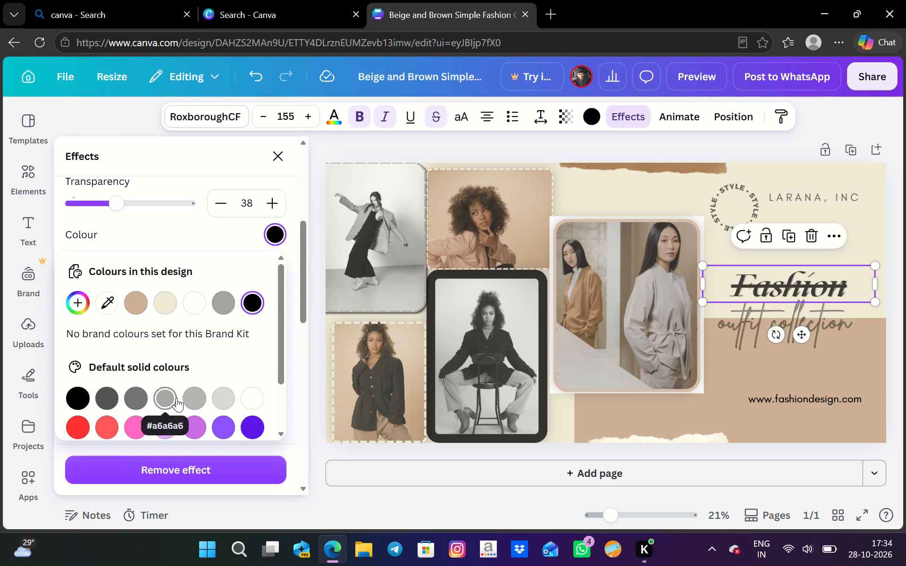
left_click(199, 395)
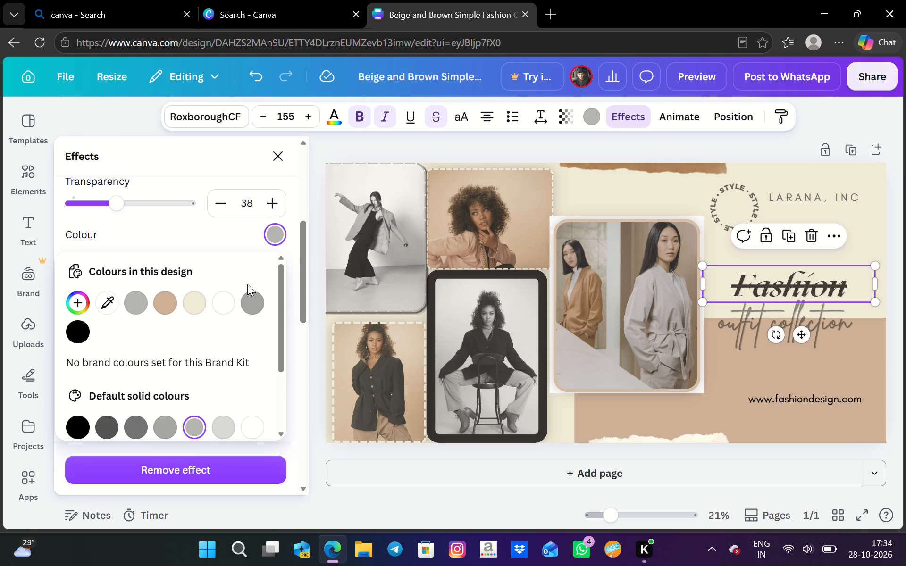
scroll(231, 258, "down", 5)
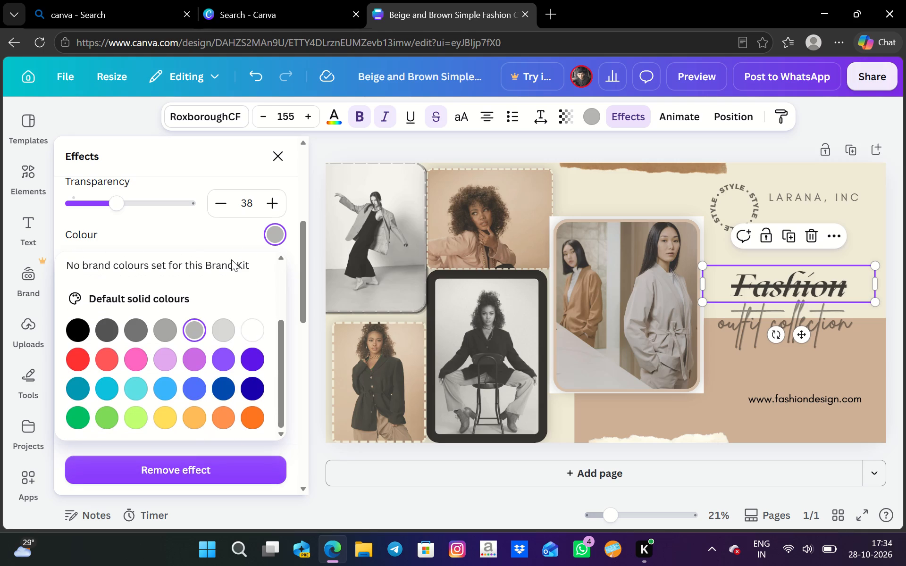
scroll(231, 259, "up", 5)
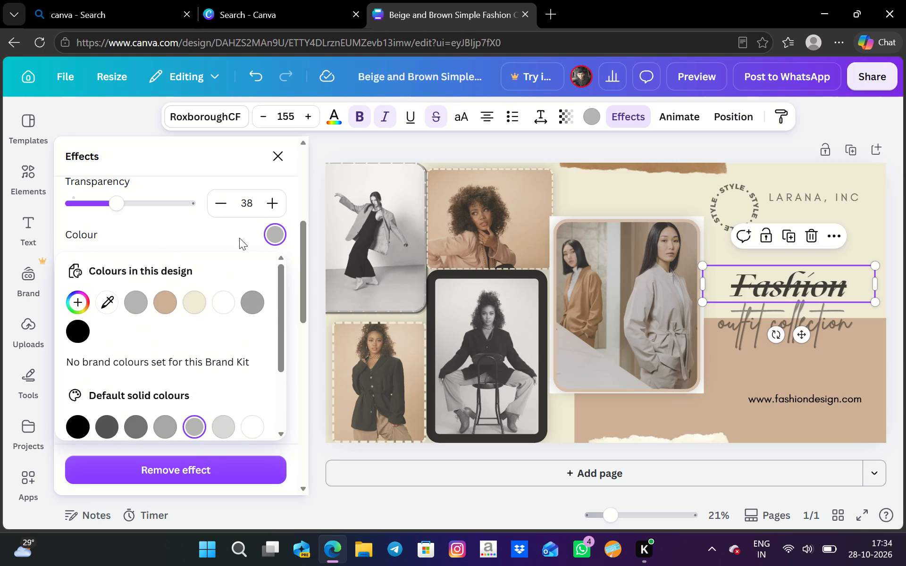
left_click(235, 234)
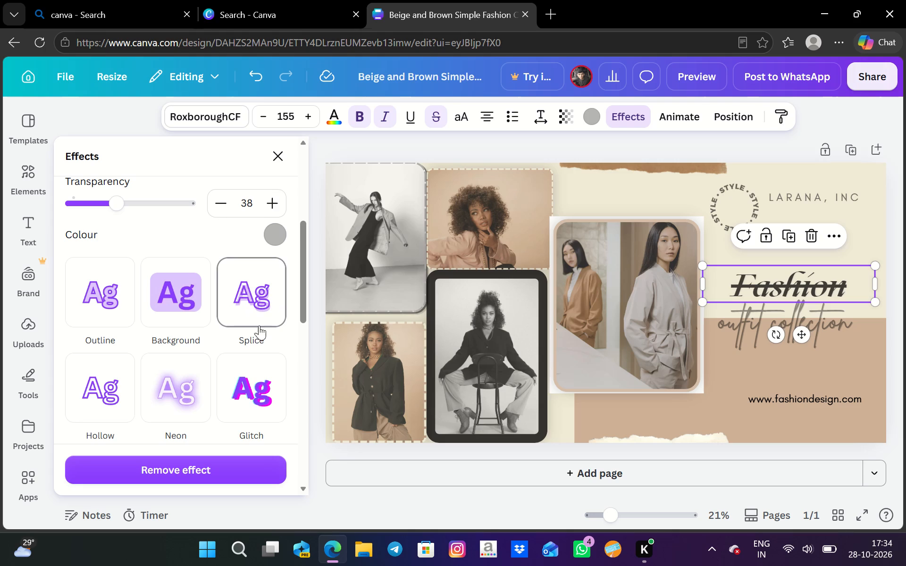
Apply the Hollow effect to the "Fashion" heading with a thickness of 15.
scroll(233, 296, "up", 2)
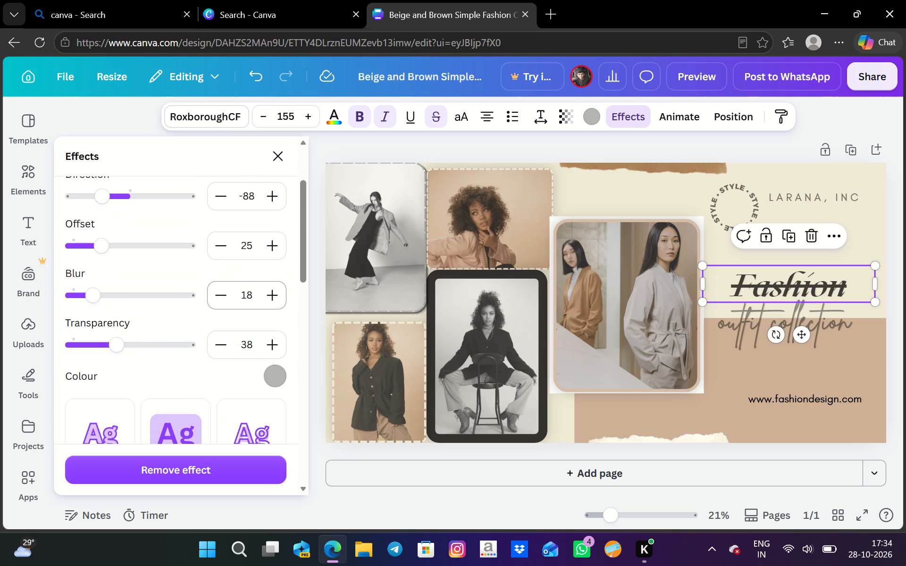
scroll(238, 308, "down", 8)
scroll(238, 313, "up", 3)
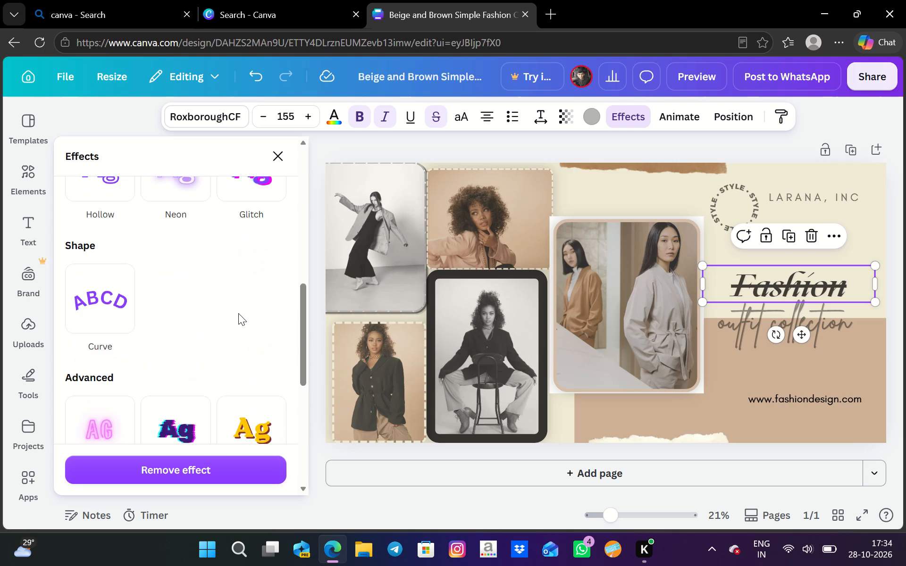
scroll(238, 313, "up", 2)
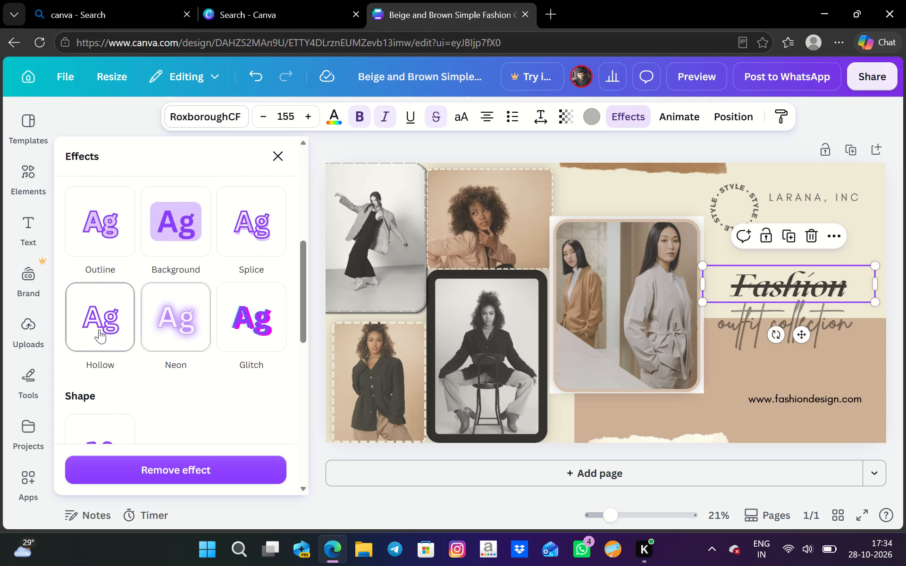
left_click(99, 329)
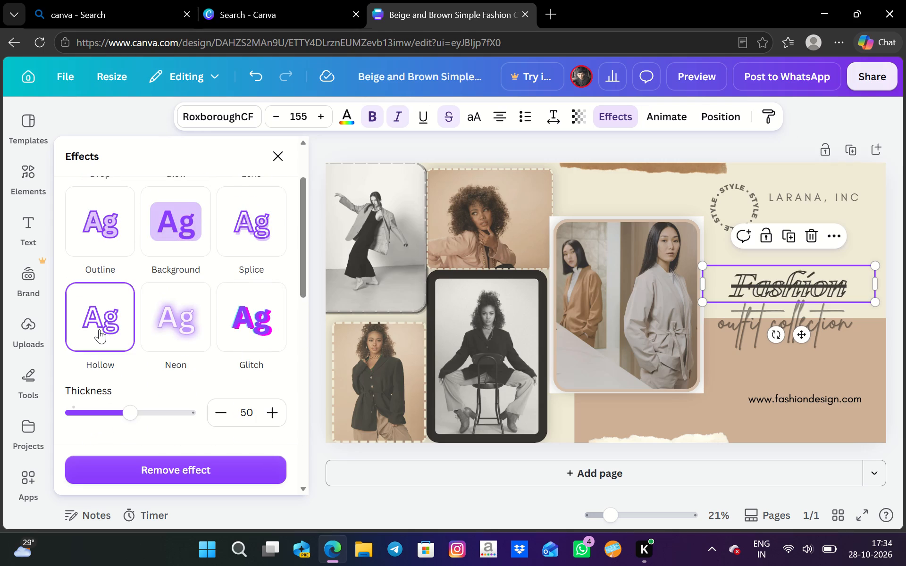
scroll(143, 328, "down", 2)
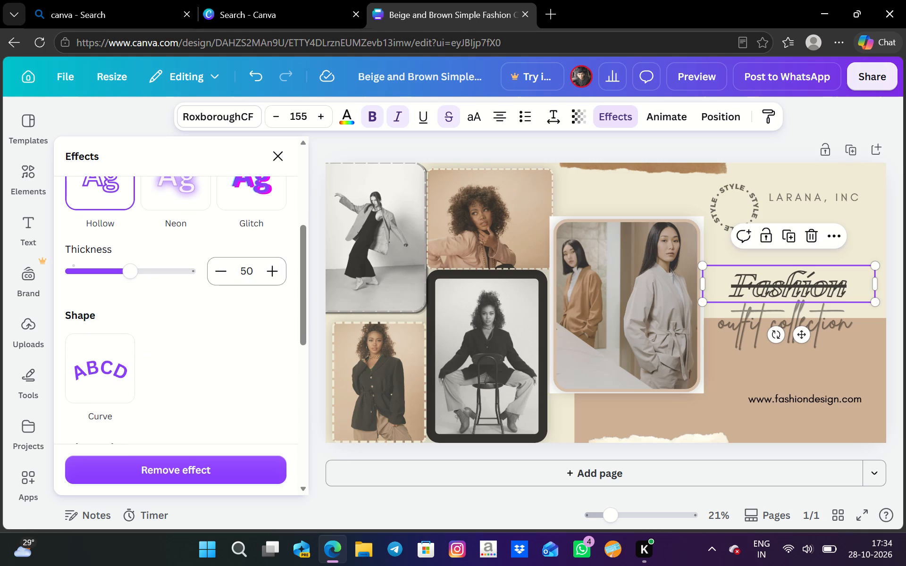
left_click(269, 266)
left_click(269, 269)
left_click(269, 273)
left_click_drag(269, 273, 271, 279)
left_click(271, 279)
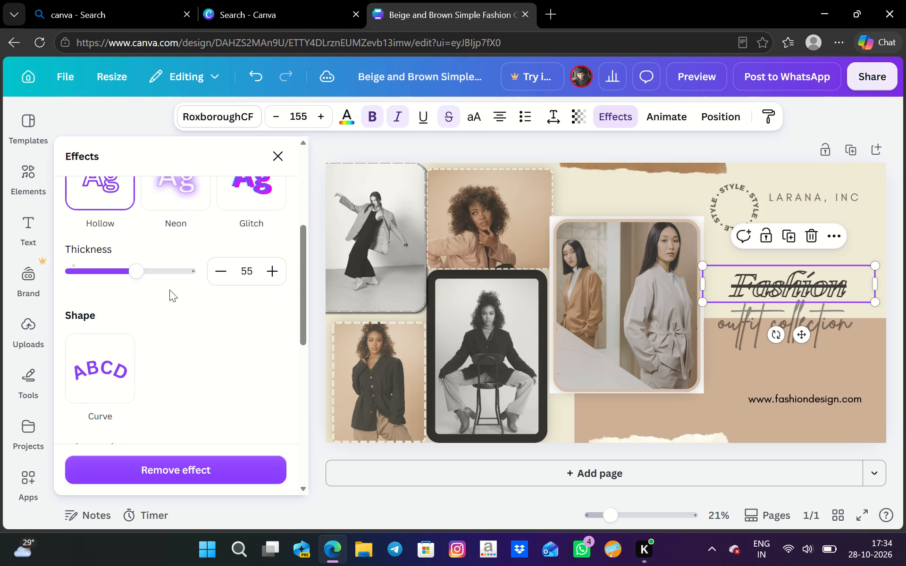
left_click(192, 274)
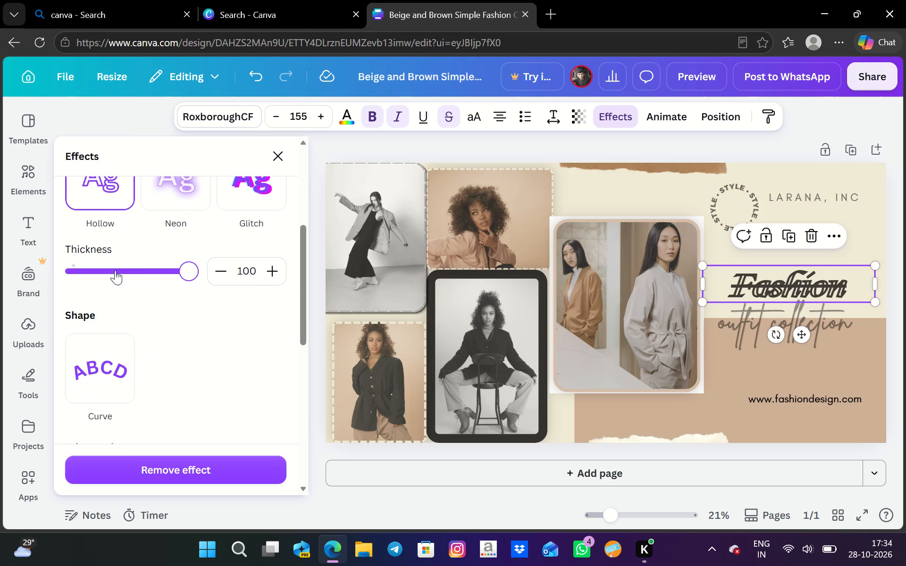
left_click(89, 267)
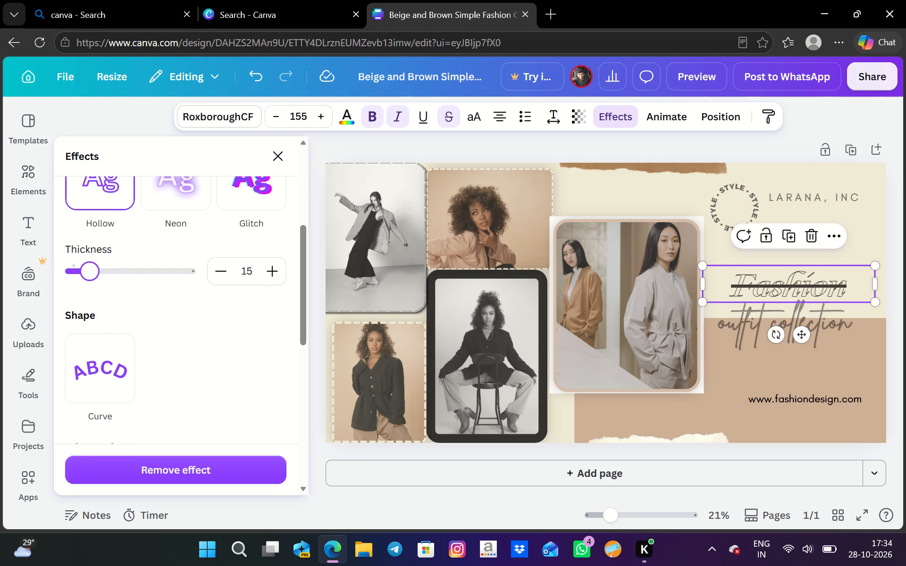
Apply the Curve shape effect to the "Fashion" heading and set its curve to 21.
scroll(292, 326, "down", 1)
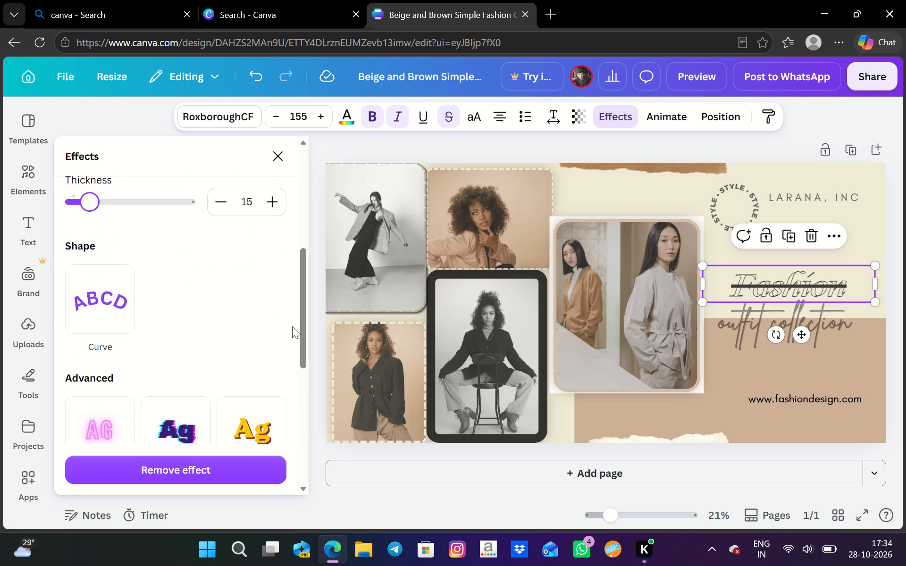
left_click(113, 305)
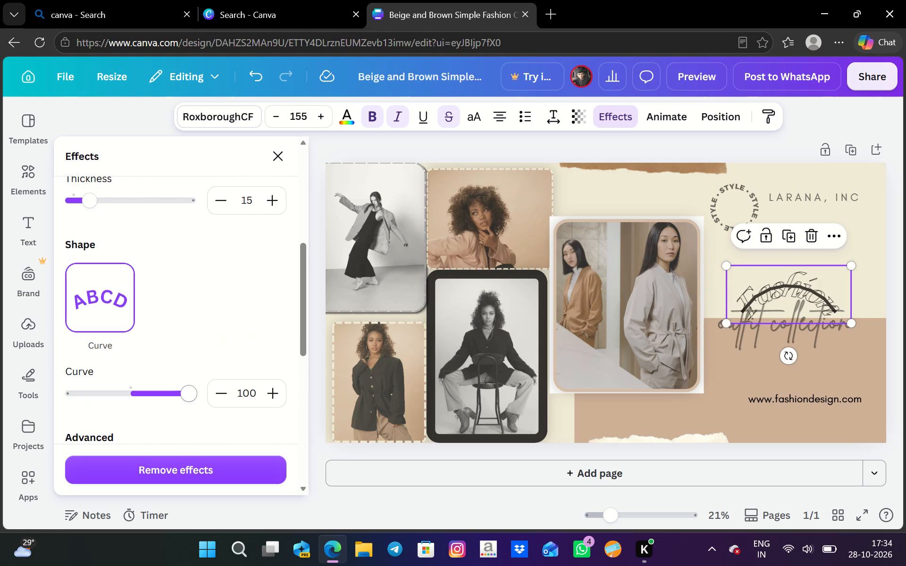
triple_click(214, 395)
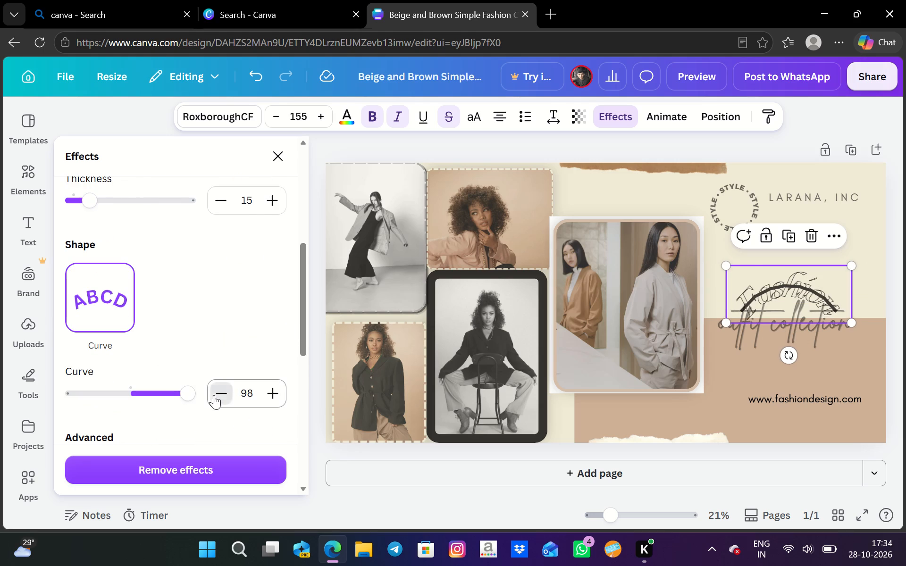
triple_click(214, 395)
triple_click(215, 395)
double_click(215, 395)
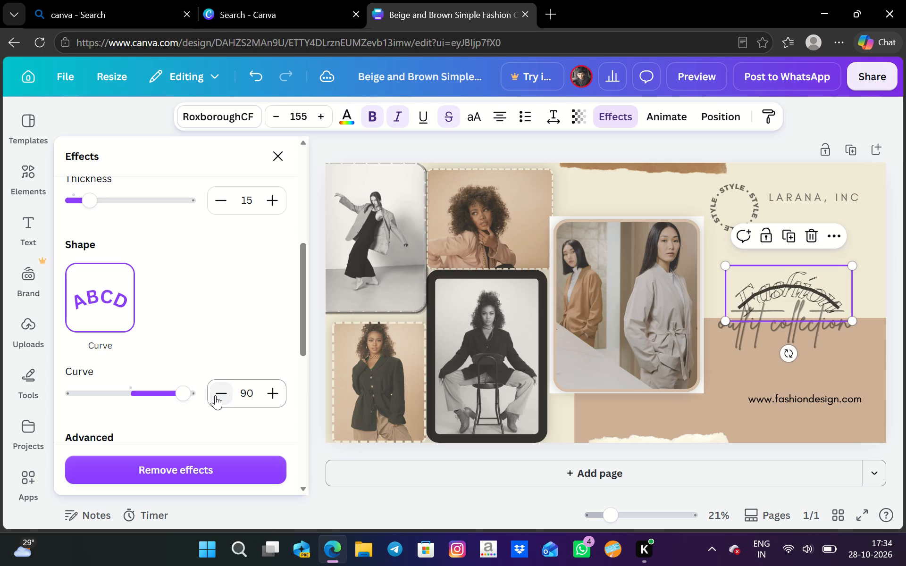
double_click(214, 392)
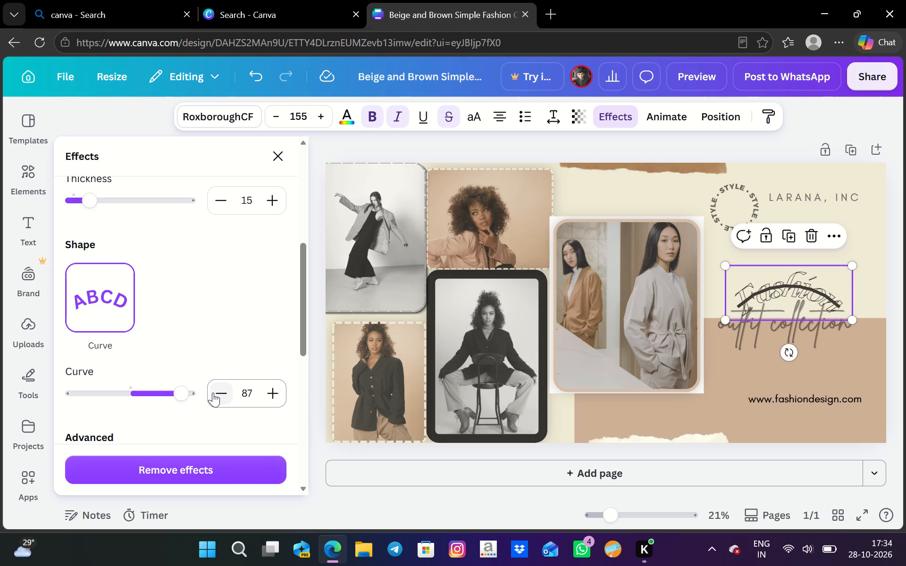
double_click(213, 392)
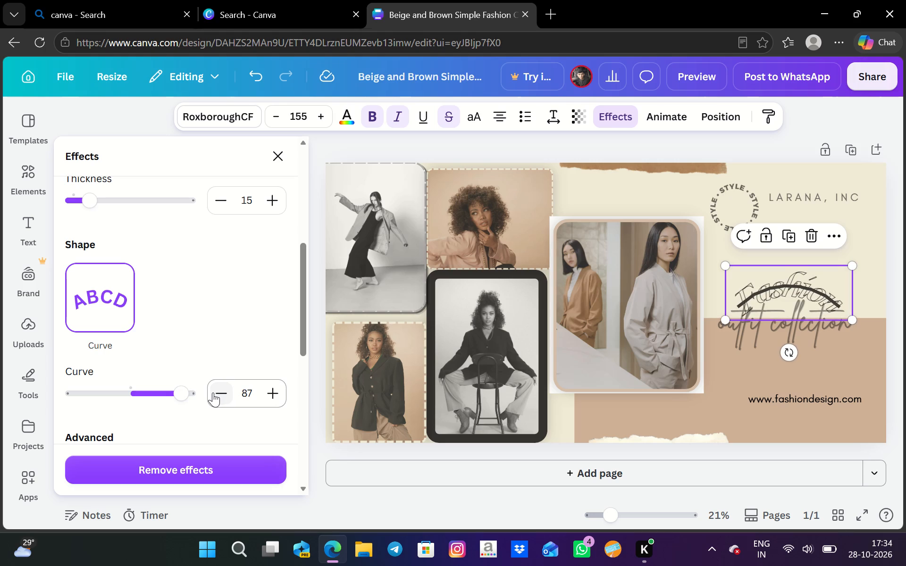
left_click(213, 392)
left_click(213, 392)
triple_click(213, 392)
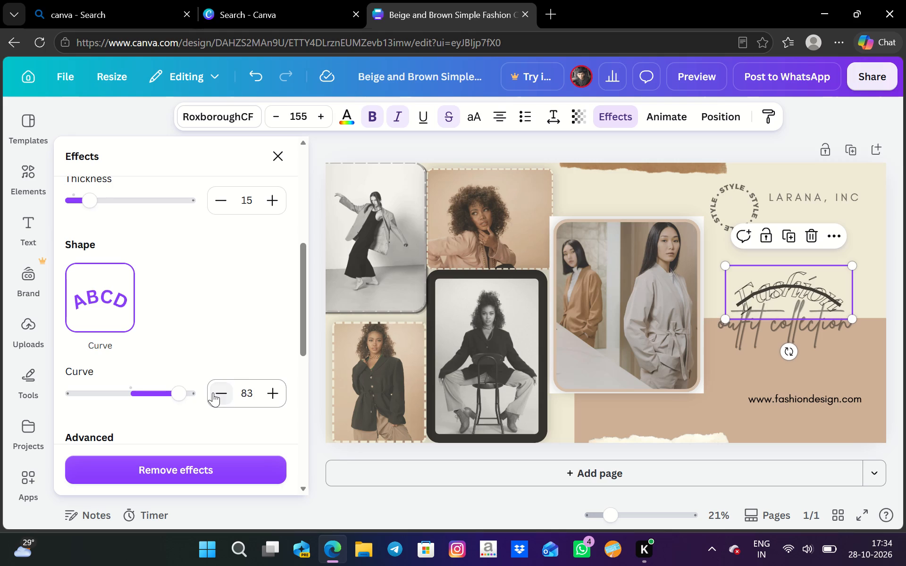
triple_click(213, 392)
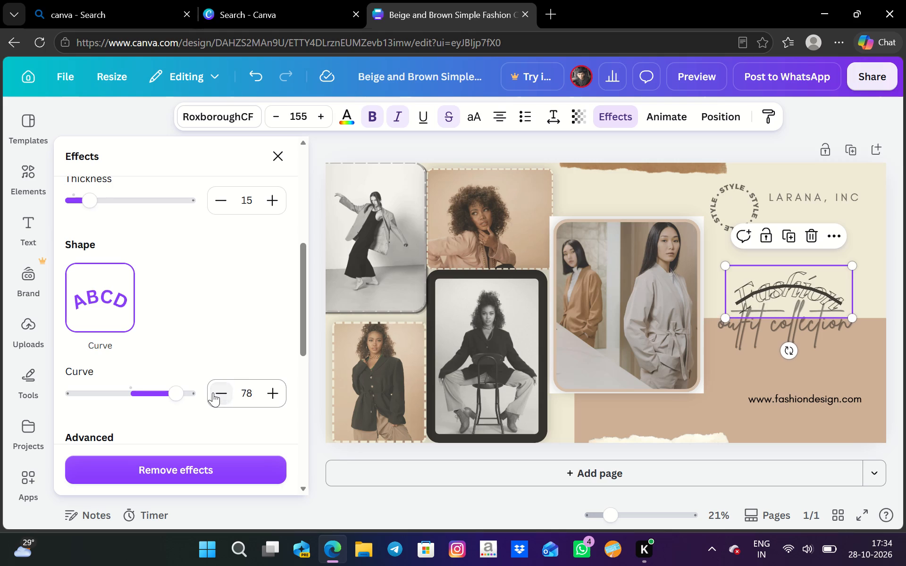
left_click(213, 392)
left_click(213, 392)
left_click(213, 392)
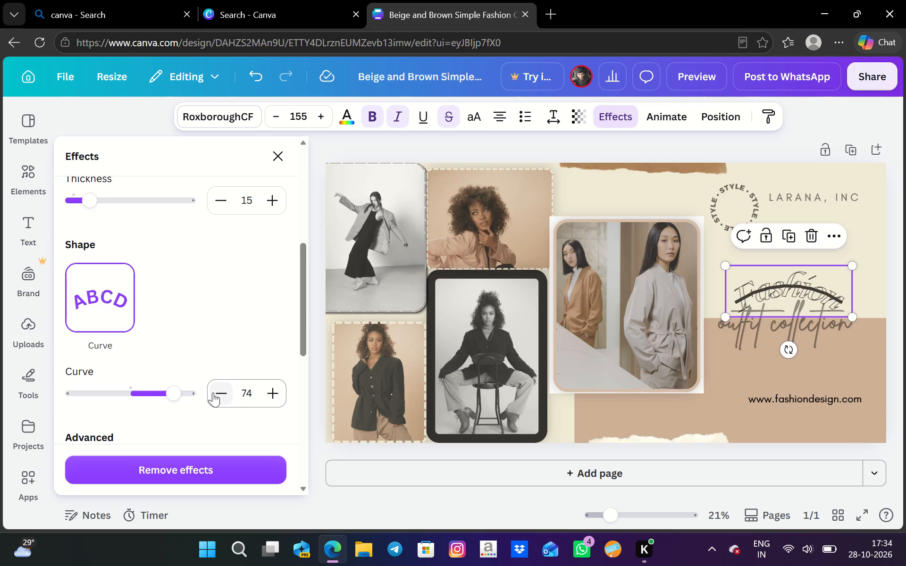
left_click(213, 392)
left_click(213, 392)
left_click(213, 392)
left_click(213, 392)
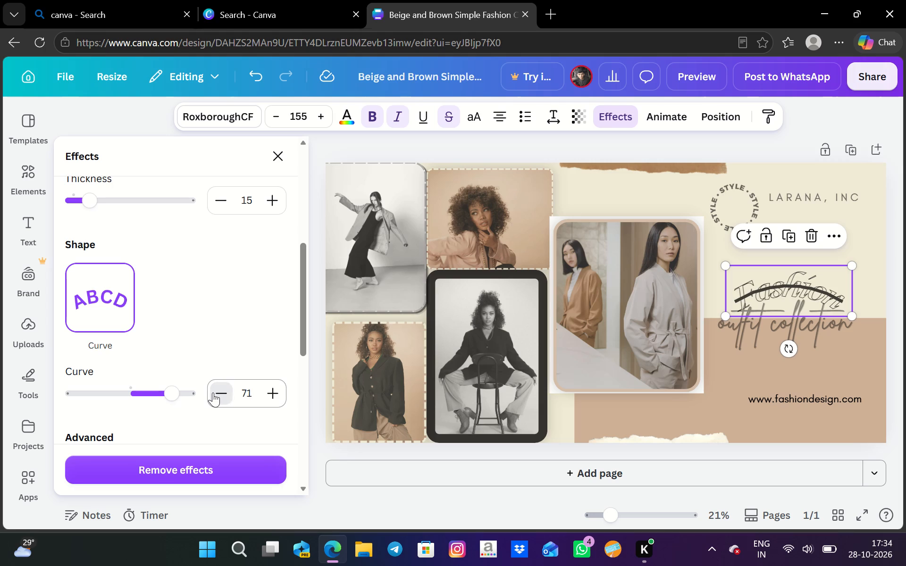
left_click(213, 392)
left_click(213, 392)
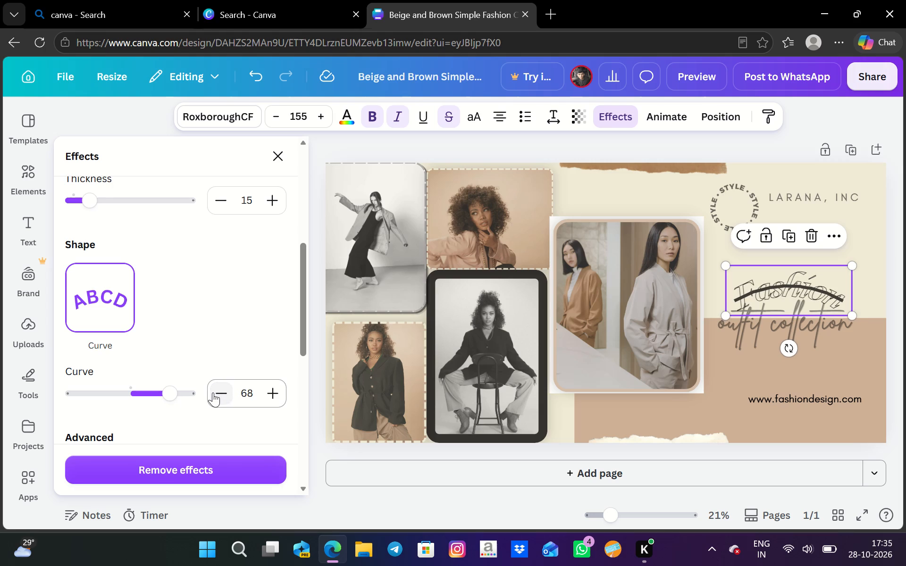
left_click(213, 392)
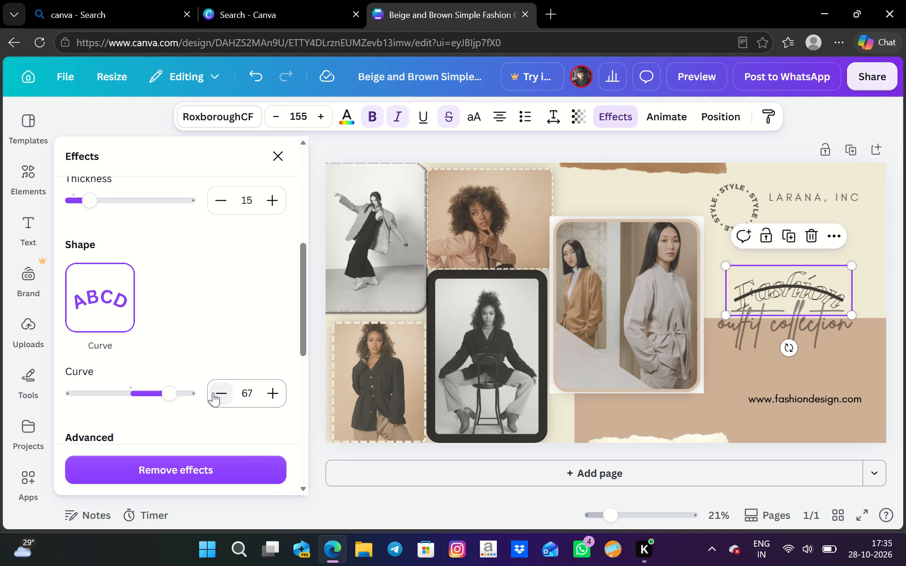
left_click(159, 401)
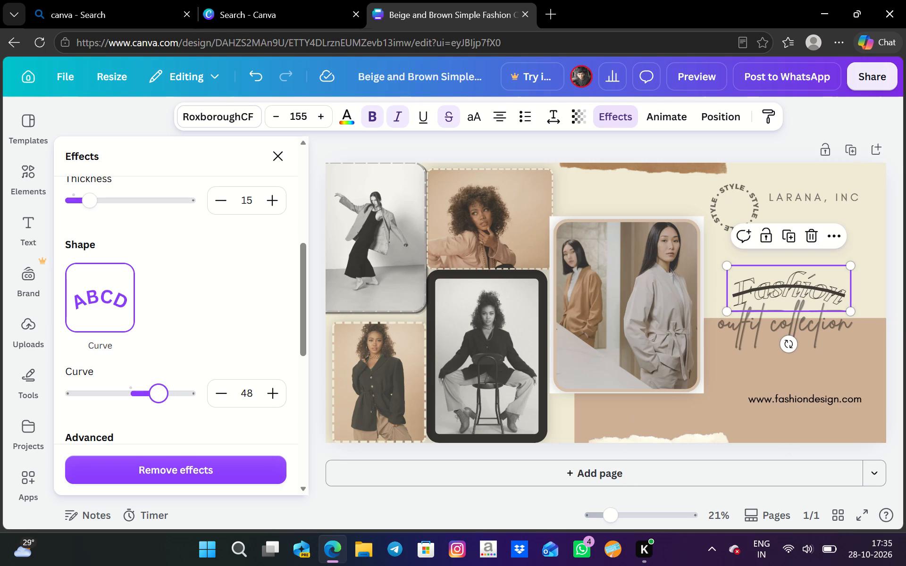
left_click(151, 400)
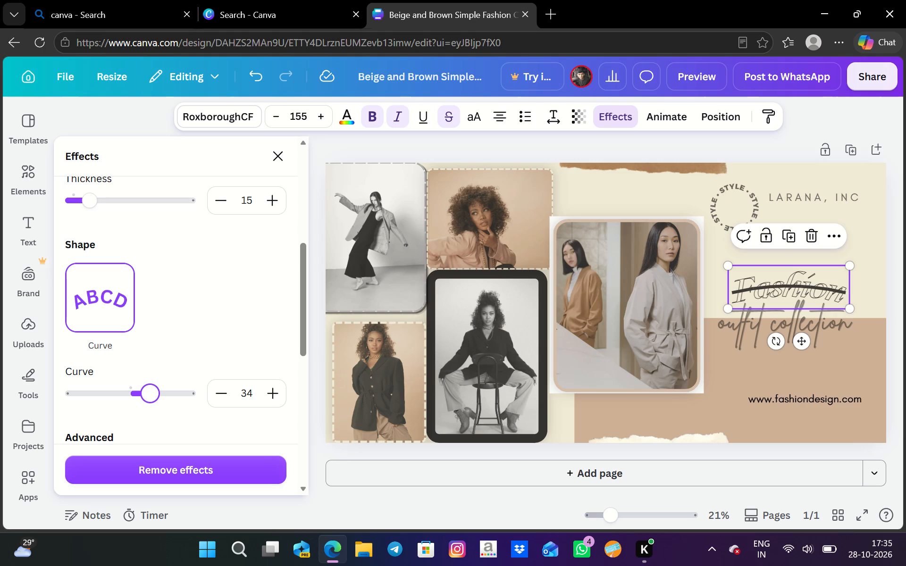
left_click(143, 400)
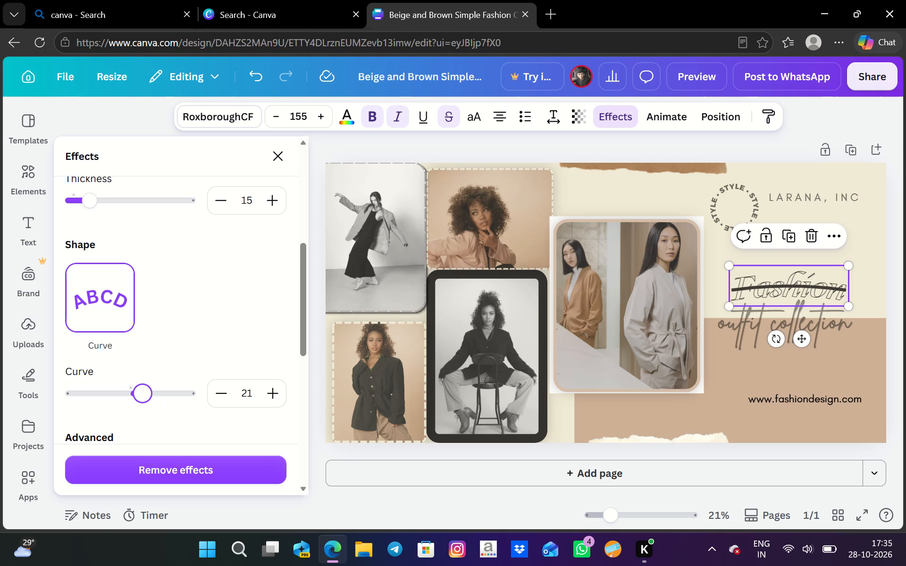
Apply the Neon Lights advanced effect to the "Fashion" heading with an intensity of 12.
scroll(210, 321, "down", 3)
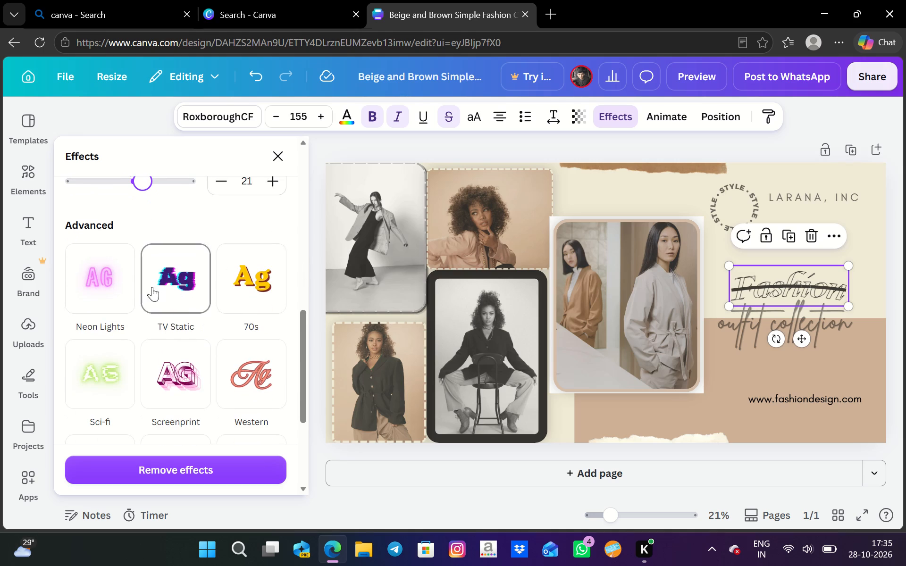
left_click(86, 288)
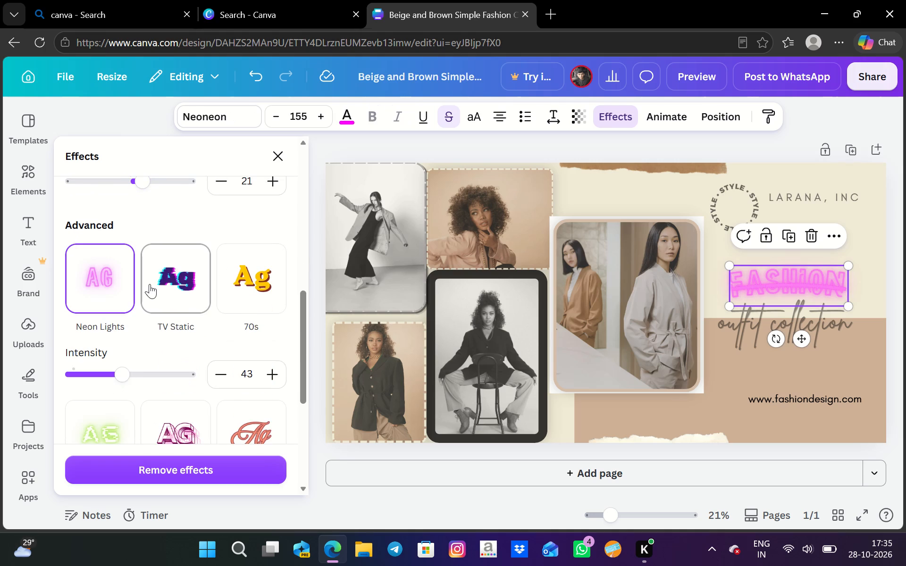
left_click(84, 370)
Apply the Sci-fi advanced effect to the "Fashion" heading and set its intensity to 16.
scroll(180, 319, "down", 2)
left_click(117, 297)
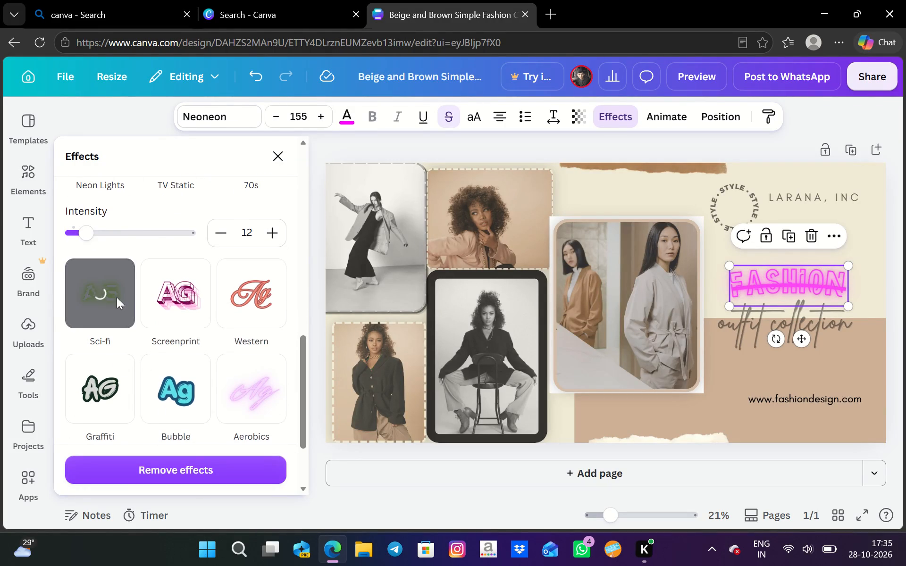
triple_click(217, 329)
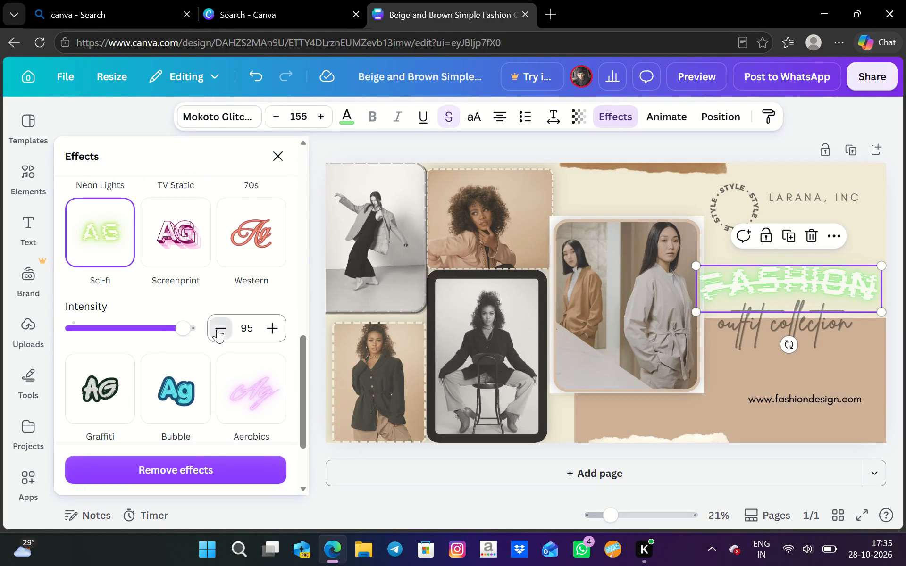
triple_click(217, 329)
triple_click(217, 328)
triple_click(216, 326)
triple_click(217, 326)
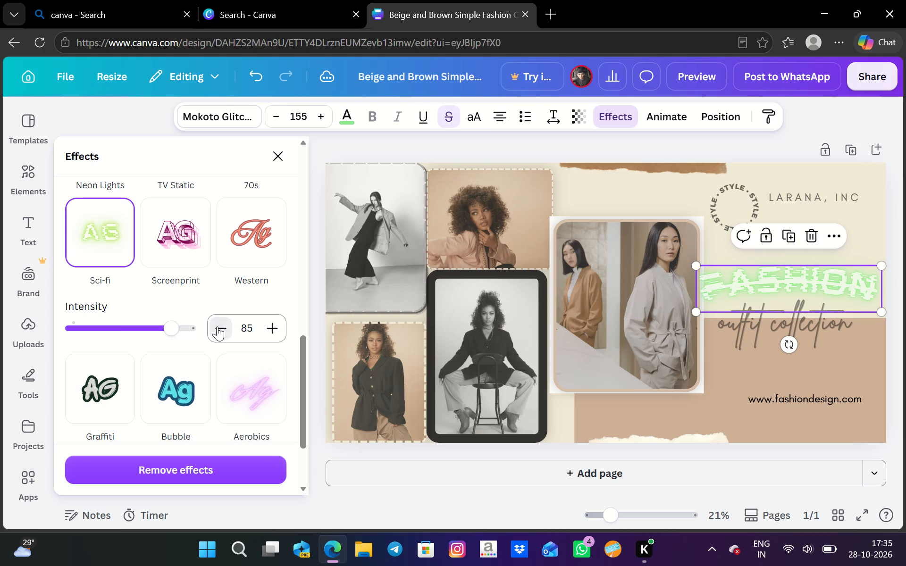
left_click(89, 327)
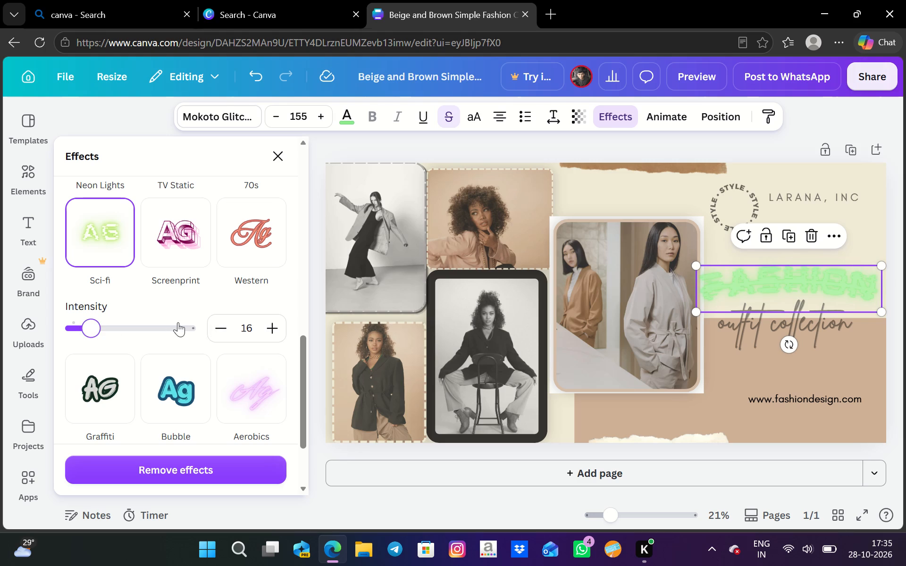
Apply the Graffiti advanced effect to the "Fashion" heading.
scroll(208, 318, "down", 2)
left_click(102, 297)
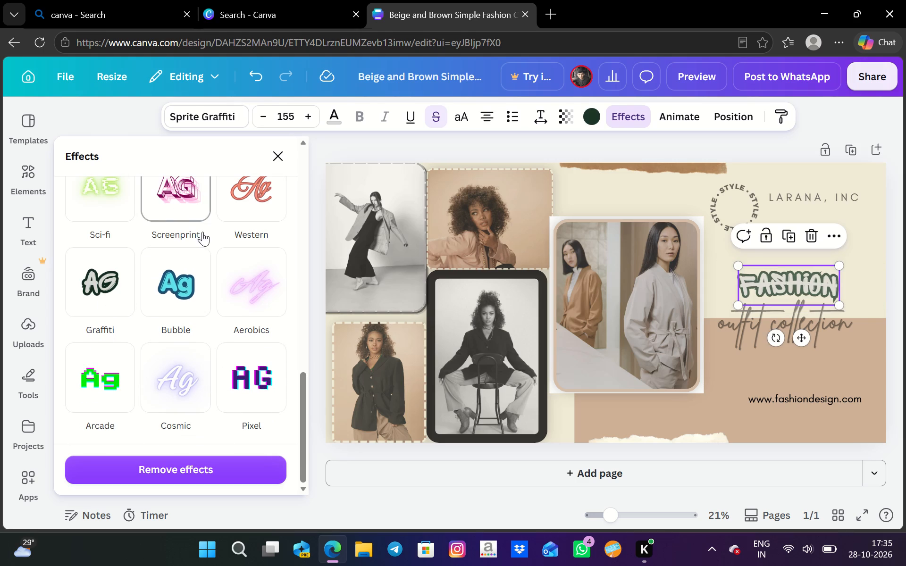
Replace the Outline effect on the "Fashion" heading with the Hollow effect and set its thickness to 40.
scroll(169, 325, "up", 2)
scroll(169, 325, "down", 1)
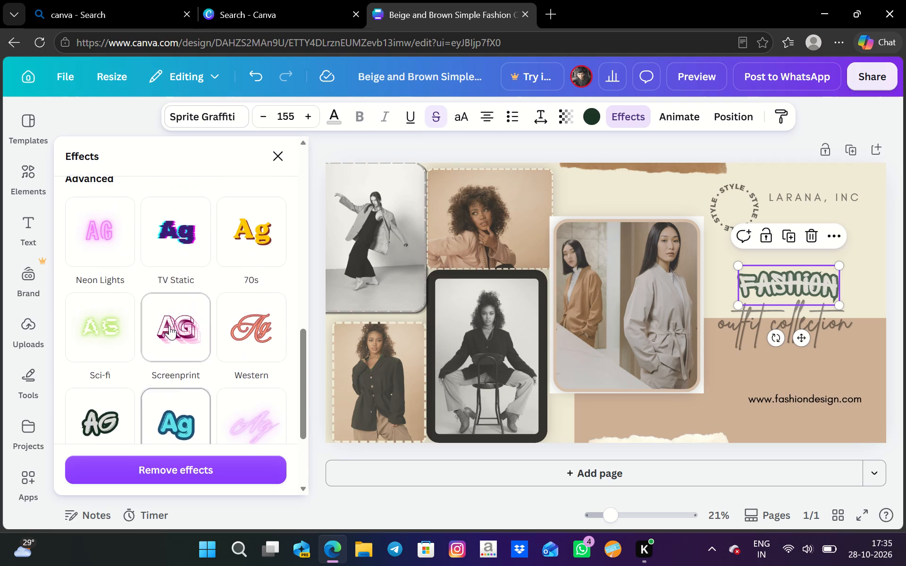
scroll(169, 325, "down", 9)
scroll(169, 325, "up", 3)
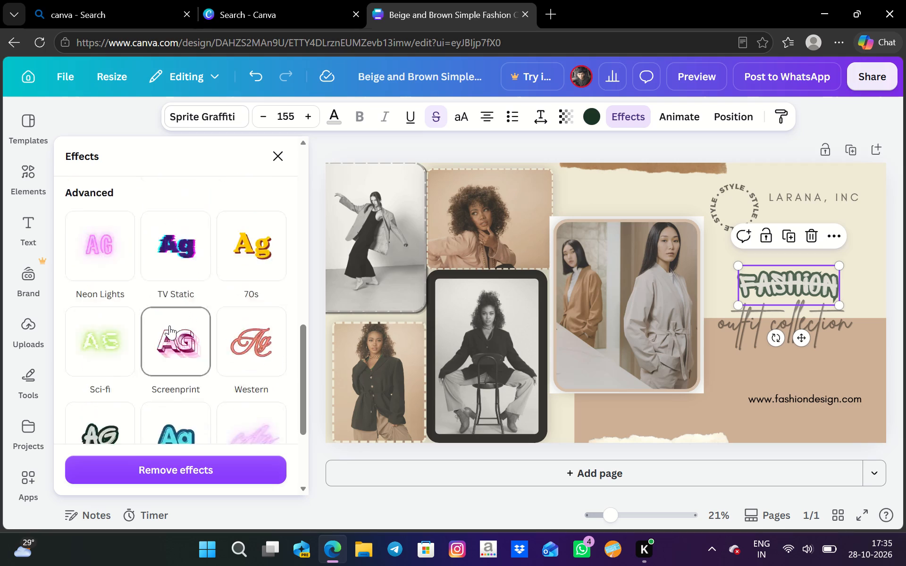
scroll(169, 325, "up", 16)
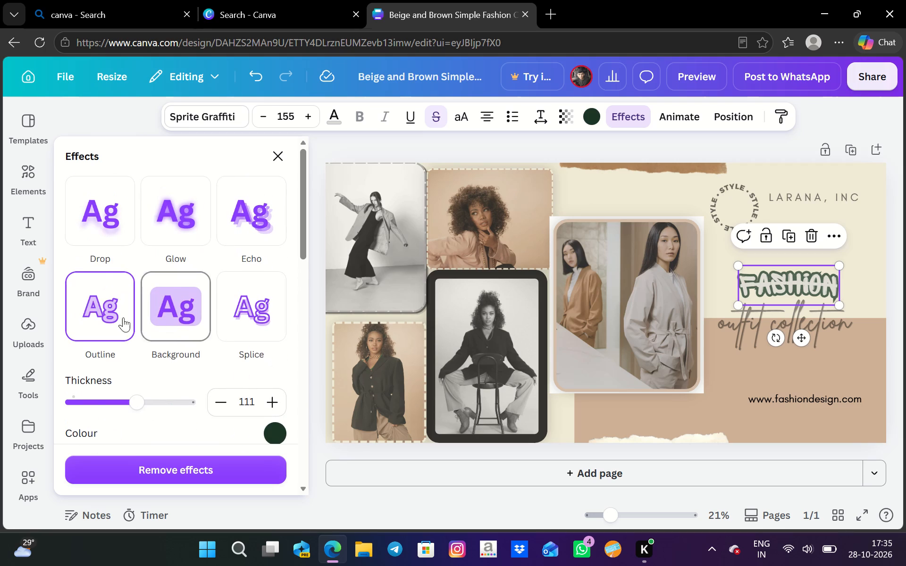
left_click(110, 312)
left_click(111, 313)
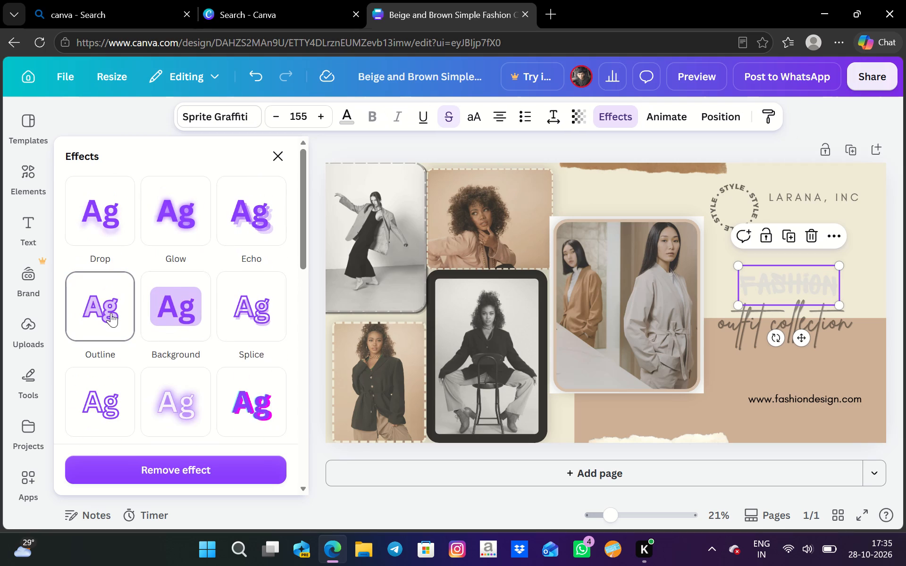
left_click(111, 313)
left_click(129, 388)
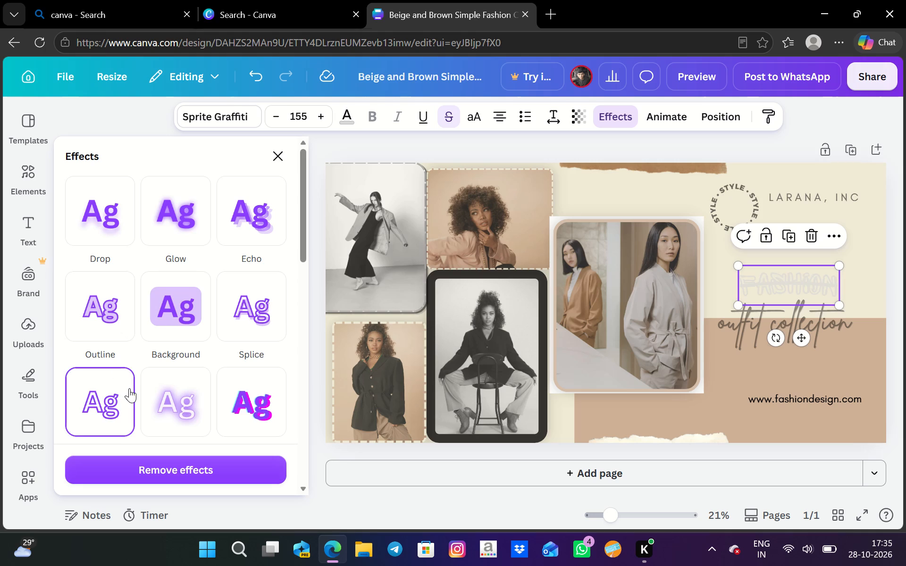
scroll(176, 333, "down", 2)
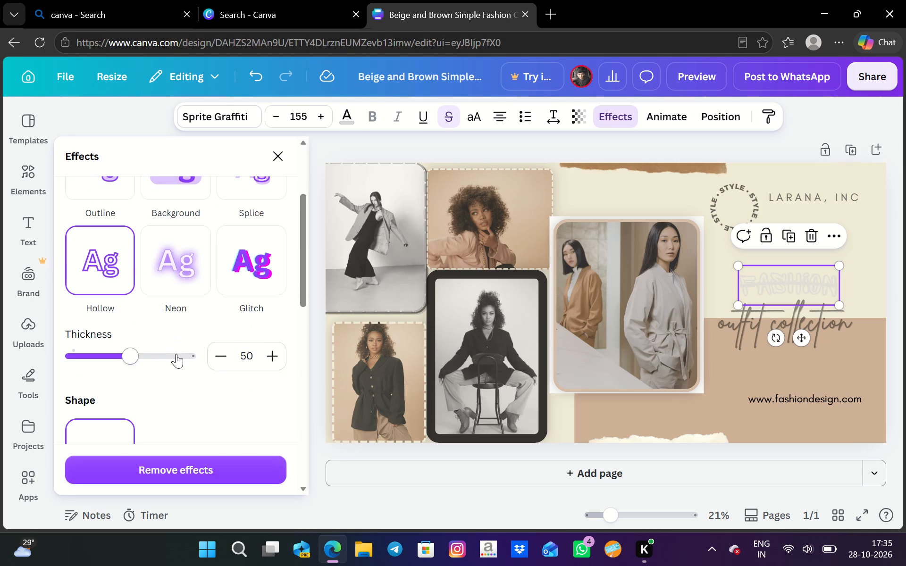
left_click(178, 352)
left_click(117, 348)
scroll(194, 361, "down", 3)
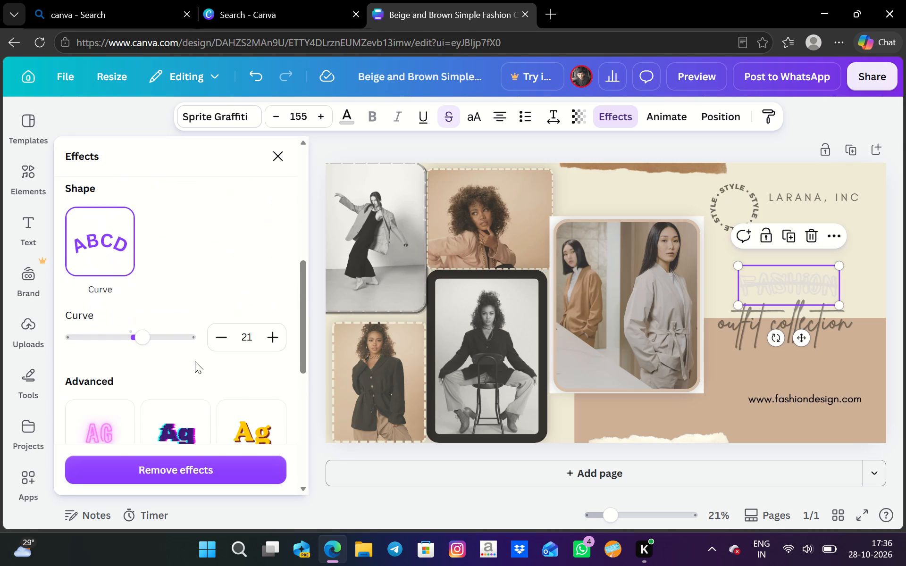
scroll(195, 361, "down", 3)
scroll(195, 361, "up", 16)
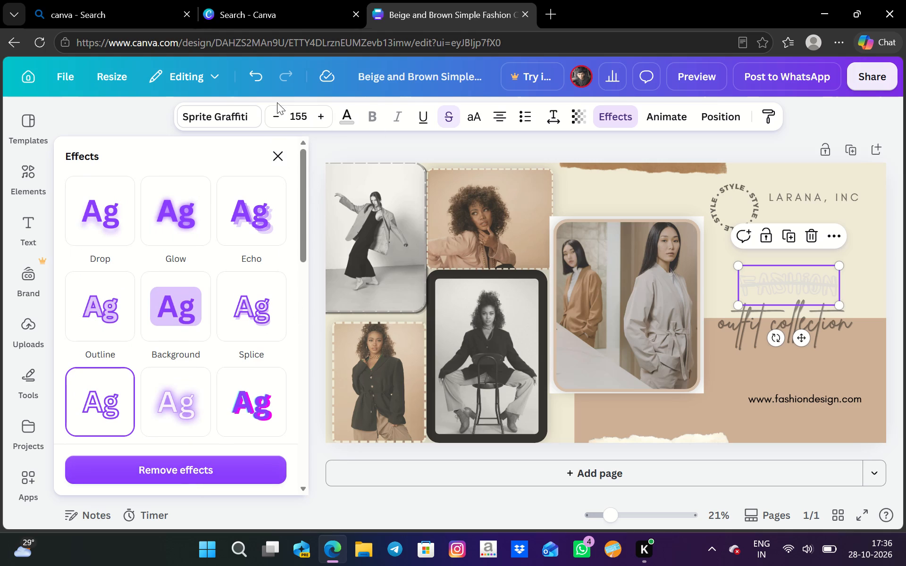
left_click(273, 156)
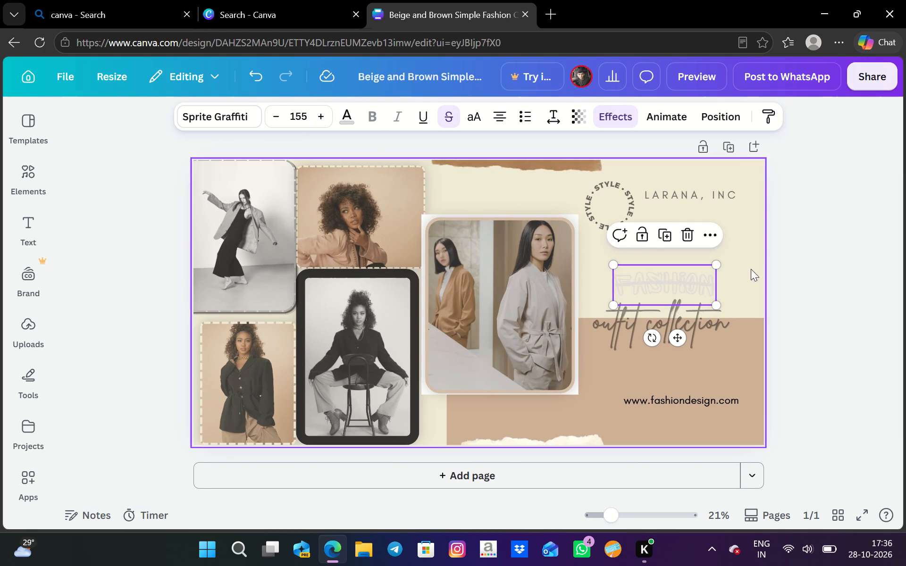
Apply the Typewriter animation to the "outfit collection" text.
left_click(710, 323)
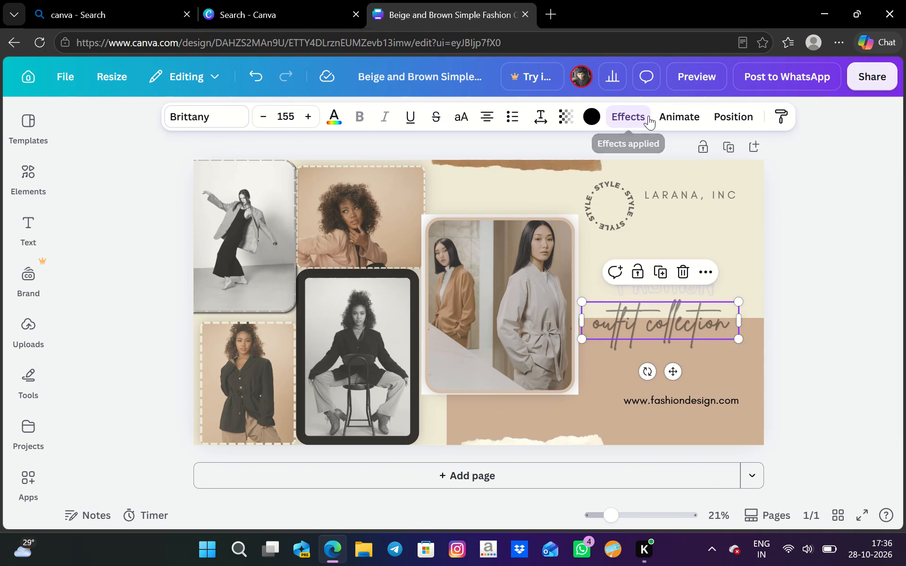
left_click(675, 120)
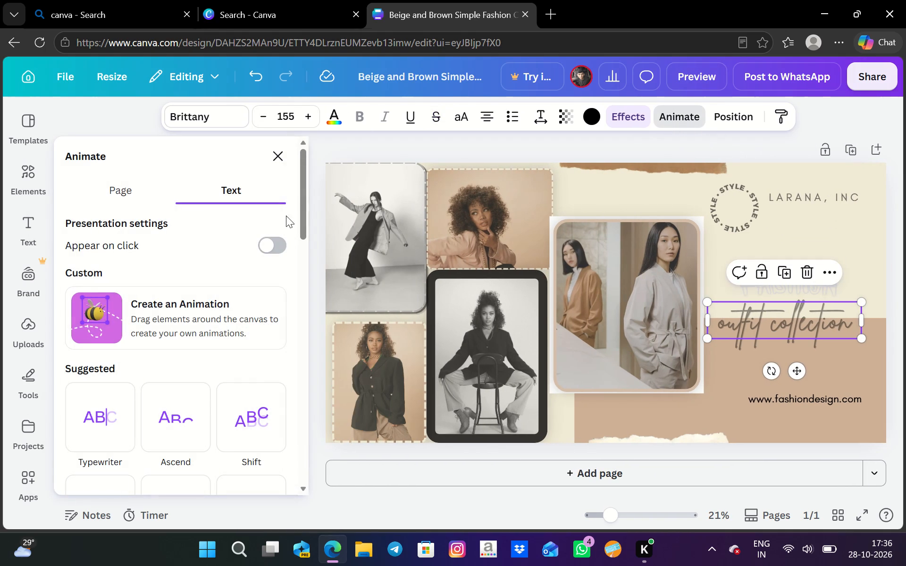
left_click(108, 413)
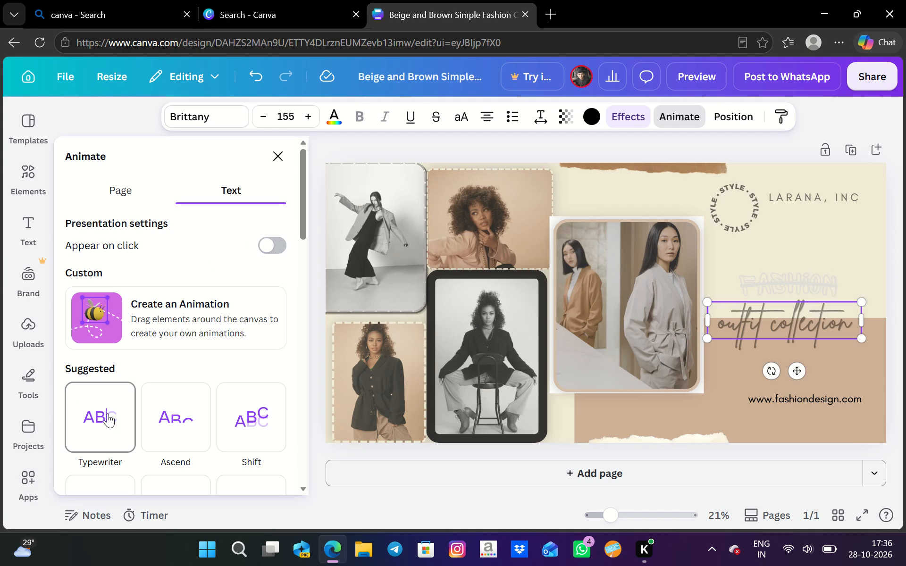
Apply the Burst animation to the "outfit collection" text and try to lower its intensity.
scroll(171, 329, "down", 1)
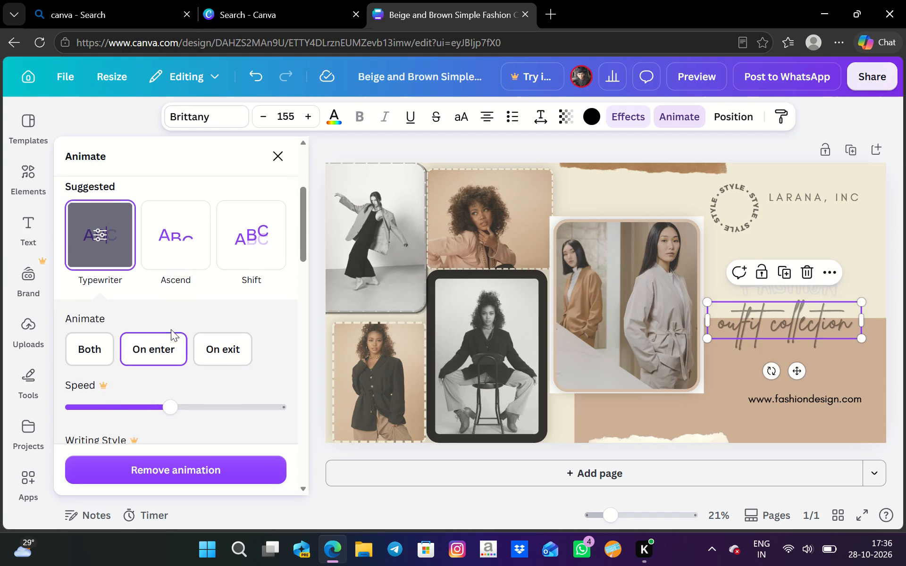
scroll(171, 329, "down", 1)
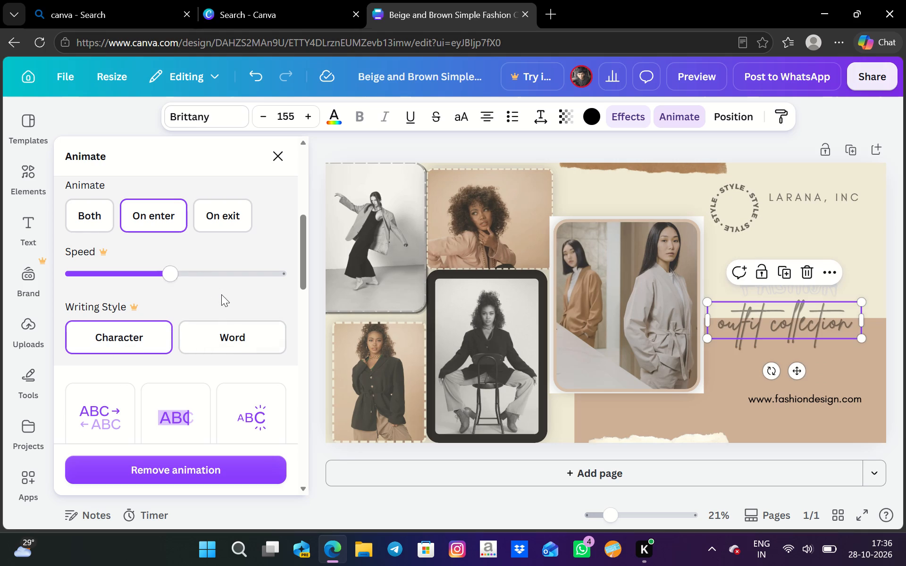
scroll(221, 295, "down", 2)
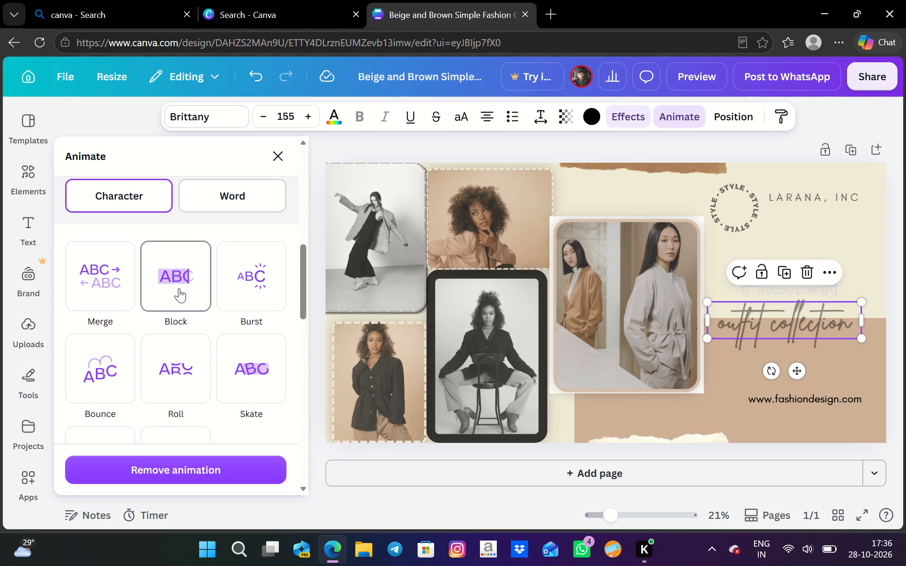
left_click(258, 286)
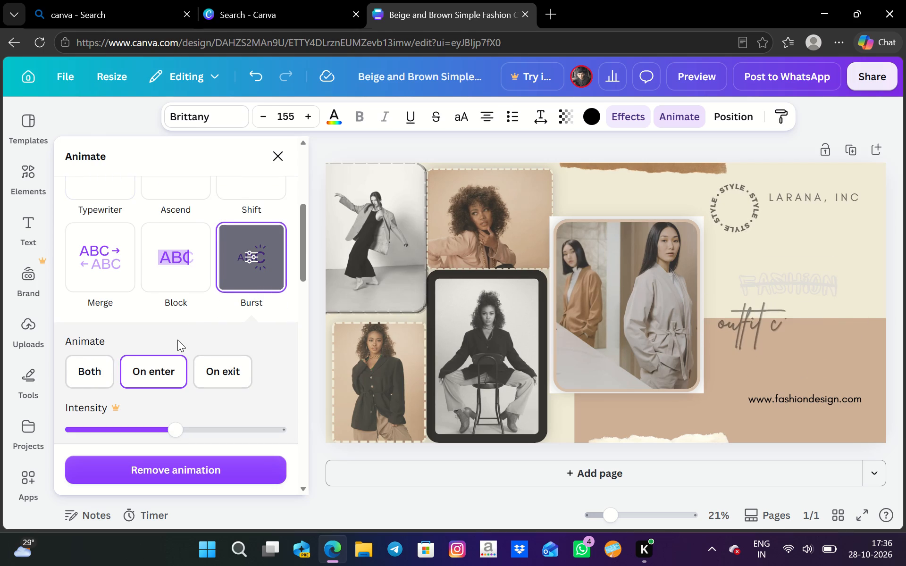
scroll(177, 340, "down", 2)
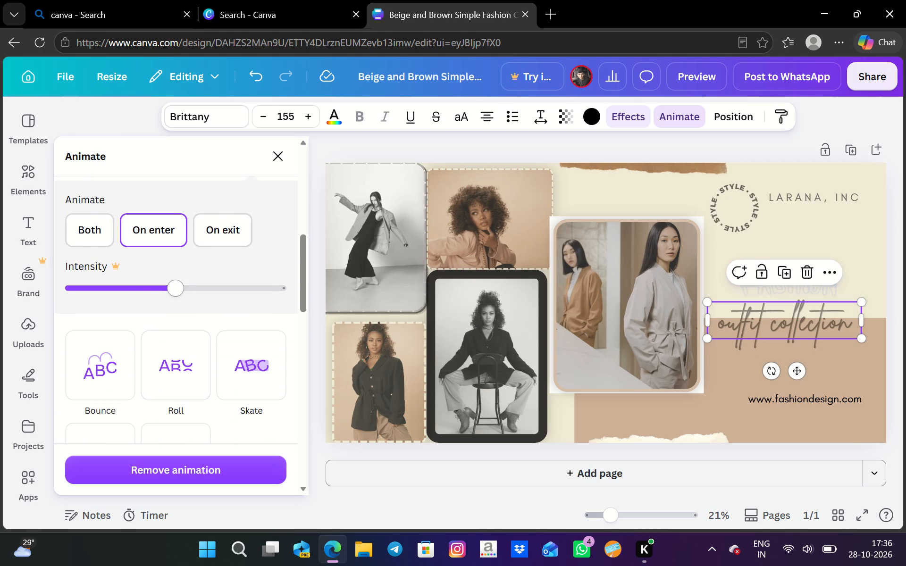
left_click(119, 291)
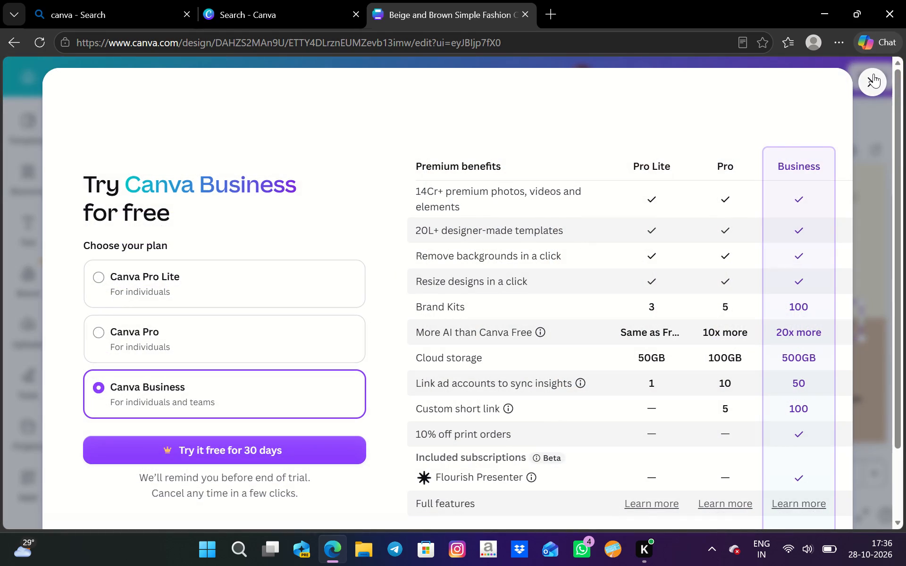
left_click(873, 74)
Apply the general Wipe animation to the "outfit collection" text.
scroll(238, 345, "down", 2)
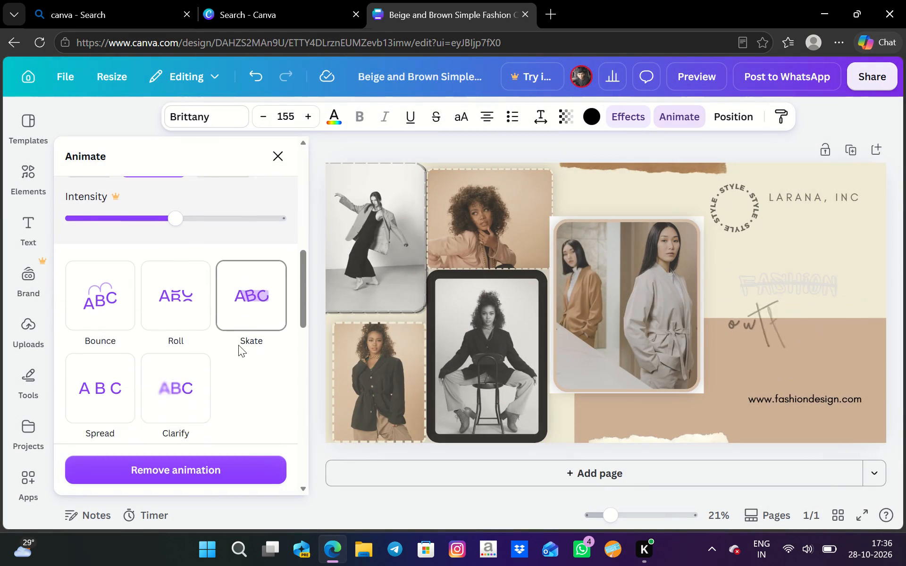
scroll(238, 345, "down", 1)
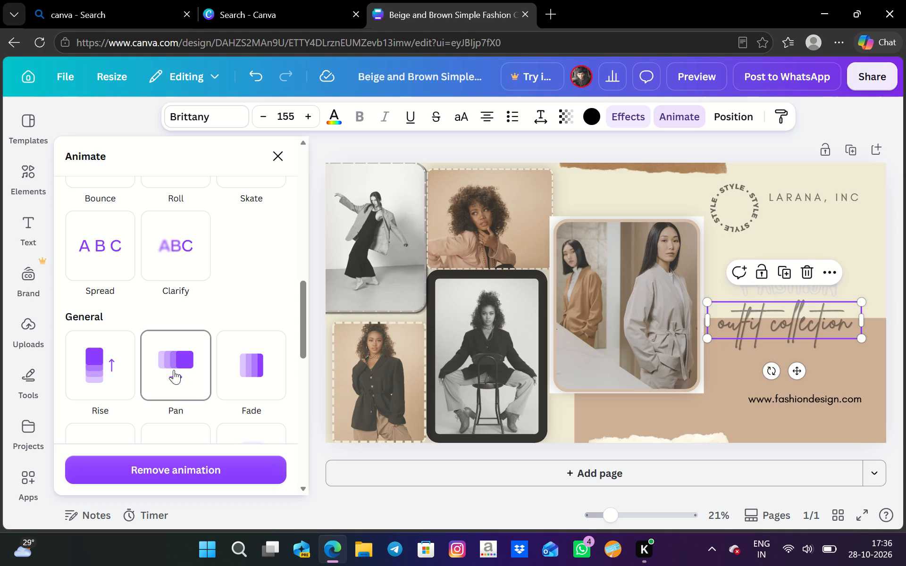
scroll(245, 385, "down", 2)
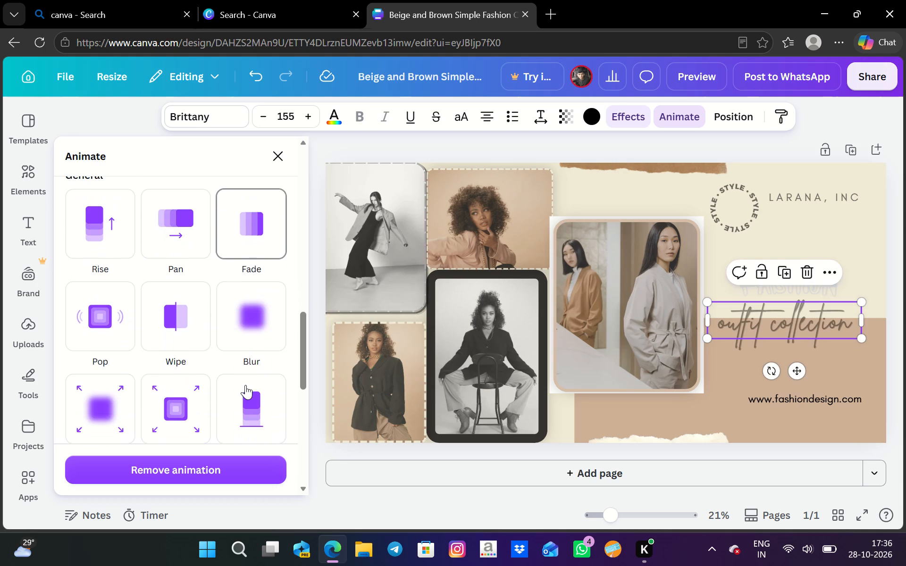
left_click(176, 323)
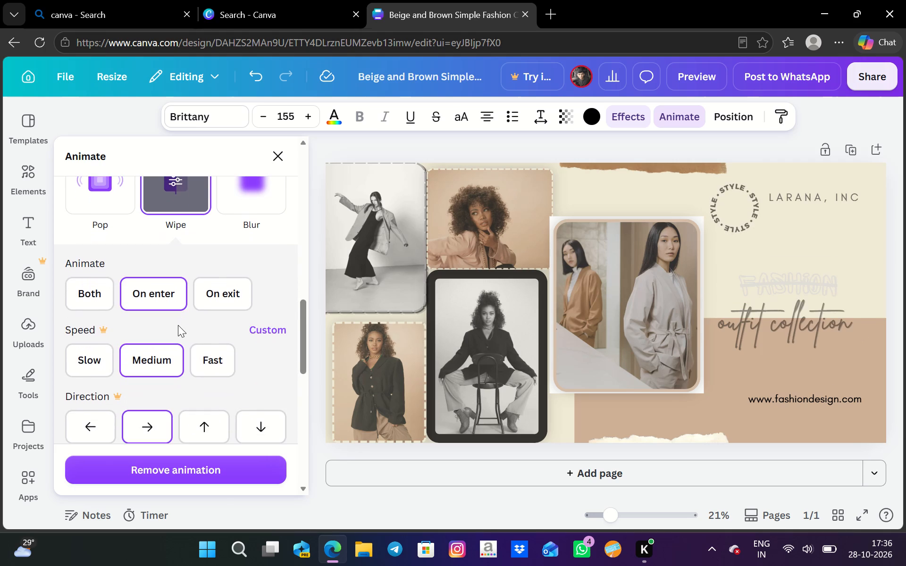
Look through the remaining animations and add-on effects available for the "outfit collection" text.
scroll(178, 325, "down", 6)
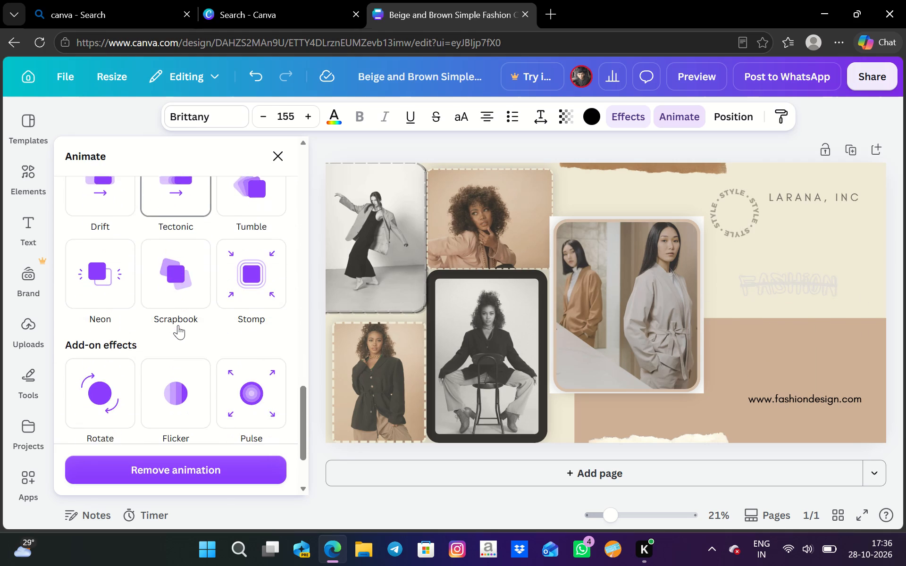
scroll(178, 325, "down", 5)
scroll(178, 325, "up", 19)
scroll(178, 325, "up", 5)
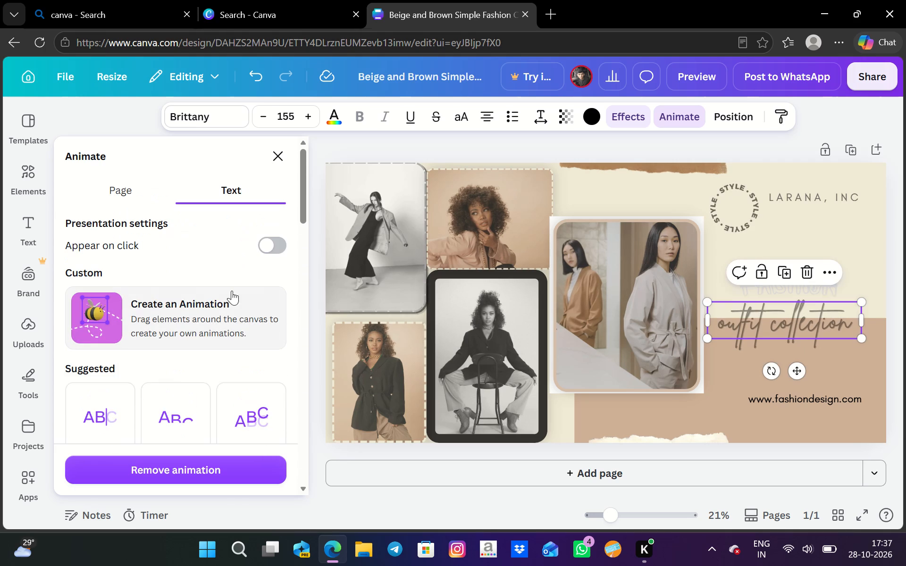
left_click(278, 154)
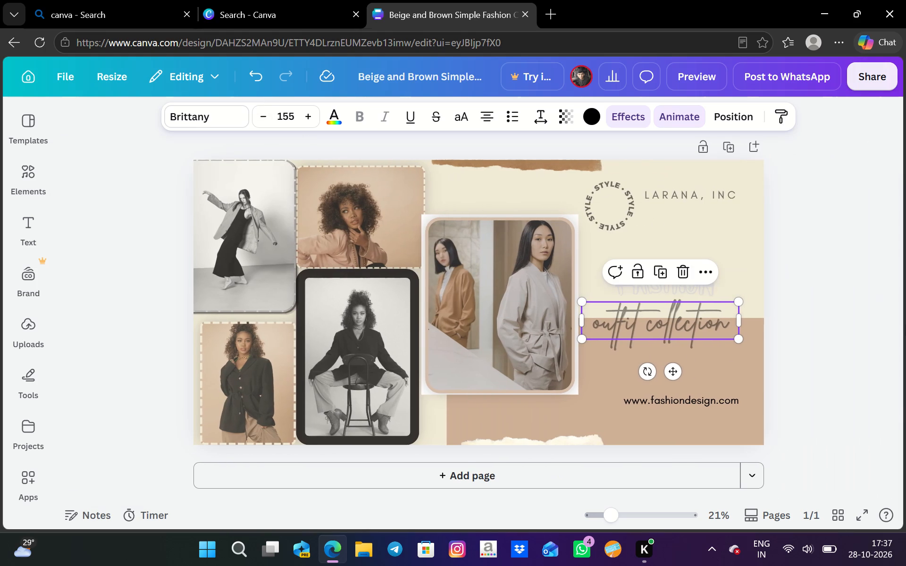
left_click(672, 403)
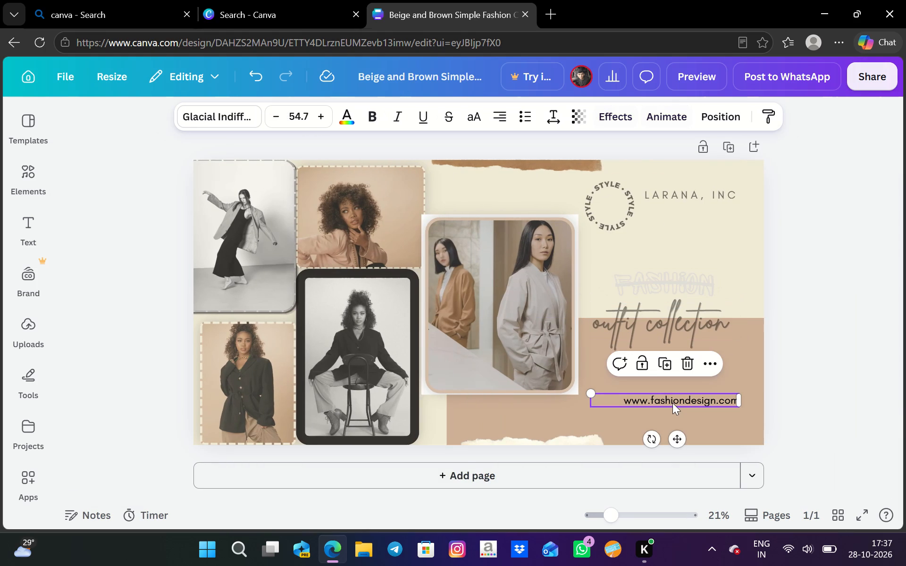
left_click(585, 118)
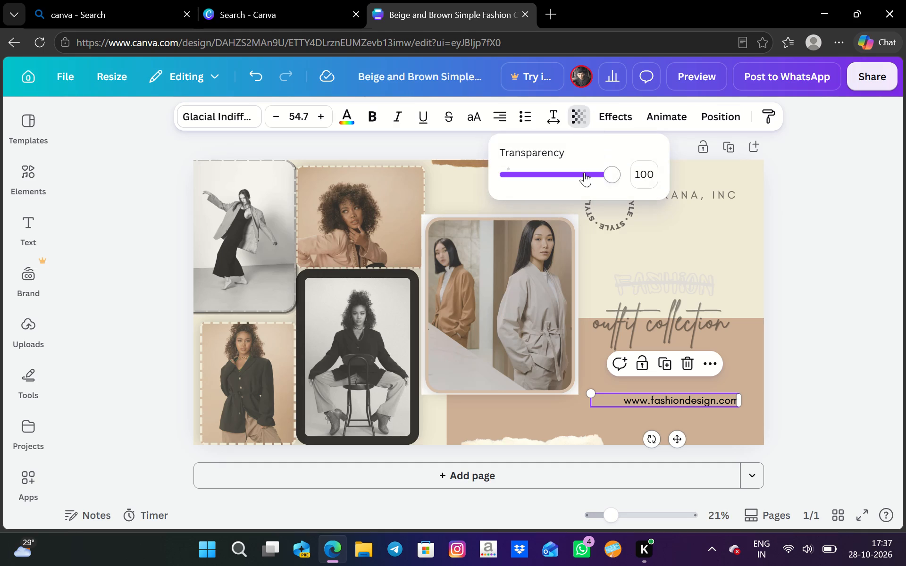
left_click(584, 172)
left_click(563, 178)
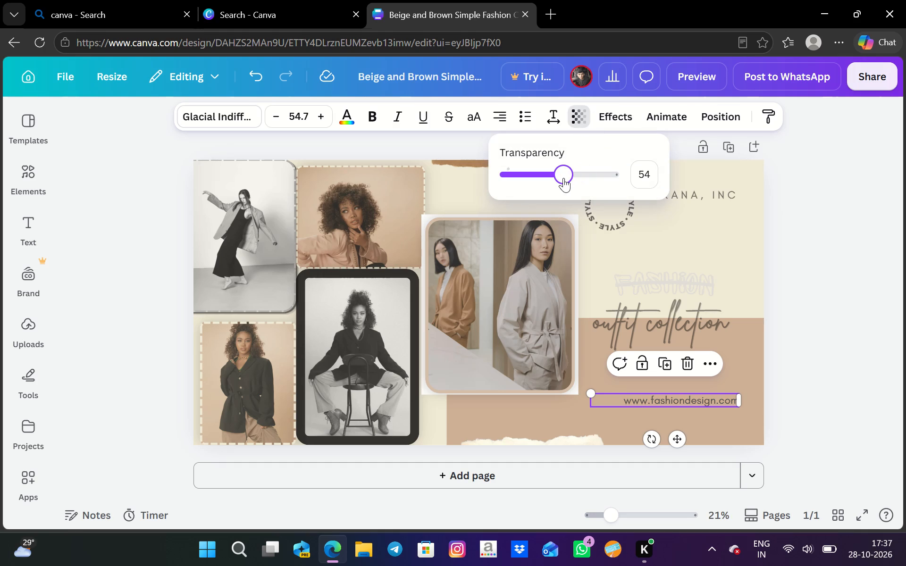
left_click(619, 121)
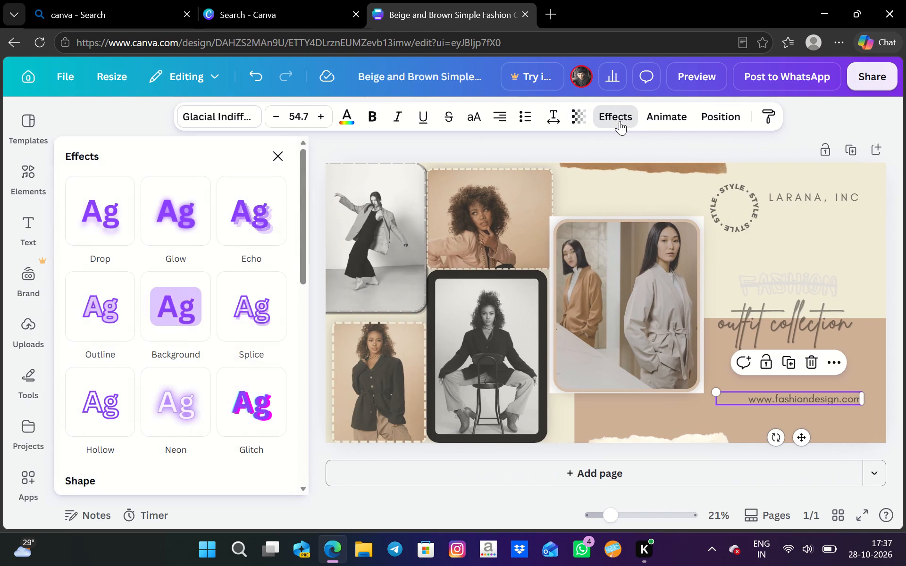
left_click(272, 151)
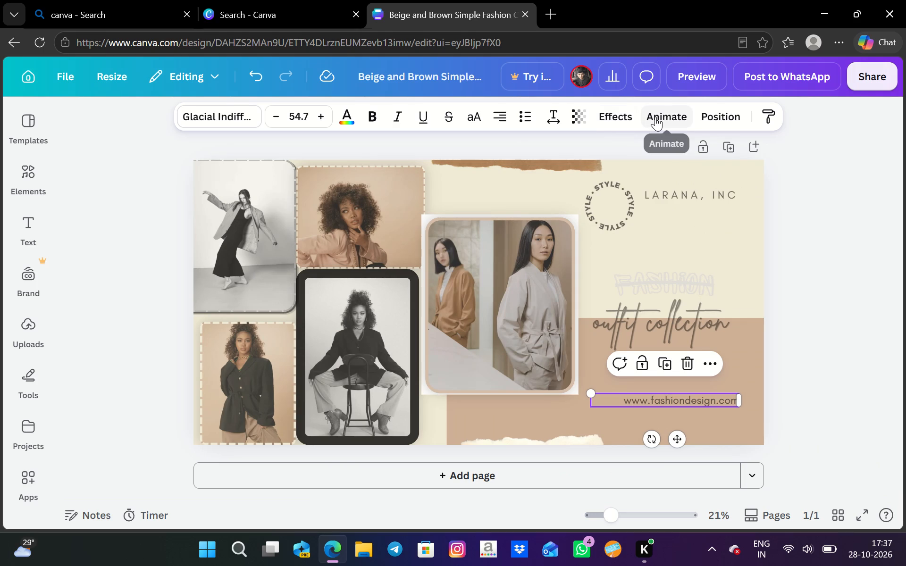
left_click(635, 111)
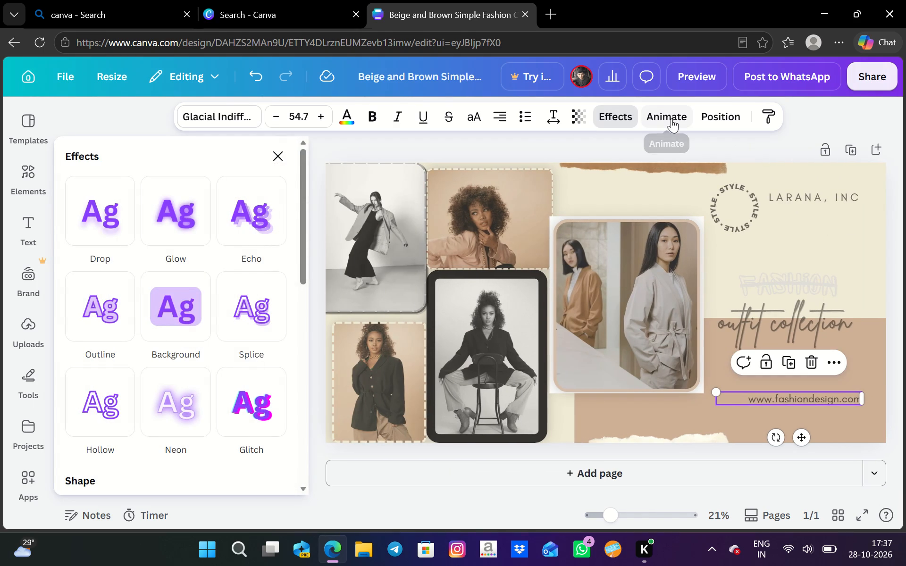
left_click(672, 118)
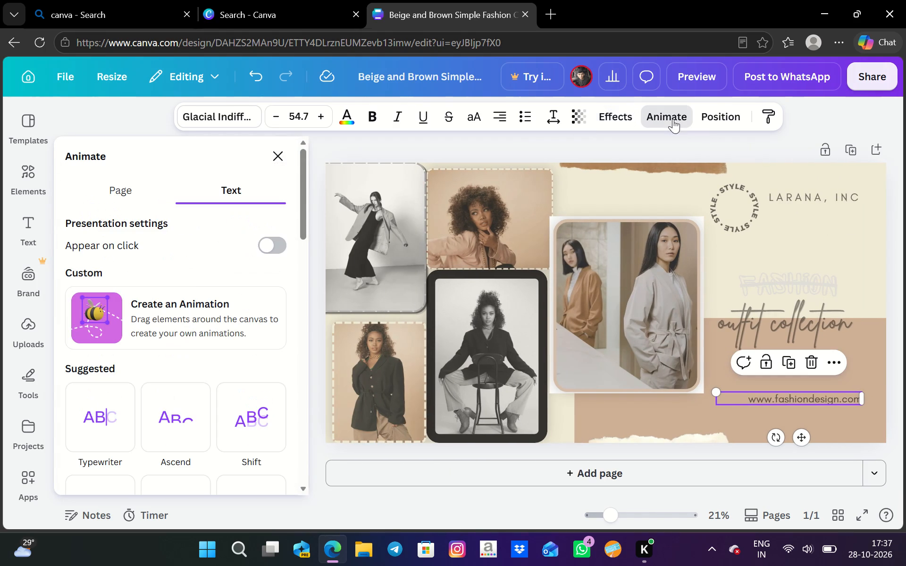
left_click(114, 434)
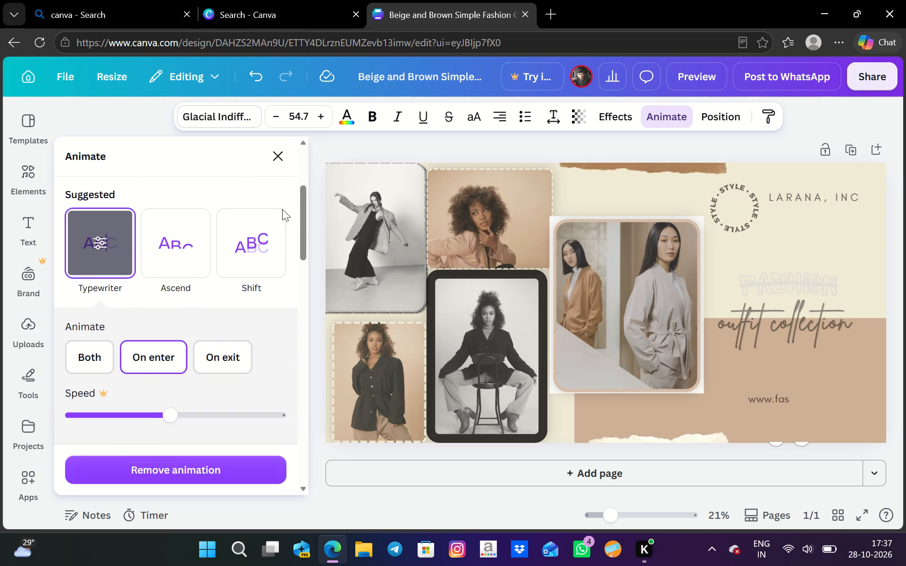
scroll(276, 246, "down", 4)
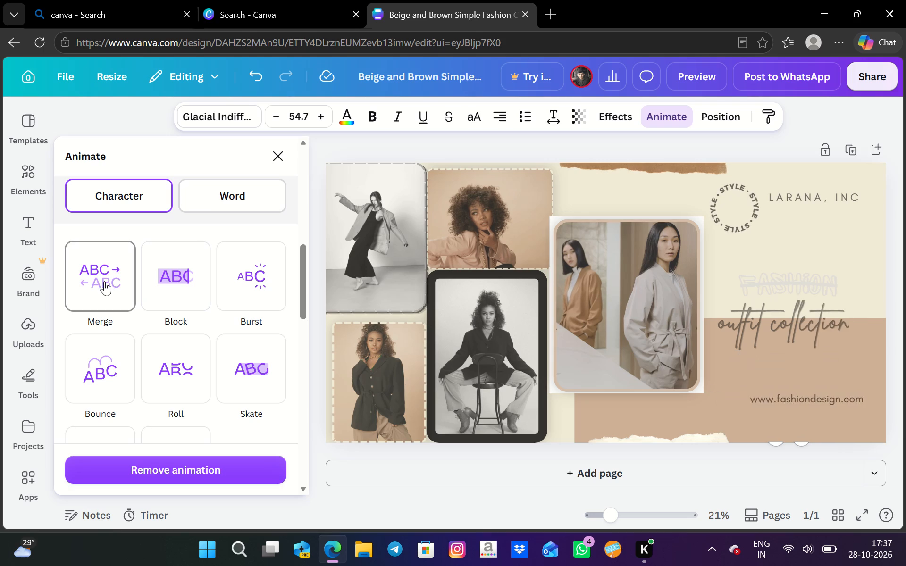
left_click(187, 274)
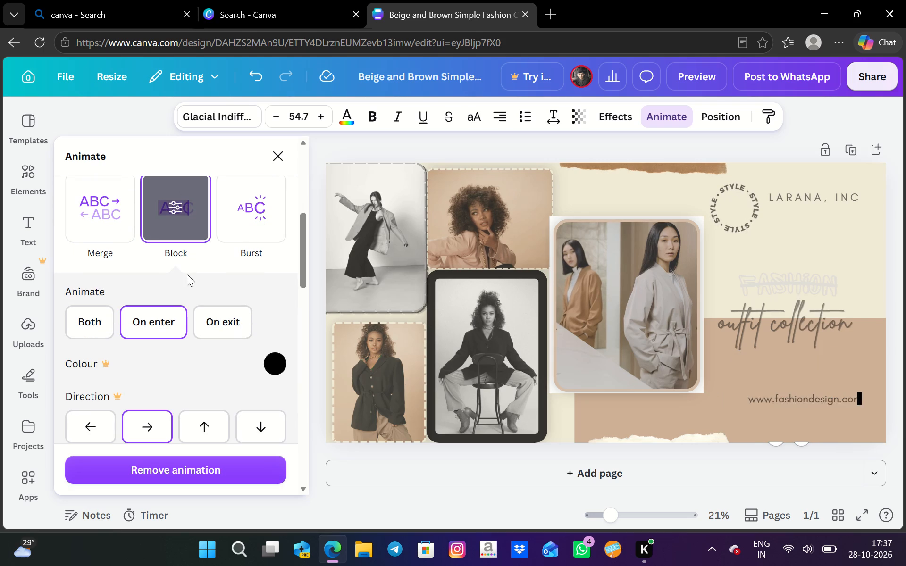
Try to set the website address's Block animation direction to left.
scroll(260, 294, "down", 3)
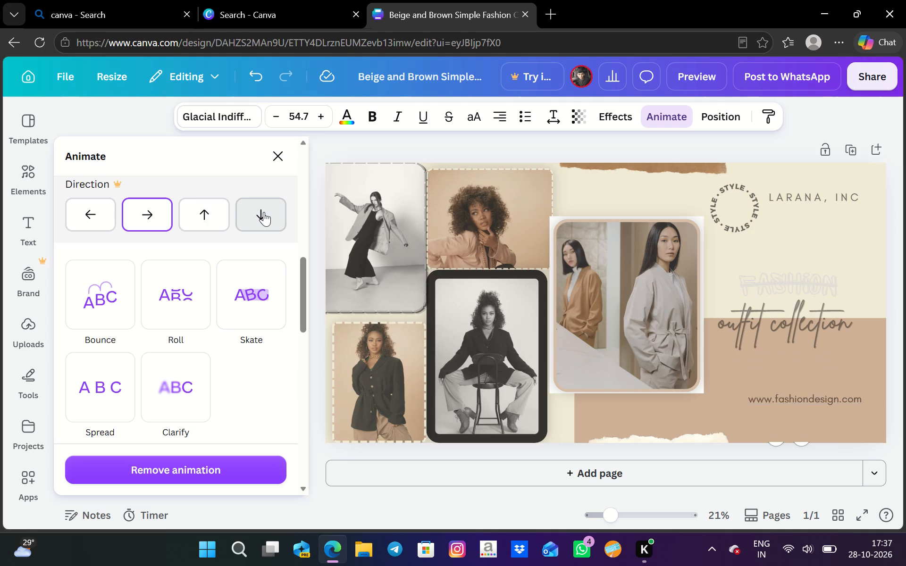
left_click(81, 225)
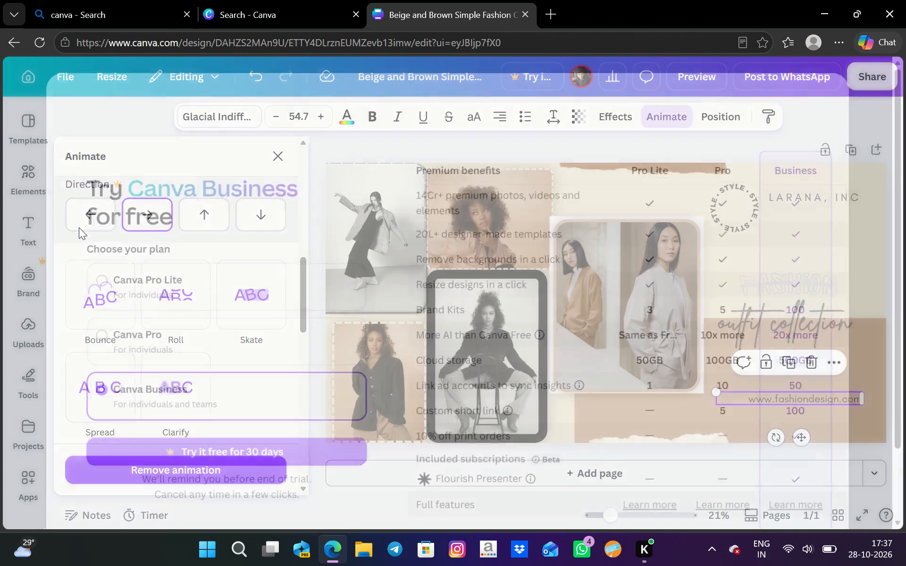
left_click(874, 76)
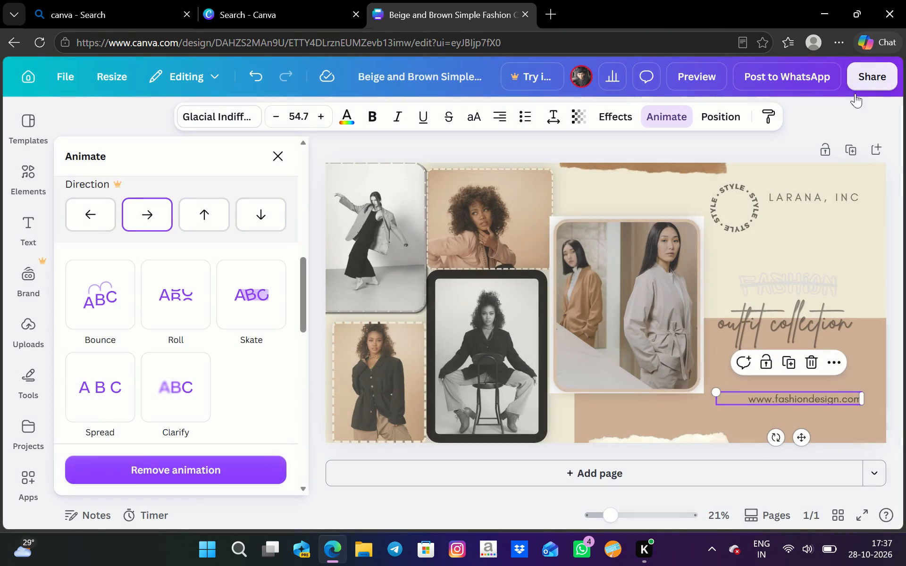
scroll(249, 289, "down", 4)
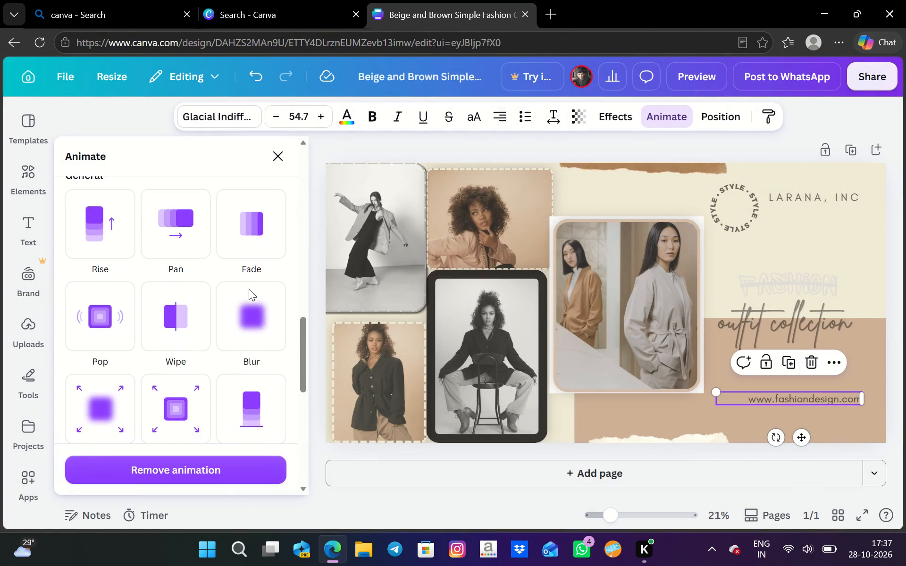
scroll(249, 289, "down", 11)
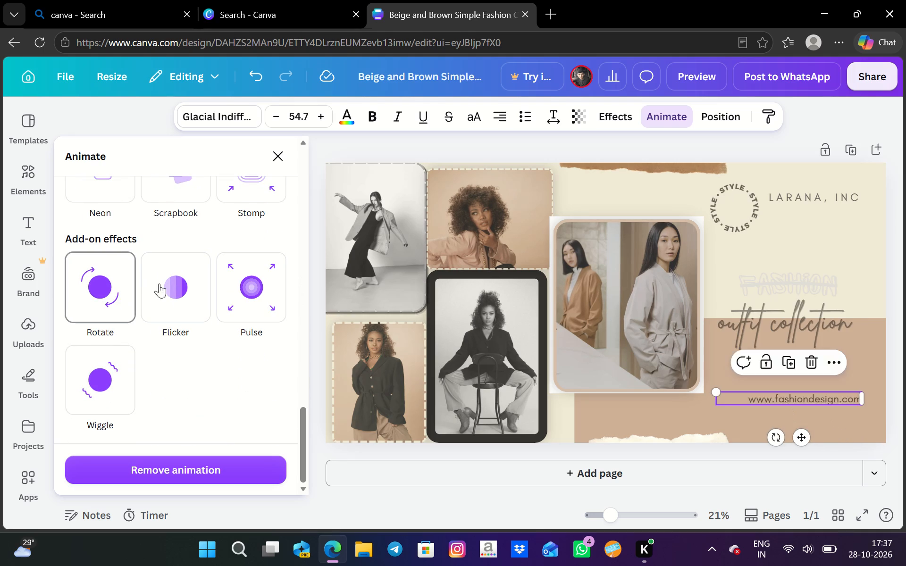
left_click(170, 287)
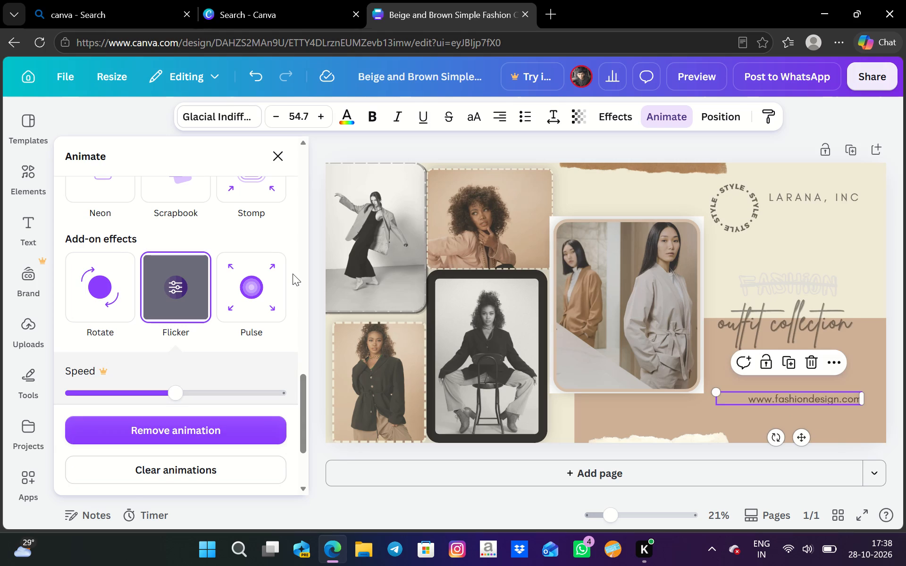
scroll(292, 273, "down", 2)
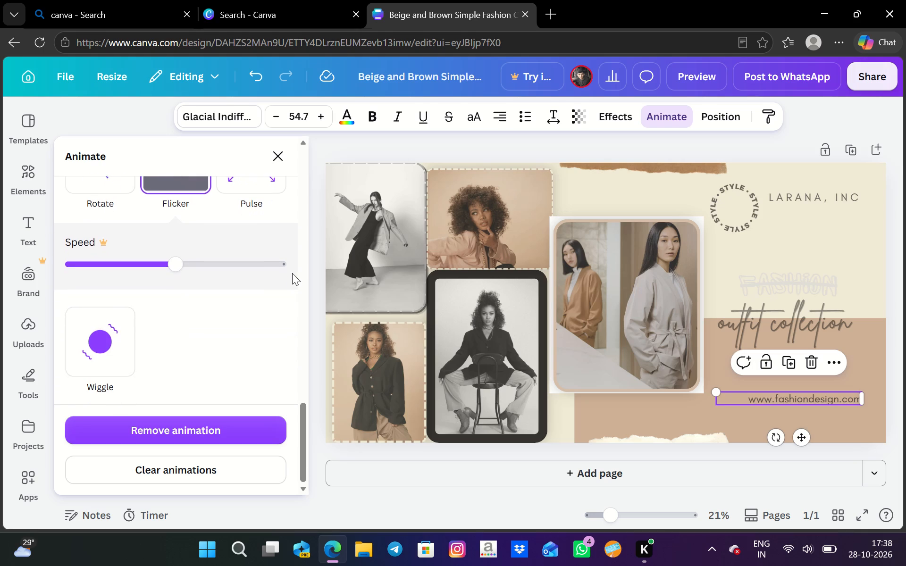
scroll(292, 273, "down", 1)
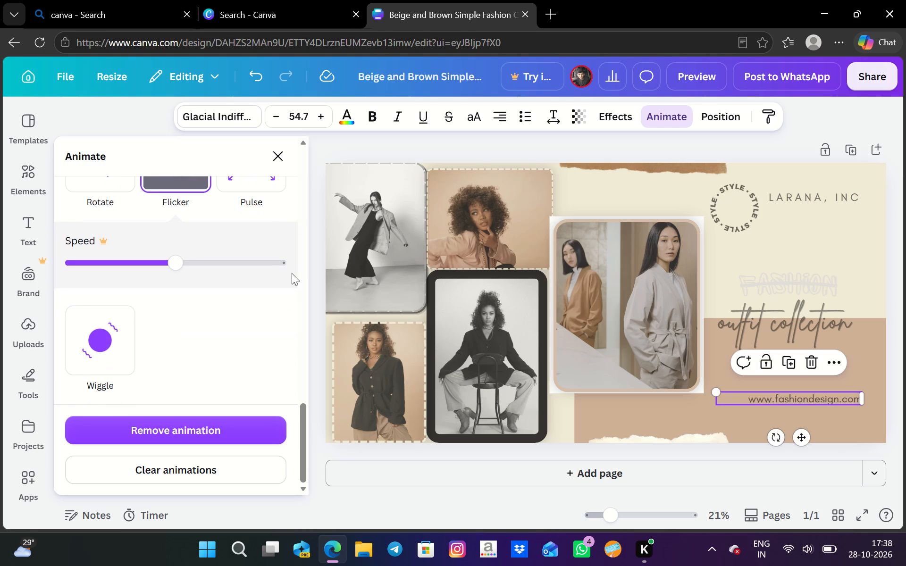
scroll(292, 273, "up", 12)
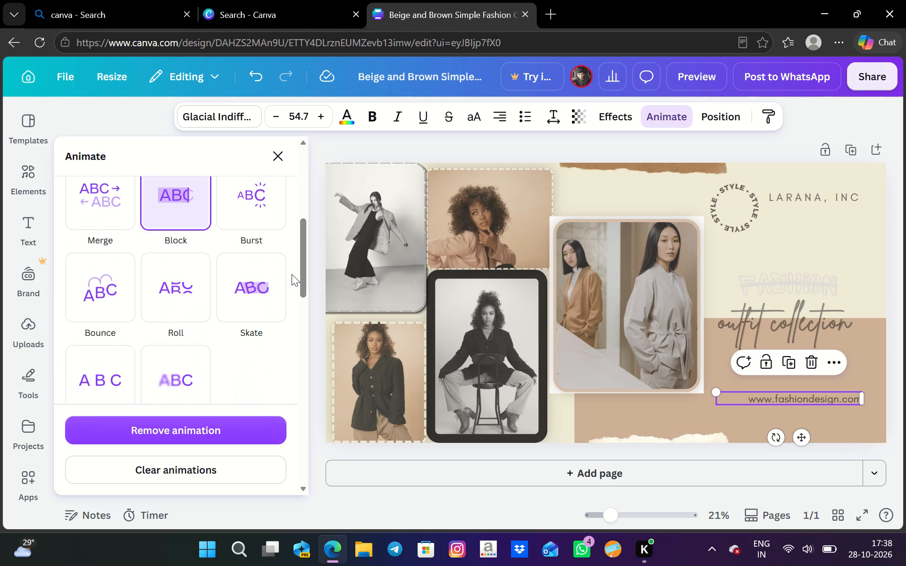
left_click(273, 157)
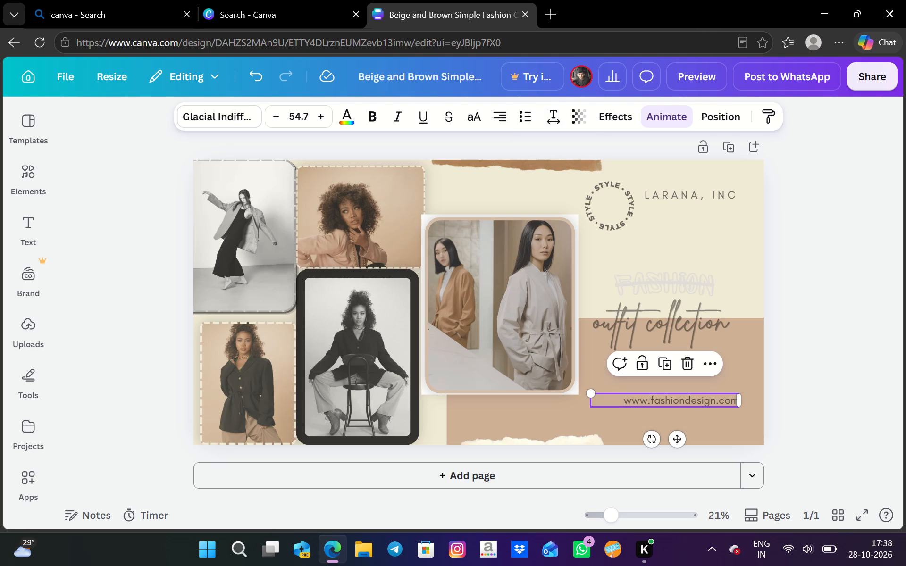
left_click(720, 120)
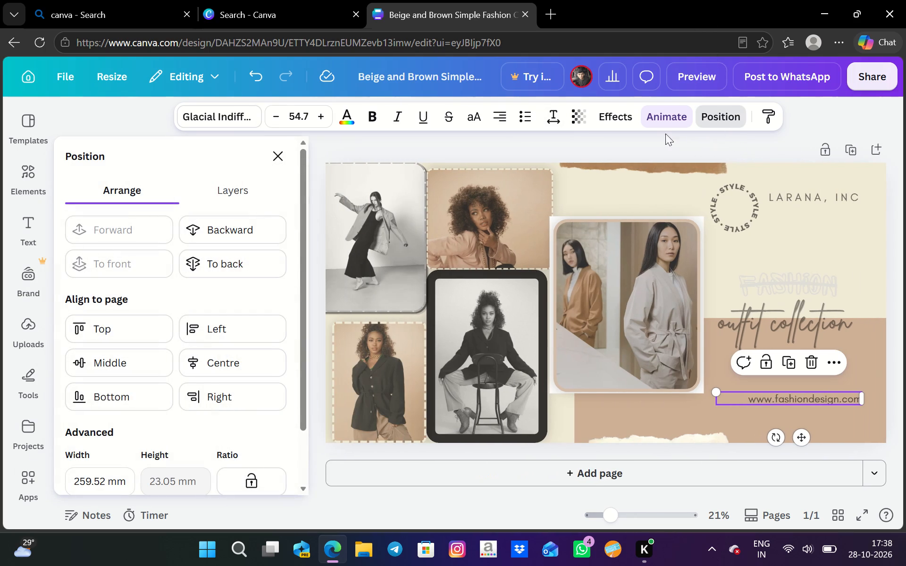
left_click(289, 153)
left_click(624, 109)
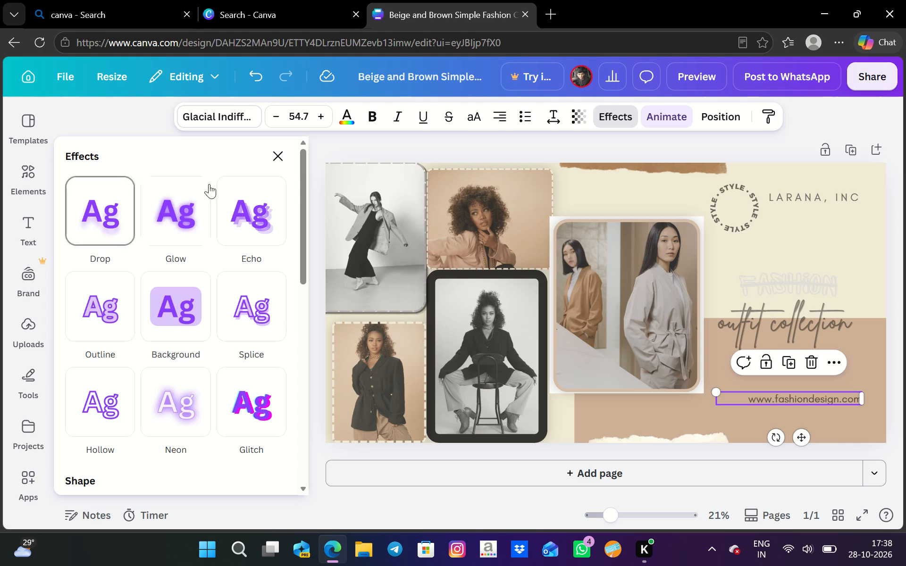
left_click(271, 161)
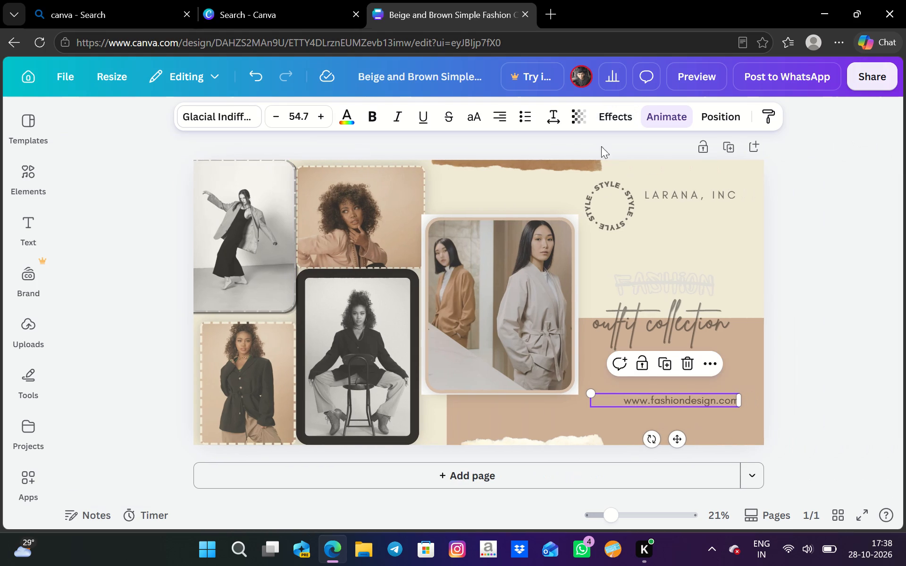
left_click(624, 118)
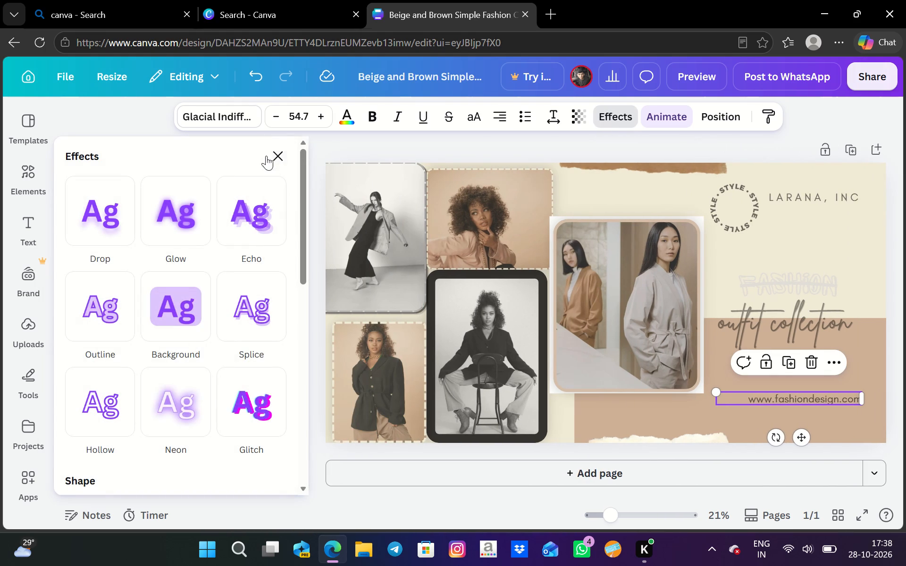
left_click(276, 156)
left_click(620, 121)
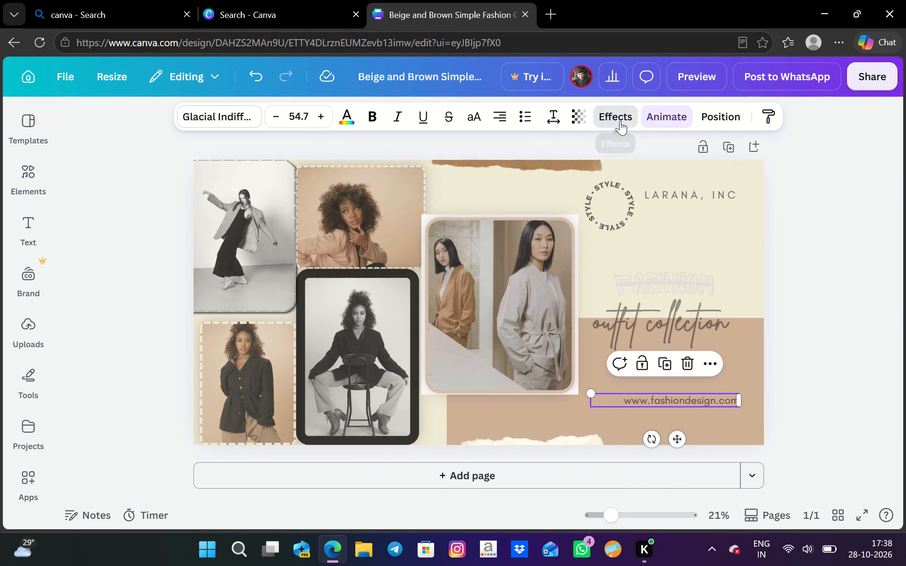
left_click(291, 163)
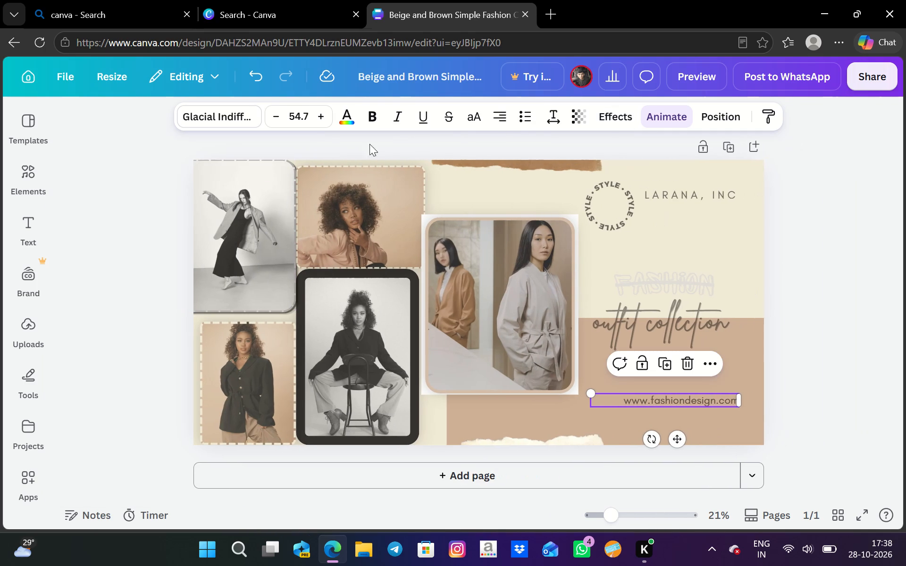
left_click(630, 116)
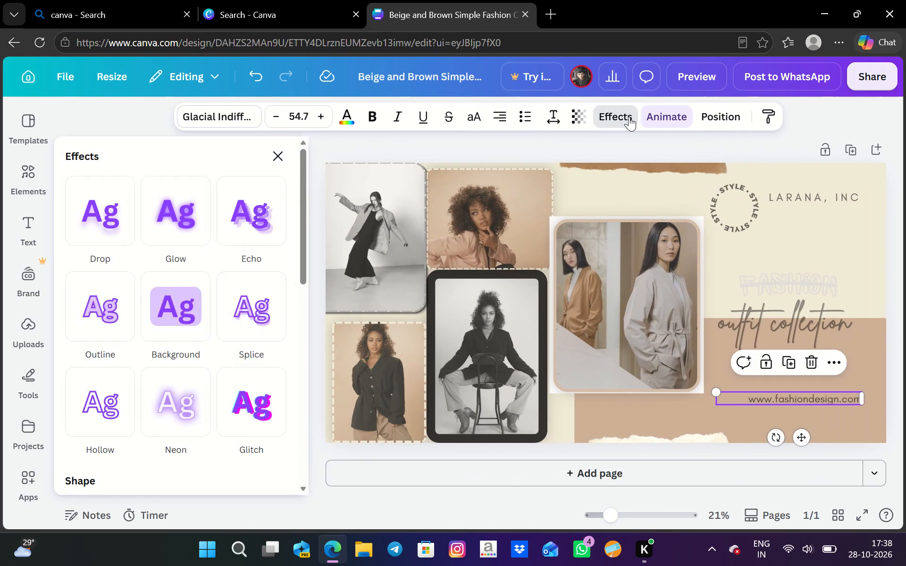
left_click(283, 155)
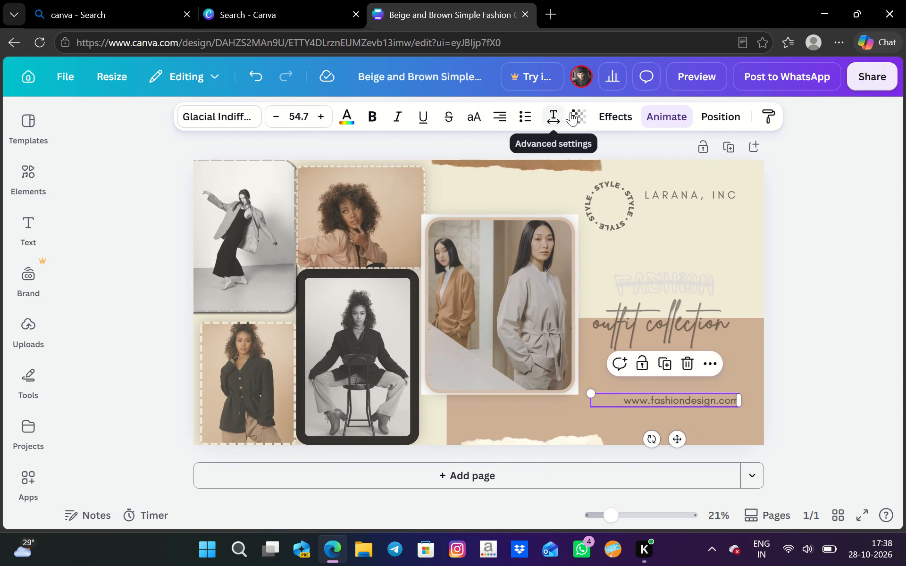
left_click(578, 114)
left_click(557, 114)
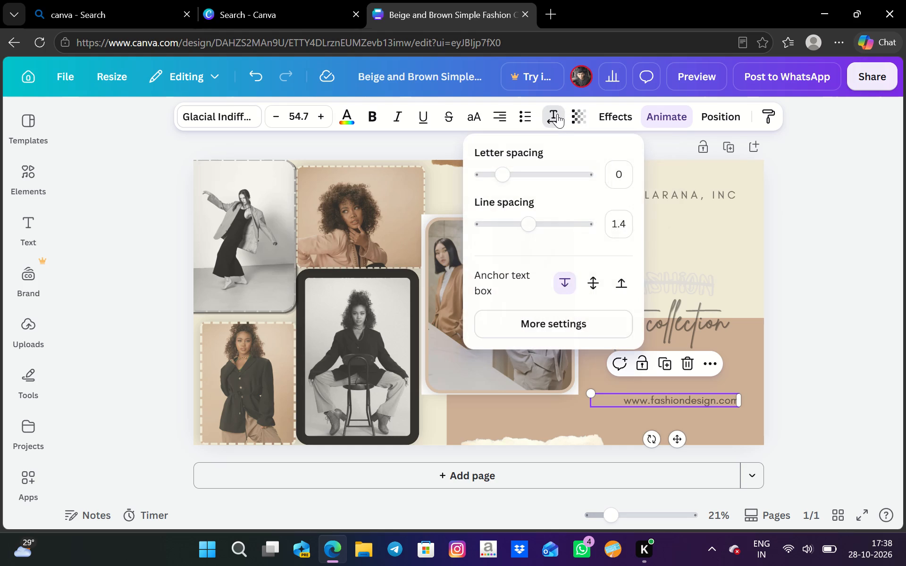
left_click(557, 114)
left_click(524, 115)
left_click(524, 115)
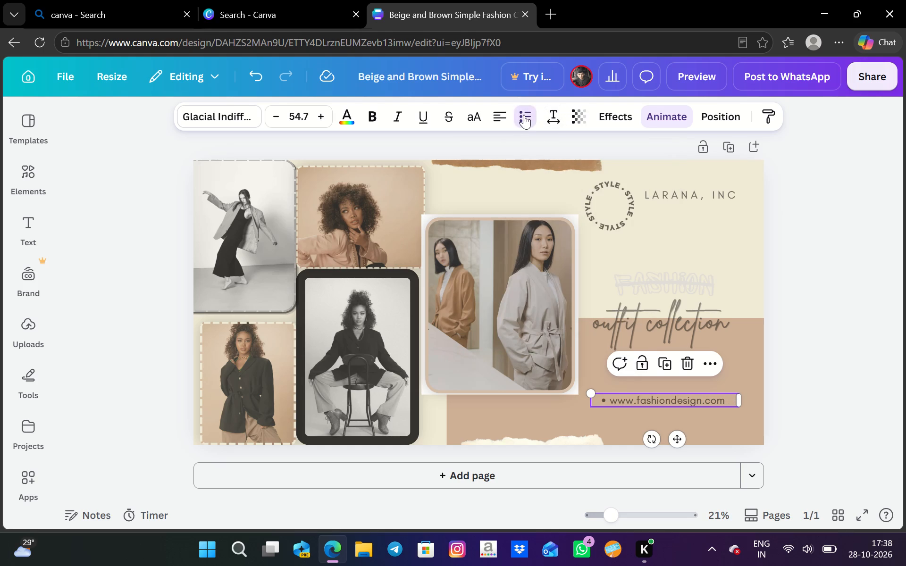
left_click(524, 115)
left_click(524, 115)
left_click(505, 112)
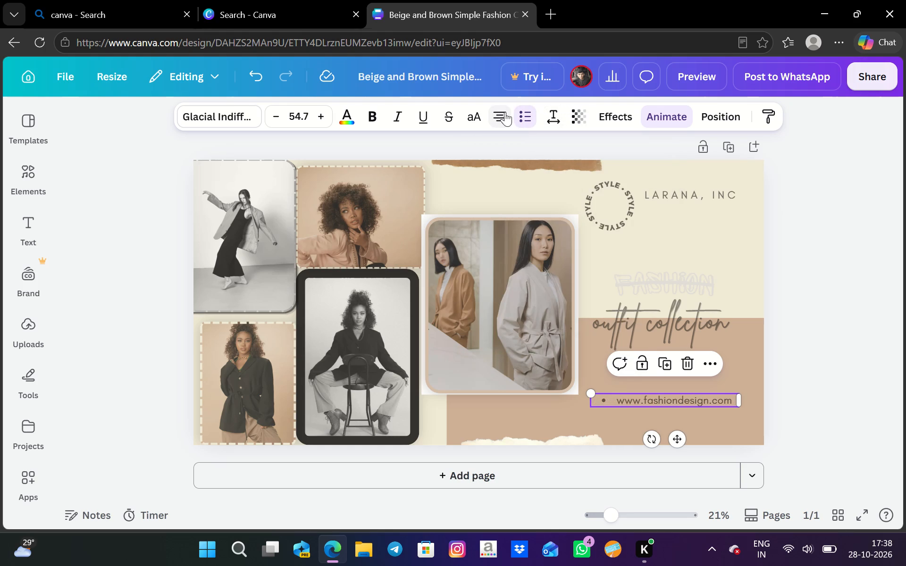
left_click(505, 112)
left_click(505, 112)
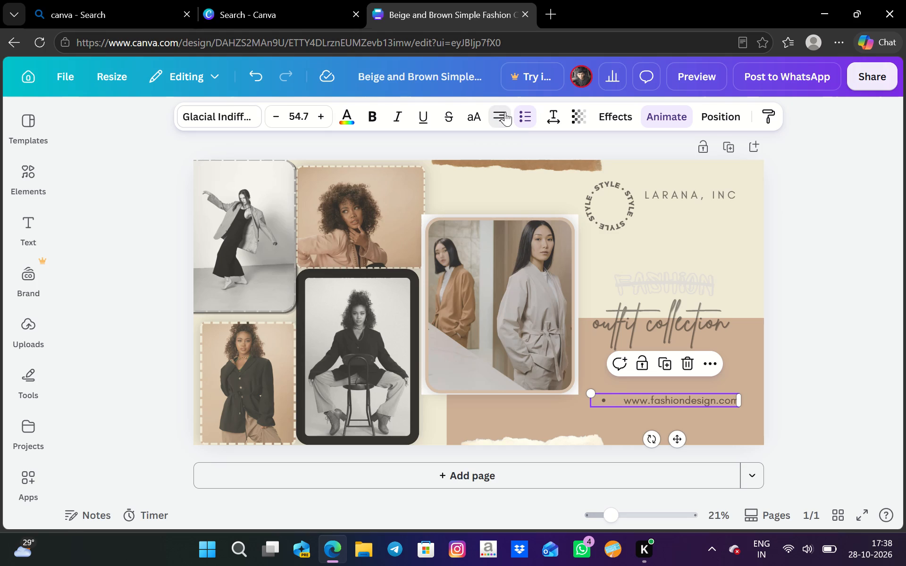
Switch the bulleted website address to uppercase.
left_click(472, 112)
left_click(472, 112)
left_click(472, 112)
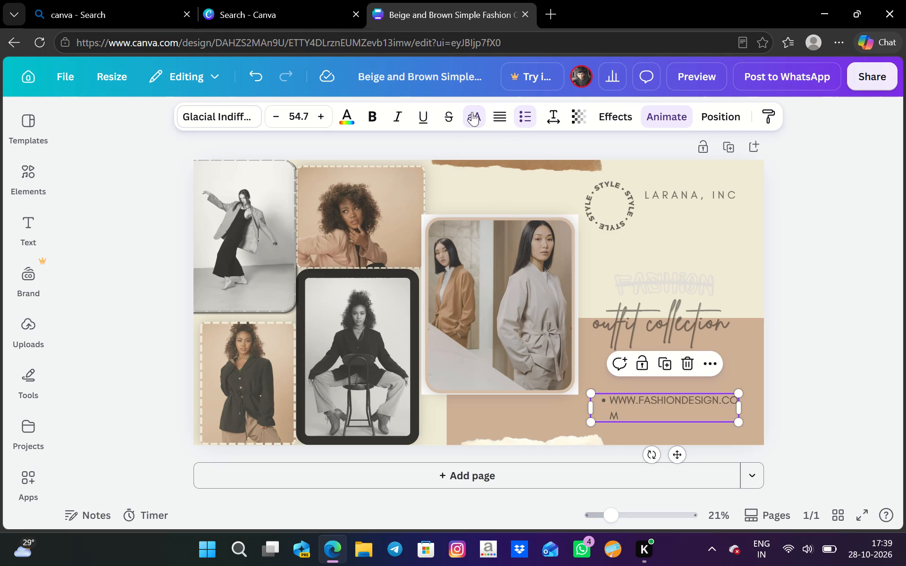
Widen the website address text box so it fits on one line, and move it slightly lower in the brown block.
left_click_drag(588, 407, 584, 405)
left_click_drag(584, 405, 573, 402)
left_click_drag(647, 396, 662, 402)
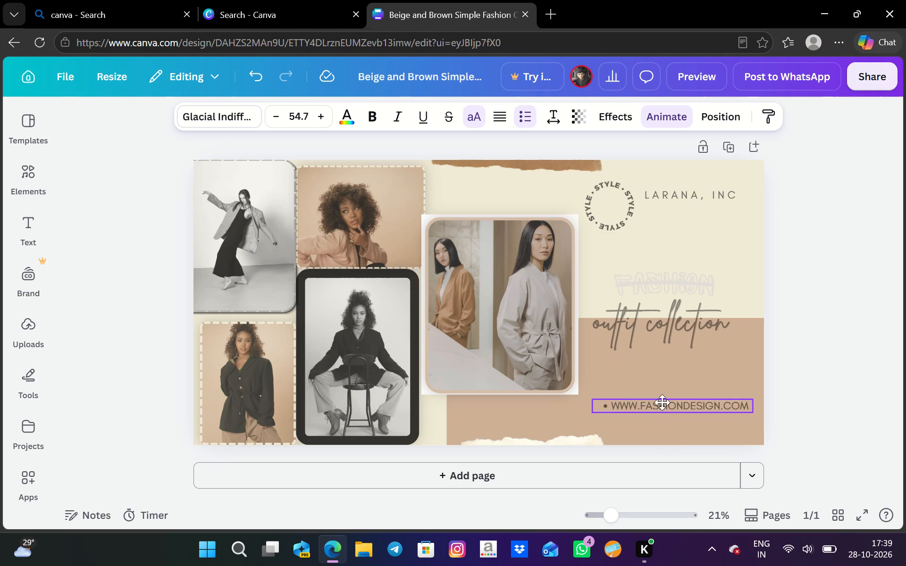
left_click_drag(662, 402, 660, 392)
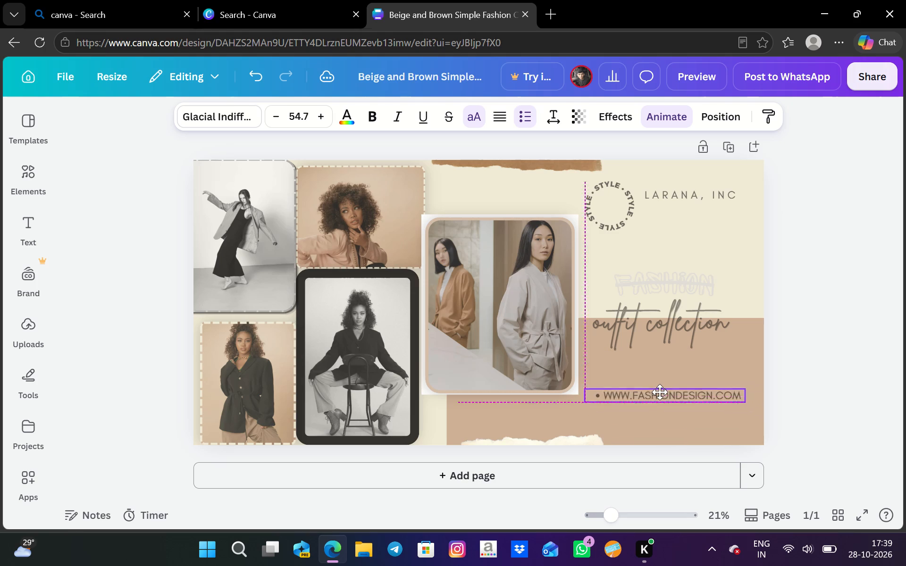
left_click_drag(660, 392, 664, 407)
Move the "outfit collection" text down into the brown block, just above the website address.
left_click_drag(652, 312, 677, 341)
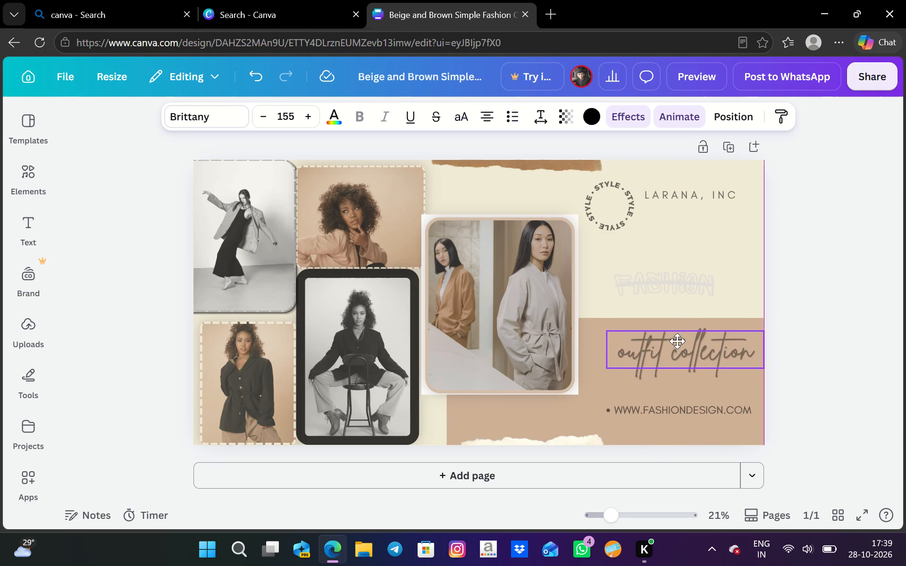
left_click_drag(677, 341, 667, 340)
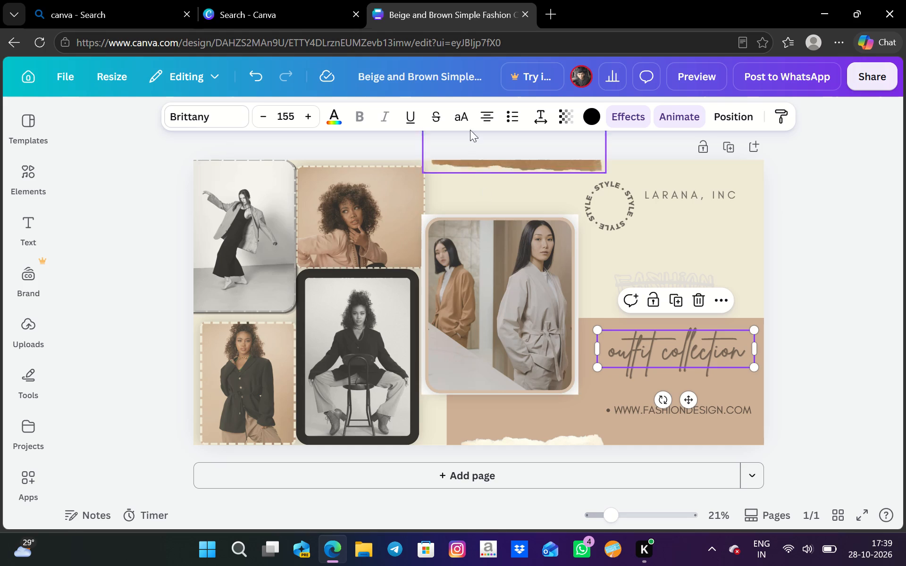
left_click(671, 346)
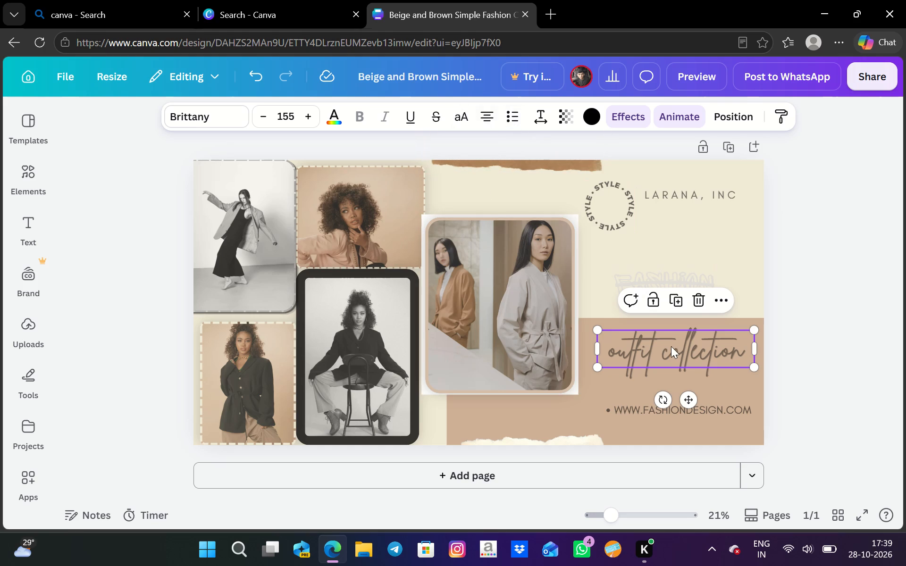
left_click(716, 402)
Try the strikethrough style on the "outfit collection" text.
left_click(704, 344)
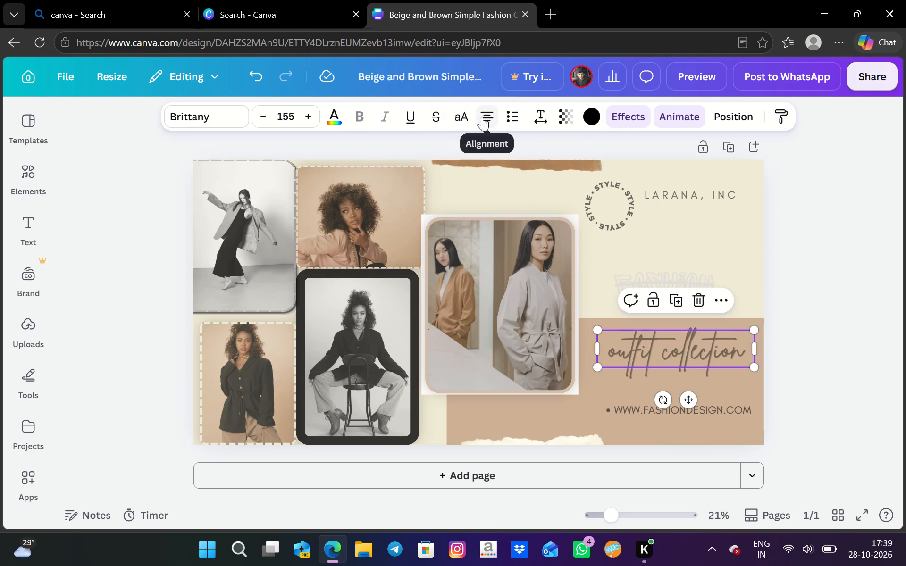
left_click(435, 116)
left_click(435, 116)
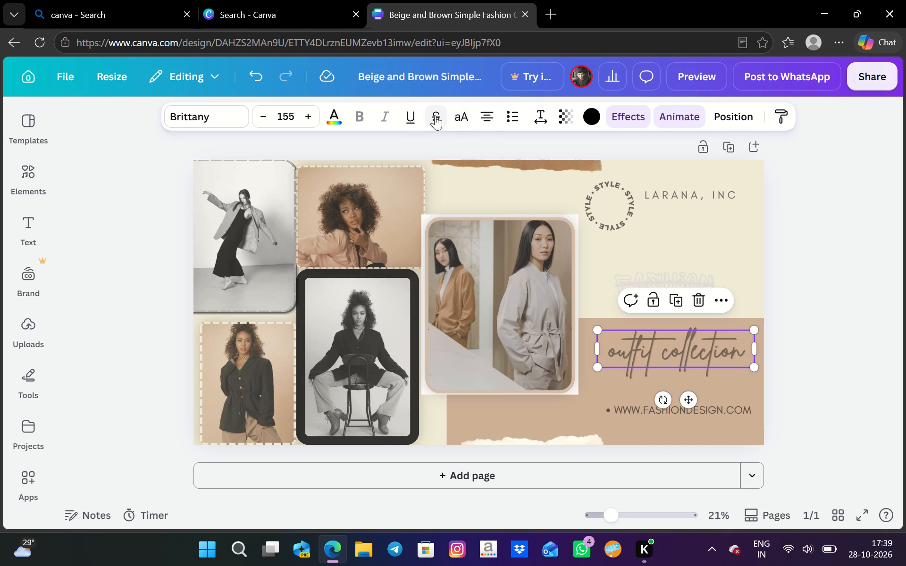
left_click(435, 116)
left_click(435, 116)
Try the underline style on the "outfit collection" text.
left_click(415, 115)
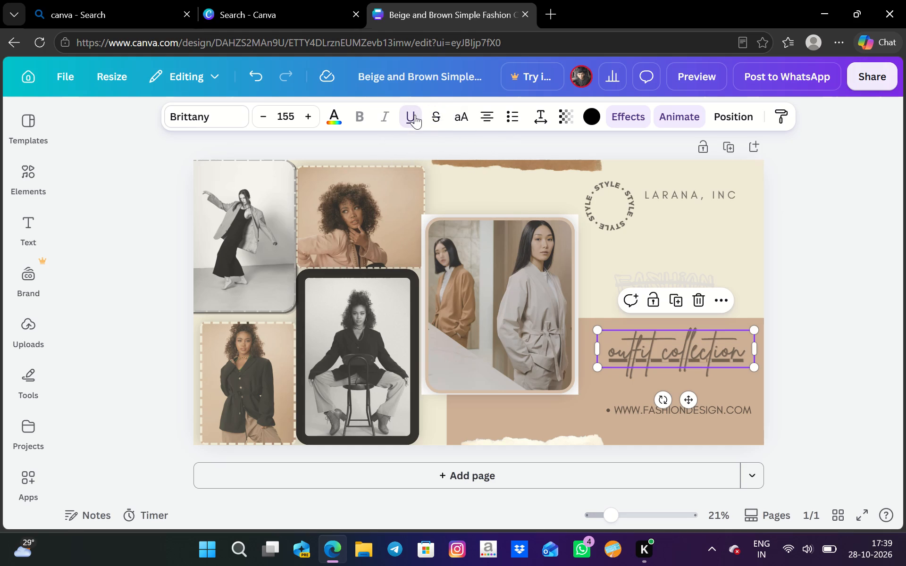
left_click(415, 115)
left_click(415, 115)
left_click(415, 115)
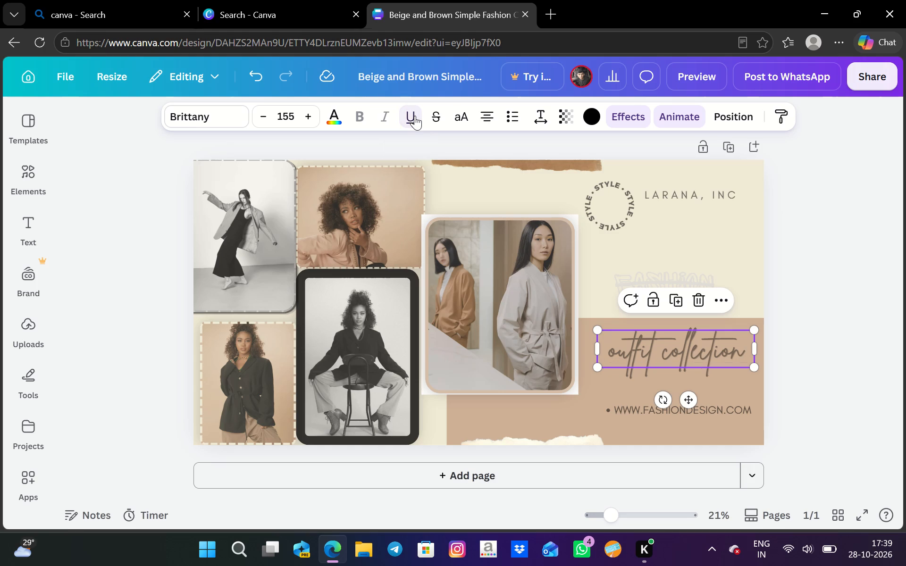
Change the "outfit collection" text colour to the cream shade already used in this design.
left_click(336, 119)
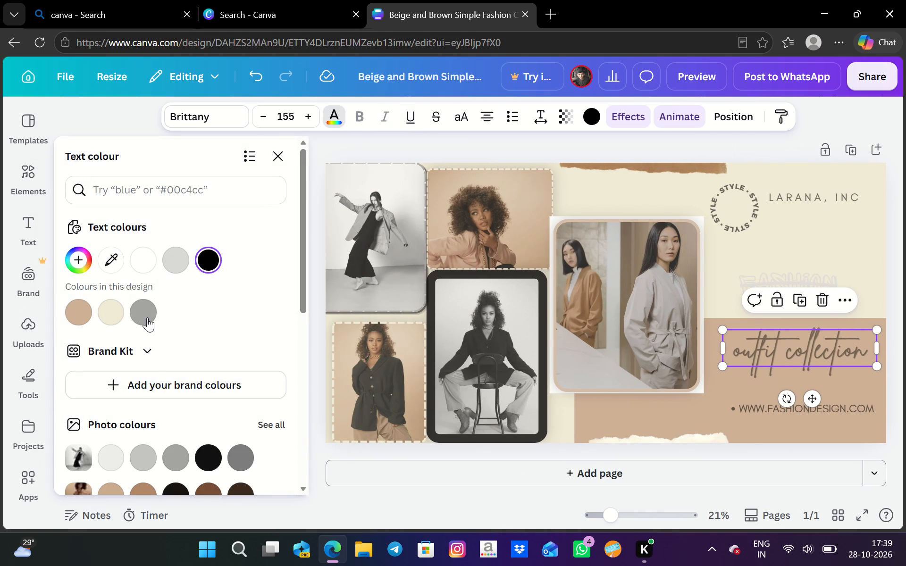
left_click(108, 308)
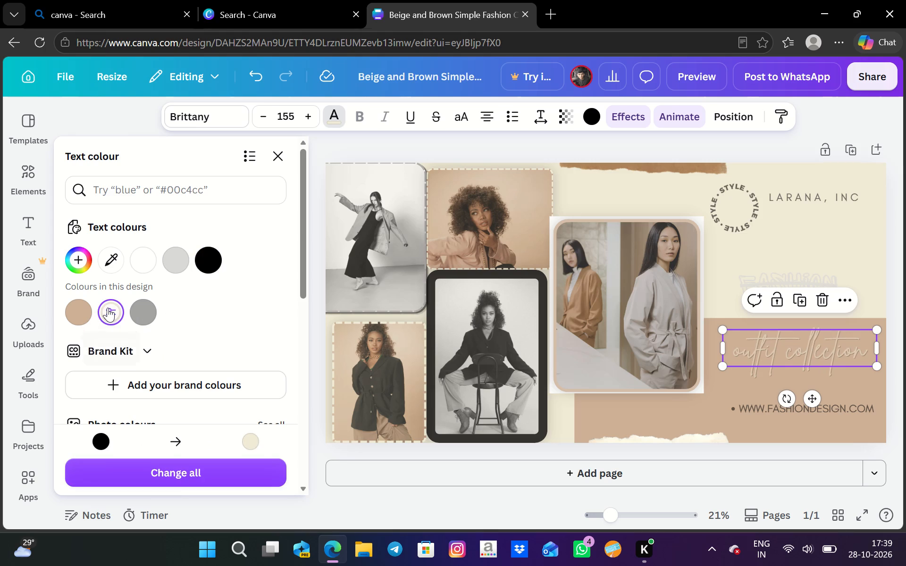
left_click(271, 154)
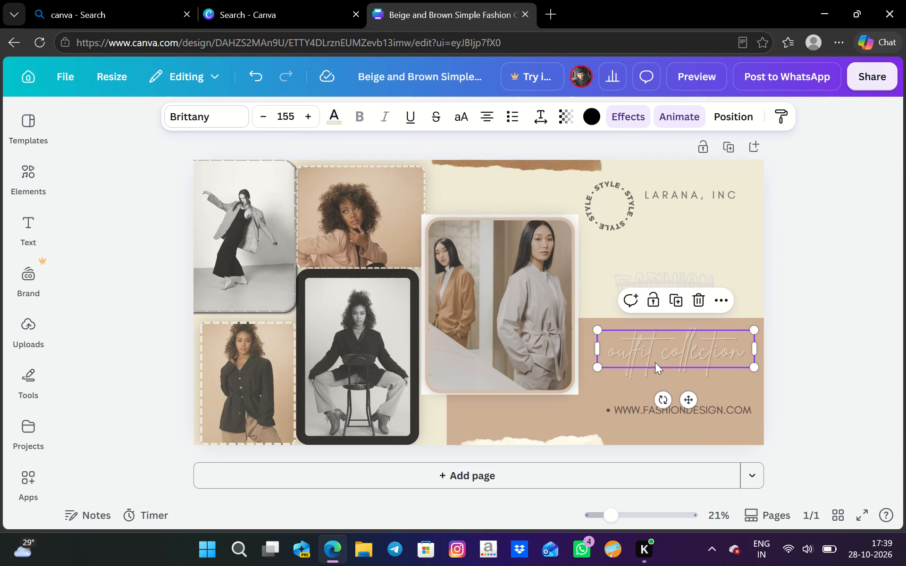
left_click(631, 409)
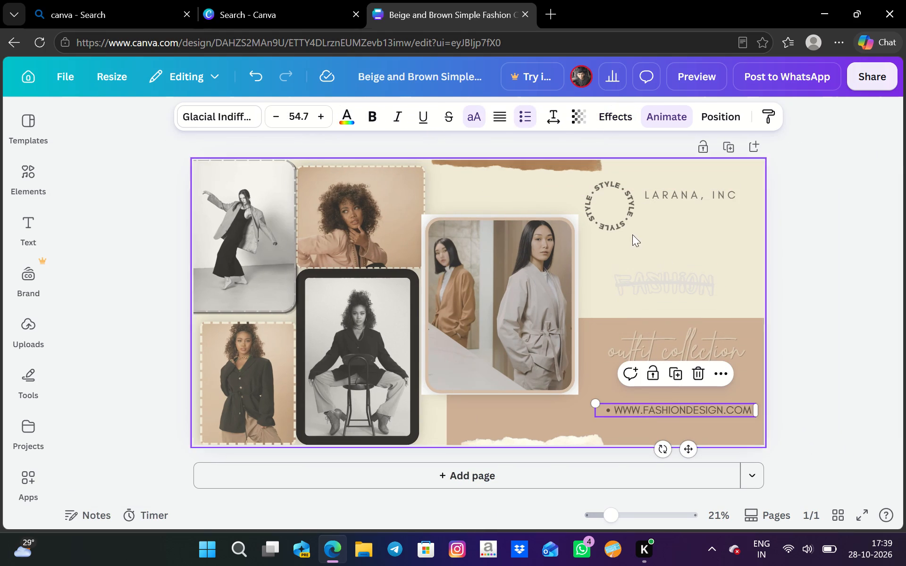
Scale the "LARANA, INC" text box down slightly, to a font size of about 51.
left_click(635, 199)
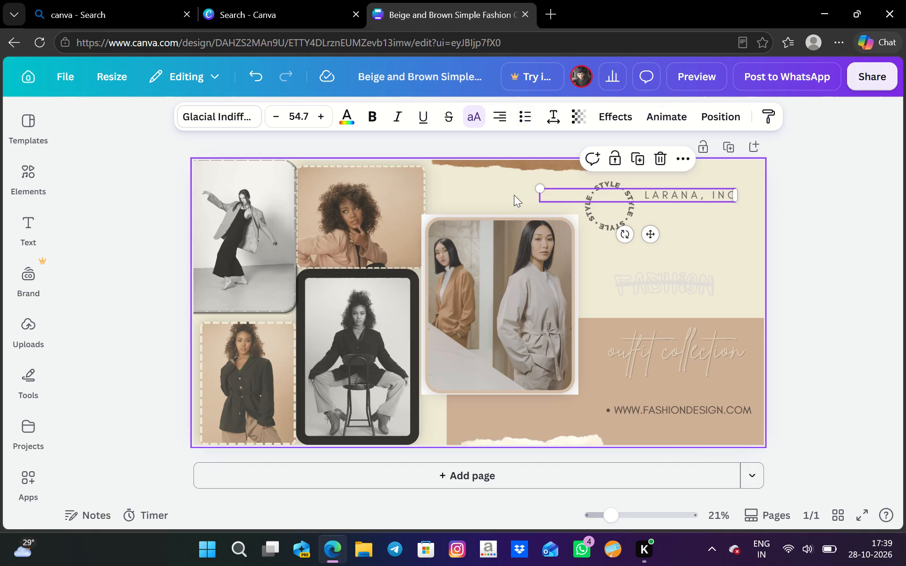
left_click_drag(539, 188, 648, 183)
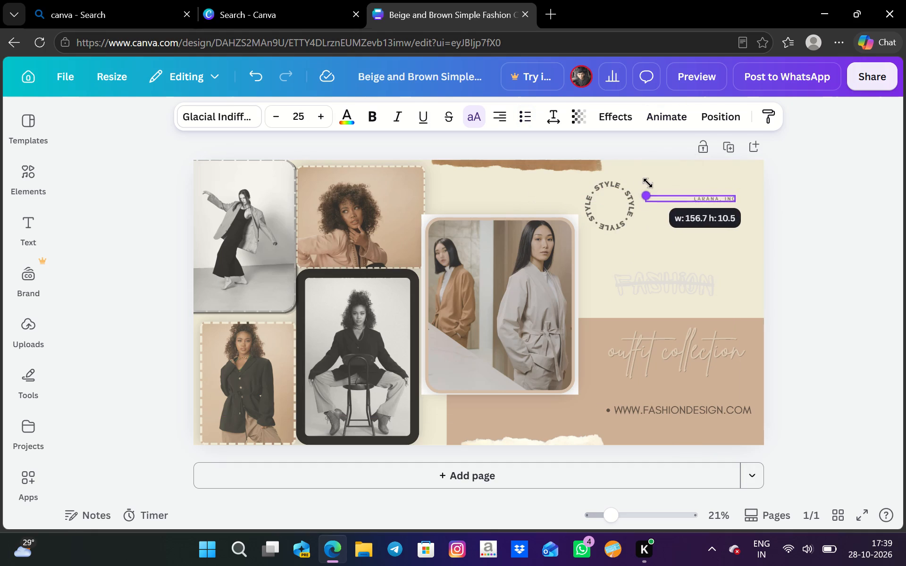
left_click_drag(648, 183, 505, 330)
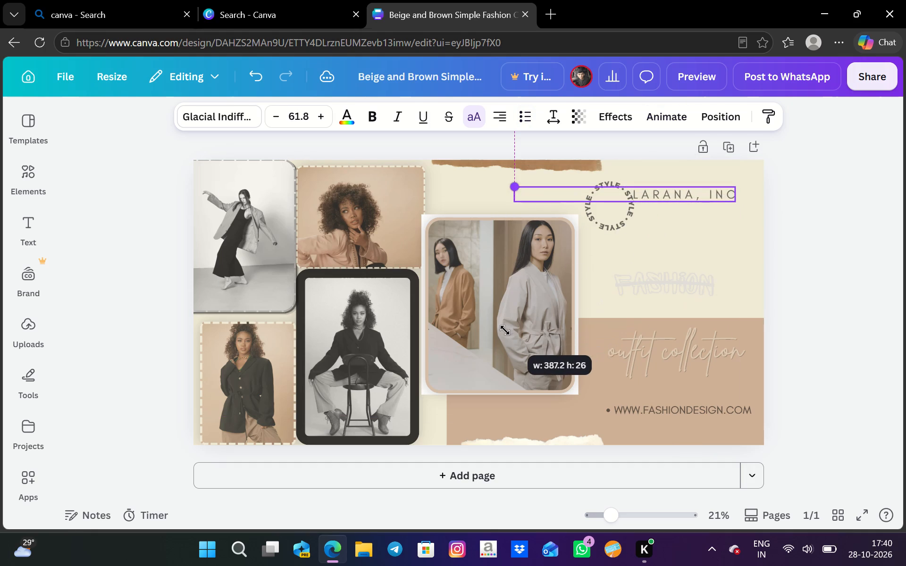
left_click_drag(505, 330, 544, 316)
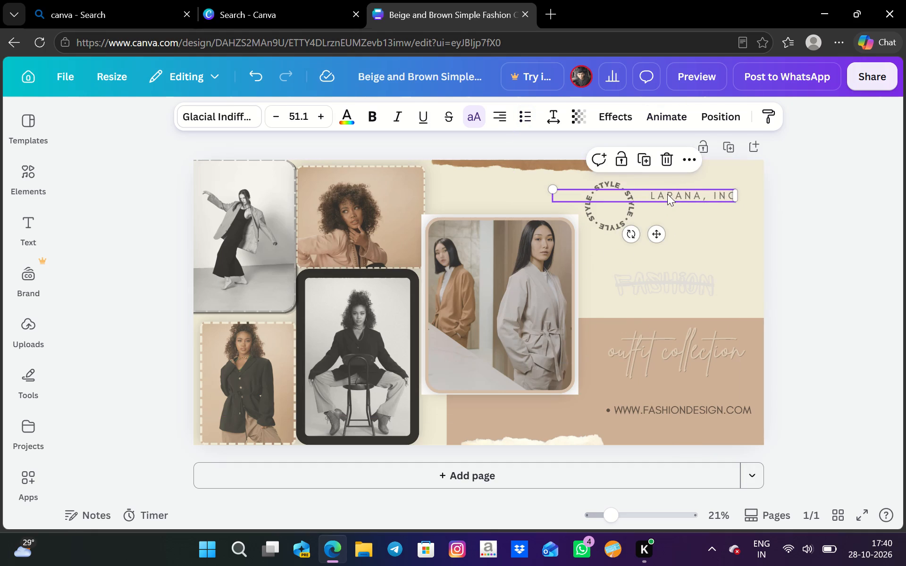
Move the "LARANA, INC" text down and slightly right, to just below the STYLE badge and above "FASHION".
left_click_drag(667, 194, 671, 225)
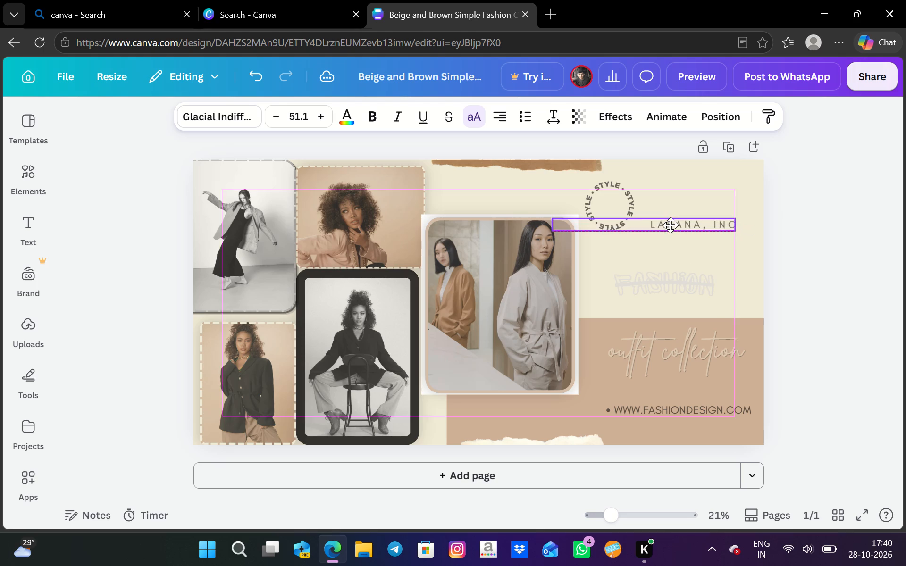
left_click_drag(671, 225, 676, 234)
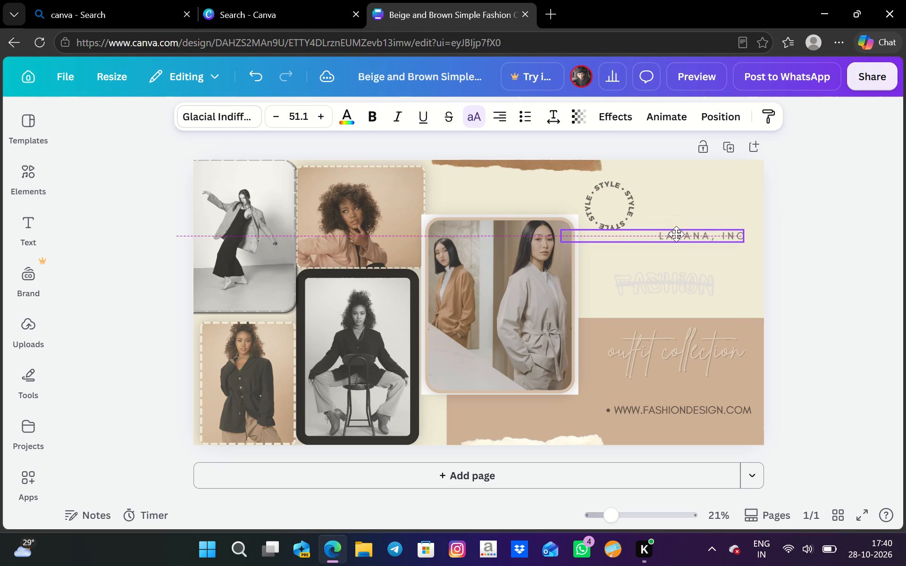
left_click_drag(676, 234, 678, 239)
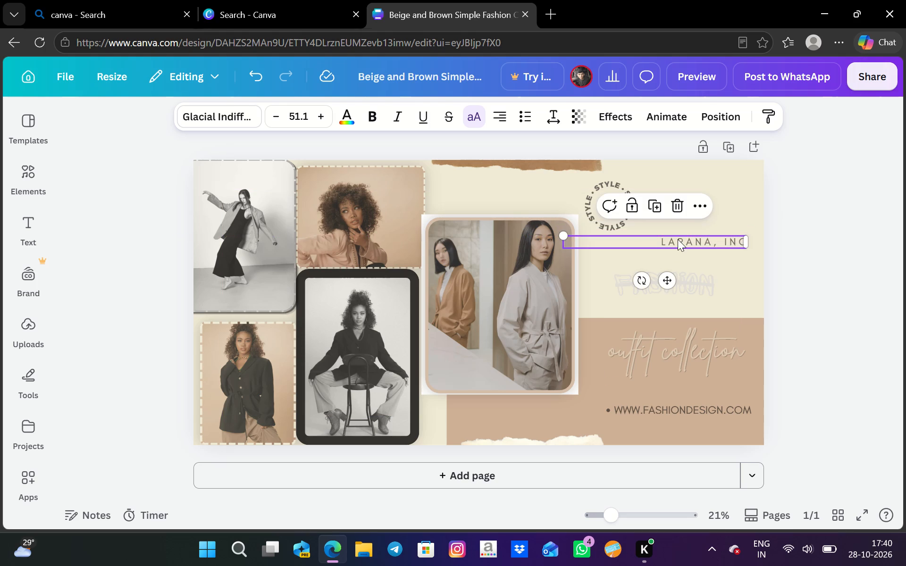
Increase the "LARANA, INC" font size to 64.1.
left_click(323, 111)
triple_click(323, 111)
triple_click(323, 111)
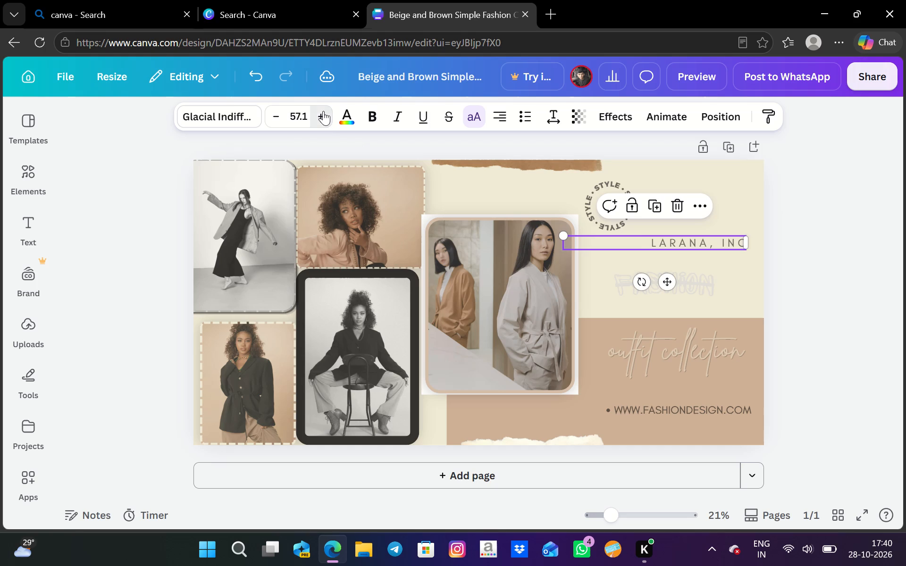
double_click(325, 111)
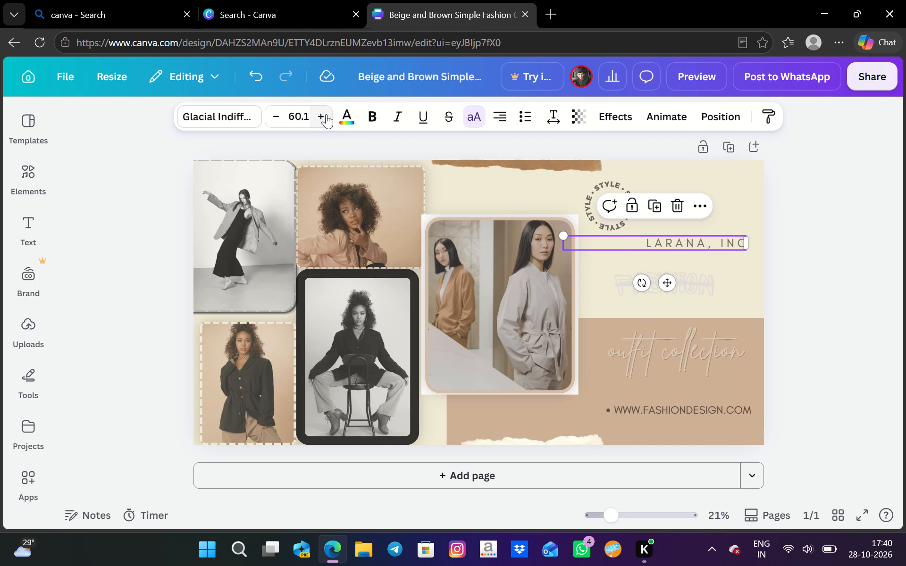
triple_click(326, 114)
left_click(326, 114)
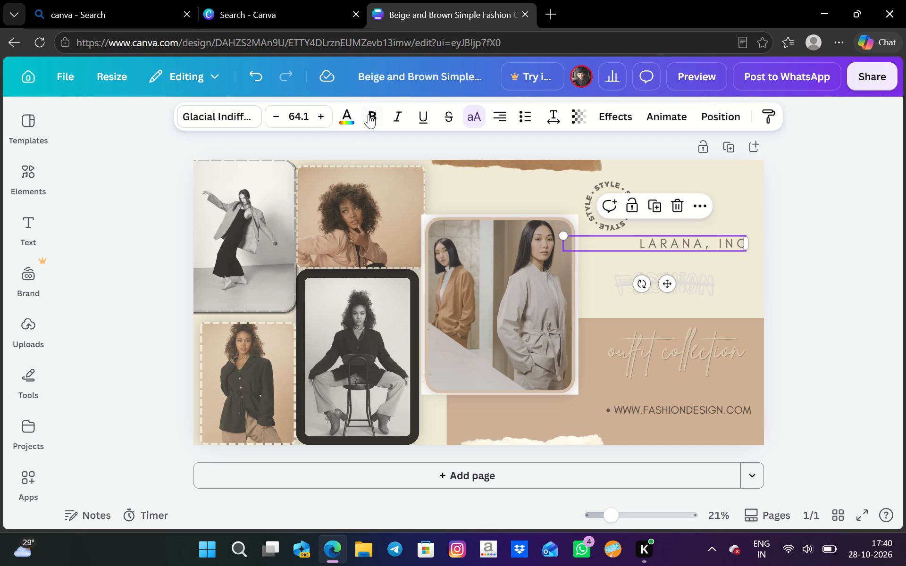
Change the "LARANA, INC" text colour to the near-black shade from the first photo's colours.
left_click(352, 112)
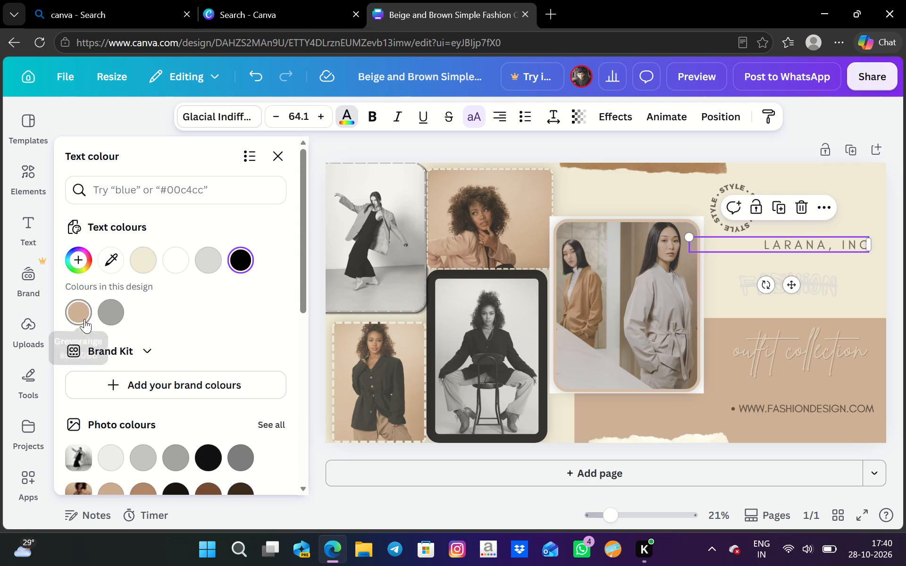
left_click(205, 457)
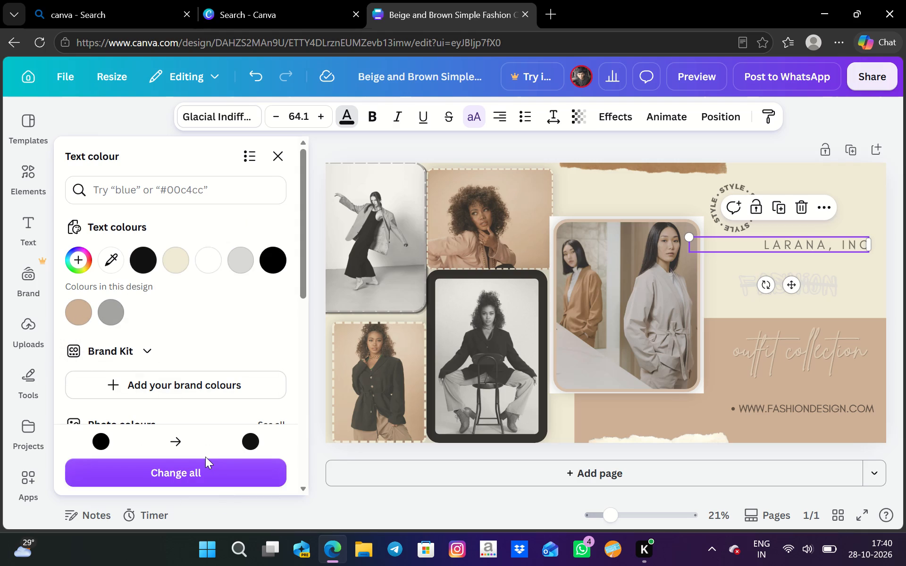
left_click(282, 159)
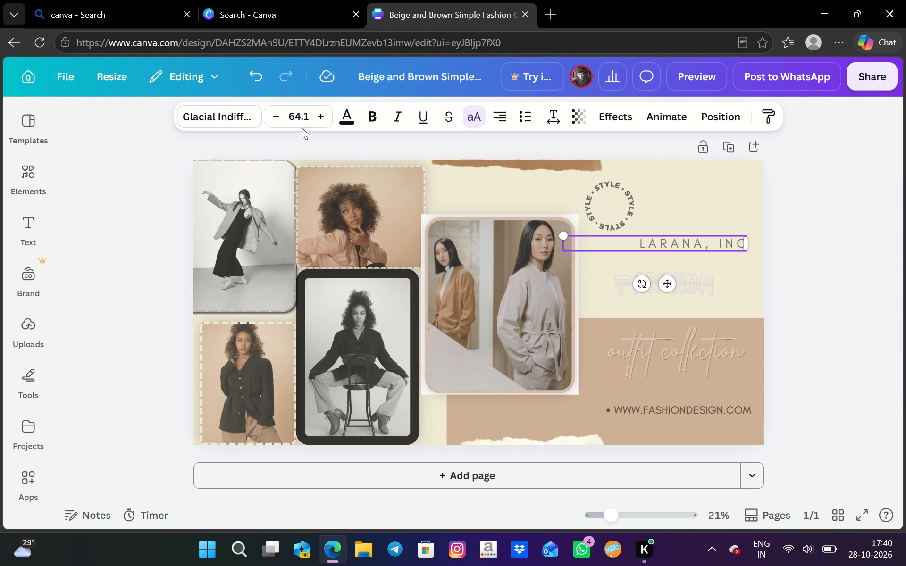
Make the "LARANA, INC" text bold.
left_click(370, 114)
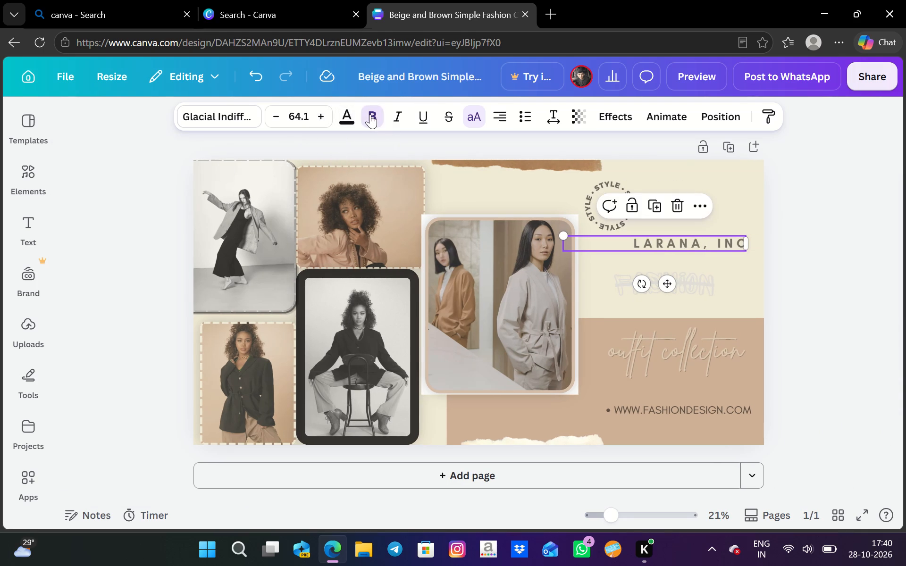
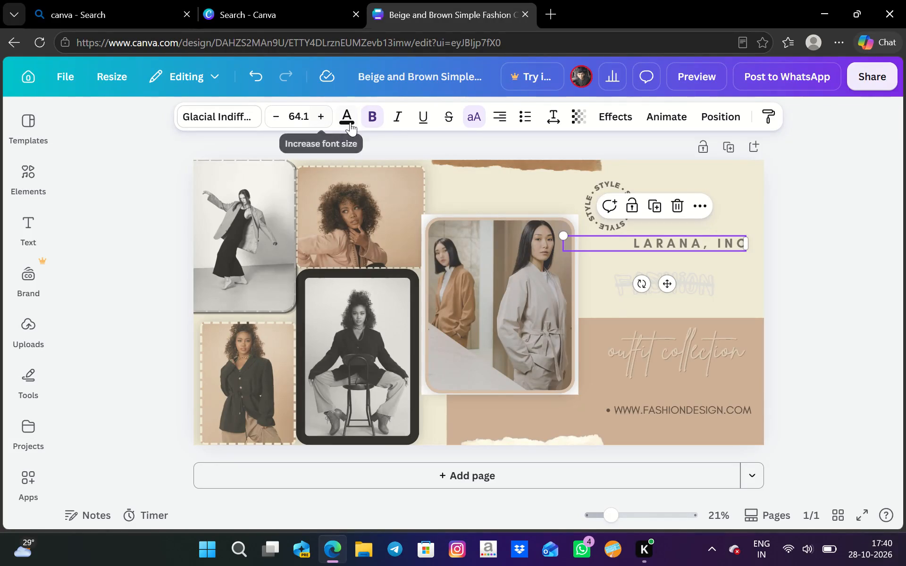
Apply italic, underline and strikethrough formatting to the "LARANA, INC" text.
left_click(393, 117)
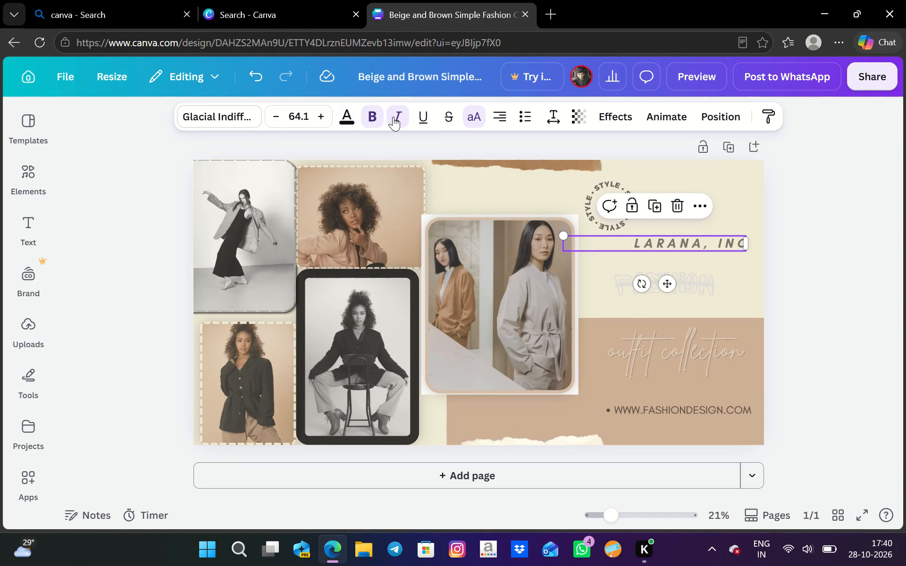
left_click(425, 117)
left_click(425, 117)
left_click(425, 117)
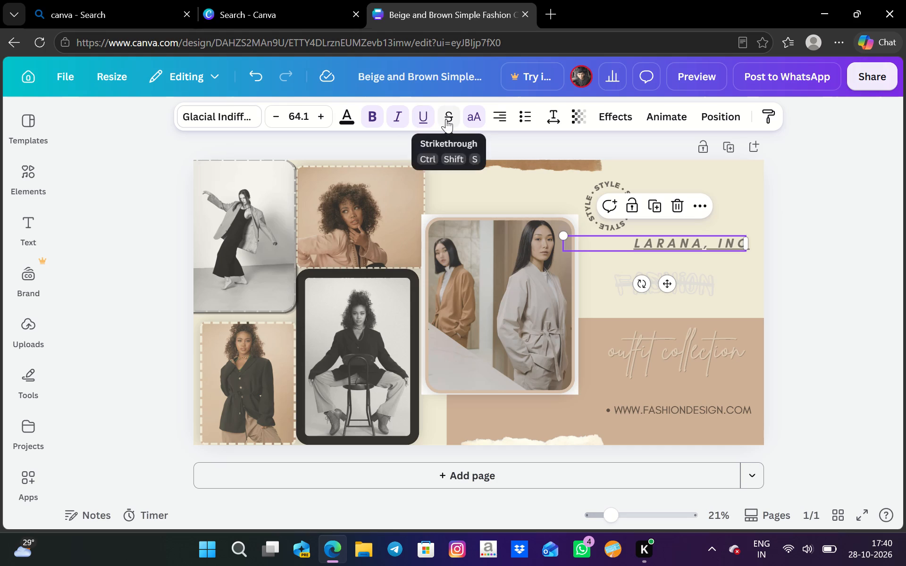
left_click(446, 119)
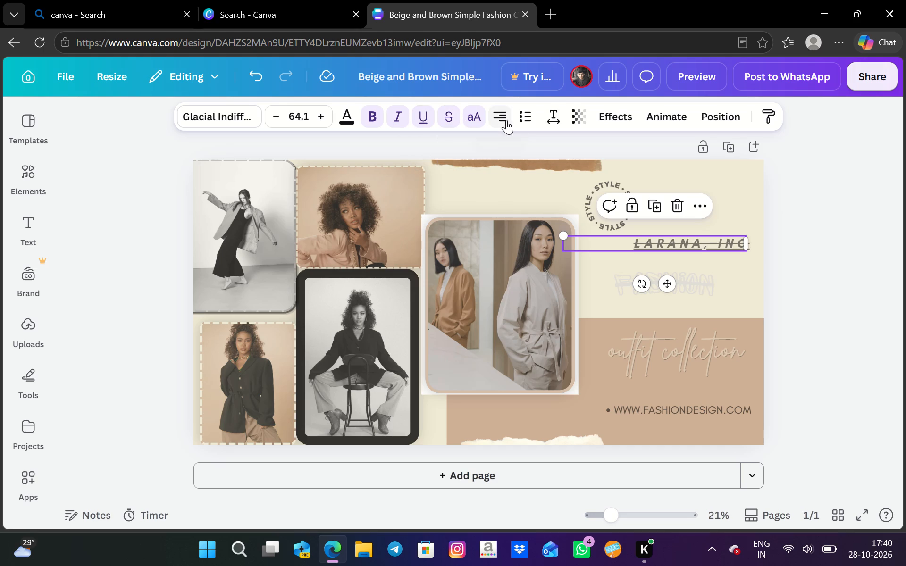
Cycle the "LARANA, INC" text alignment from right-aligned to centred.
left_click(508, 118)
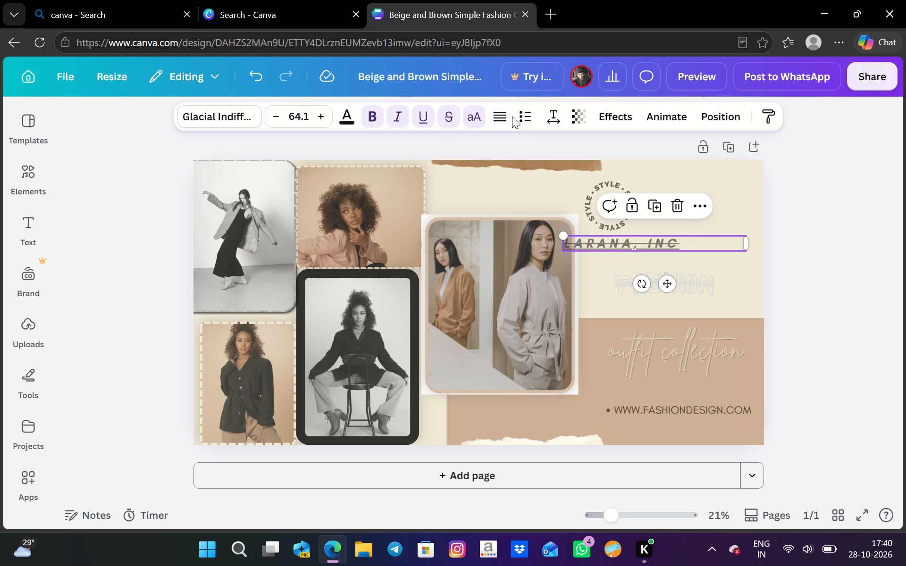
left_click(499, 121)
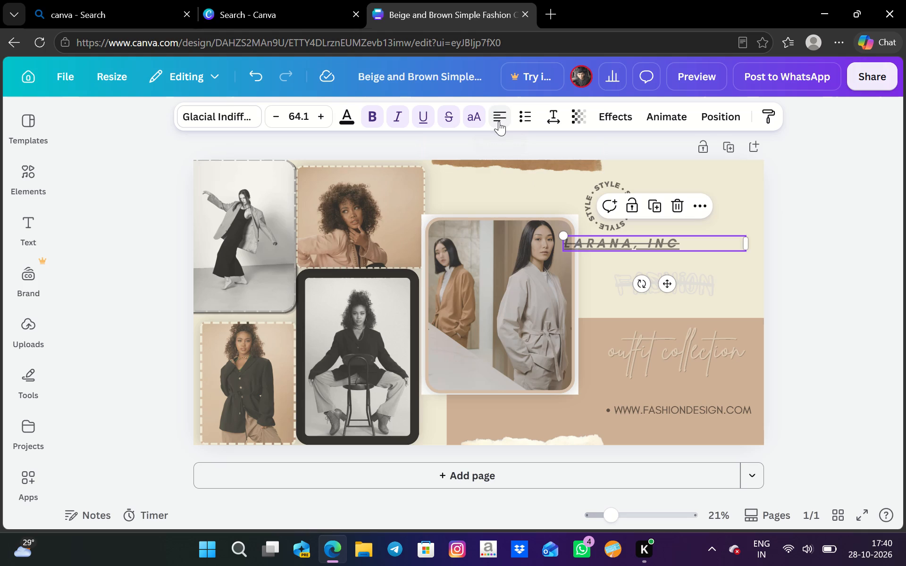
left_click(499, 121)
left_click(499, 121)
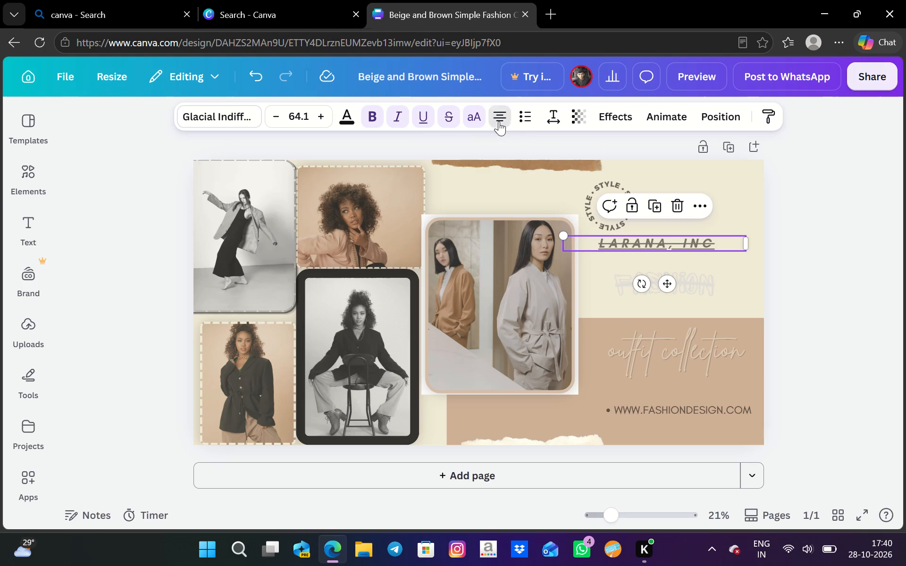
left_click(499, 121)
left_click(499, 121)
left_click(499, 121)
Turn the "LARANA, INC" text into a bulleted list item.
left_click(532, 117)
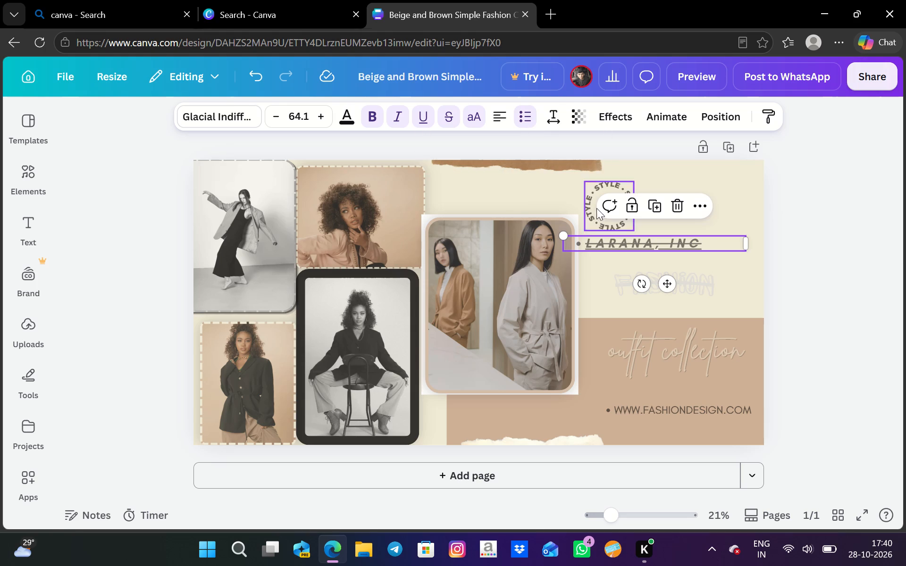
Move the bulleted "LARANA, INC" text slightly right and down, keeping it between the STYLE badge and "FASHION".
left_click_drag(621, 241, 641, 245)
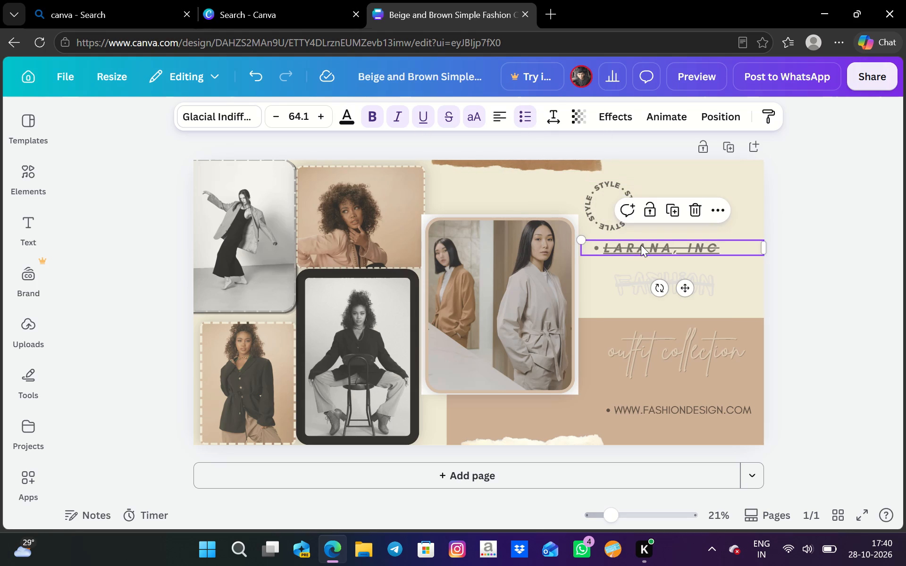
left_click(595, 266)
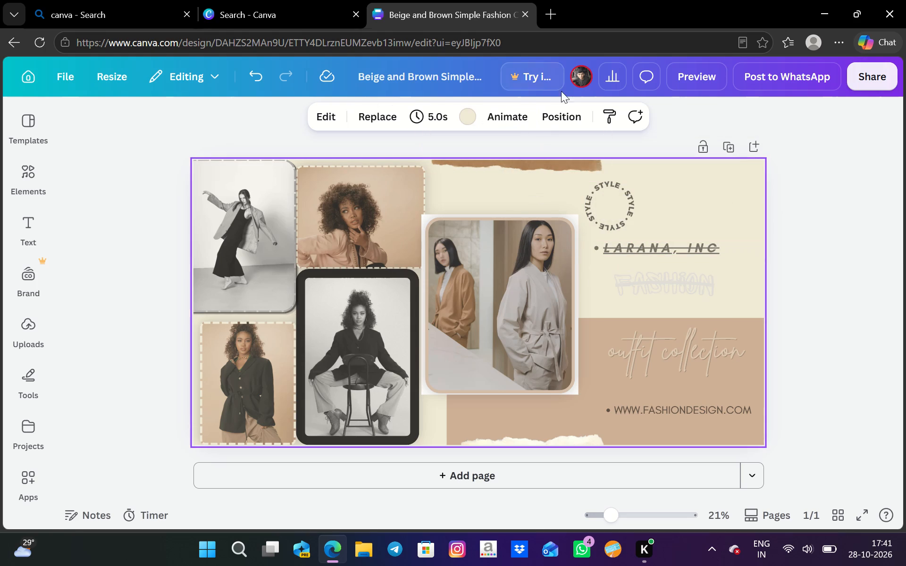
Set the "LARANA, INC" letter spacing to 350 and its line spacing to 2.02.
left_click(653, 243)
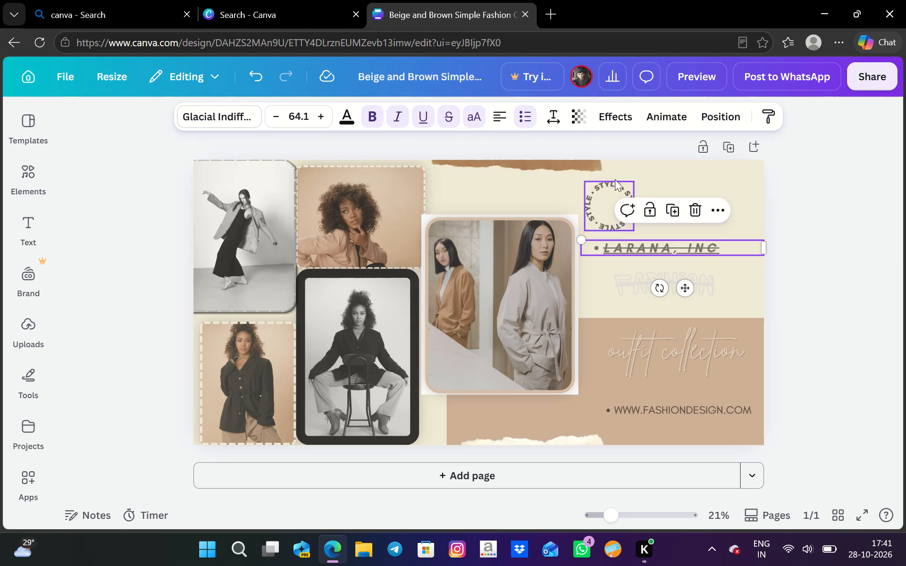
left_click(554, 115)
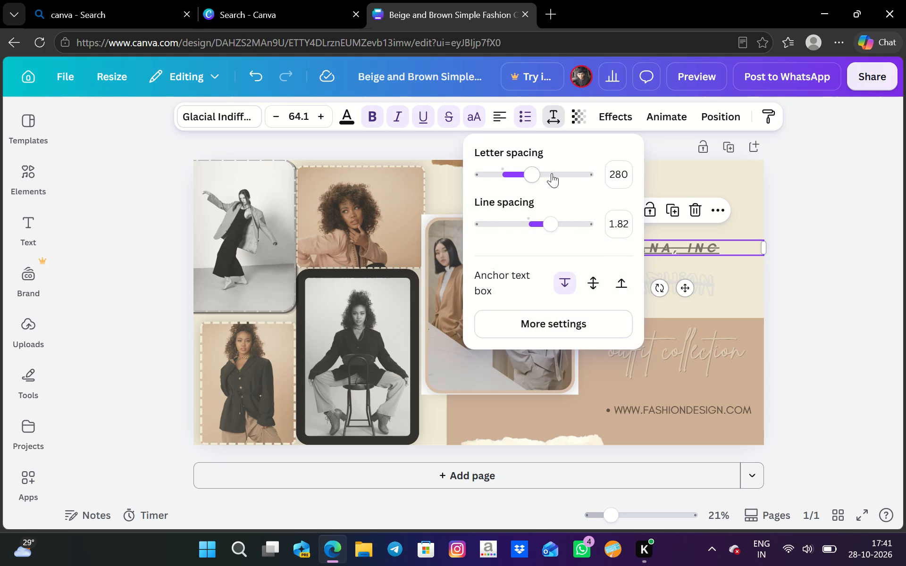
left_click(548, 177)
left_click(539, 177)
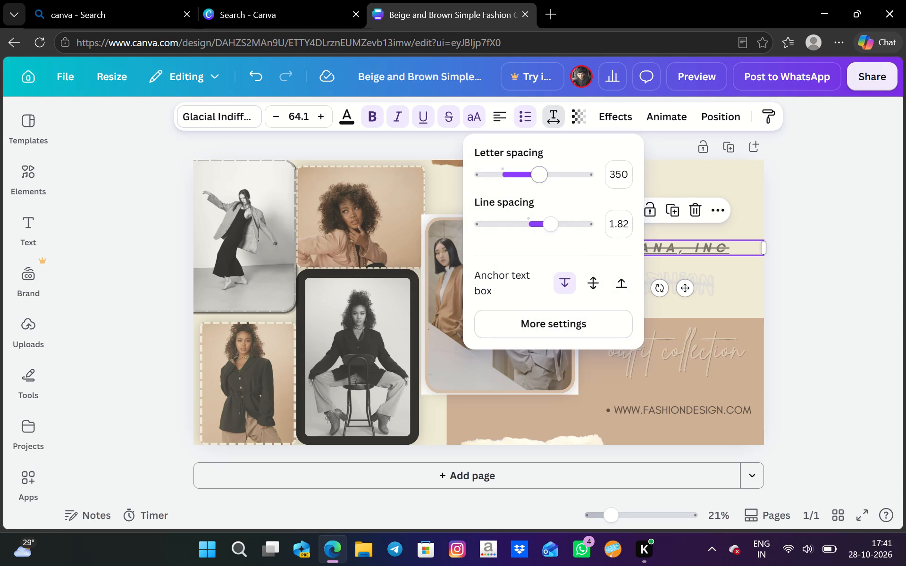
left_click(562, 227)
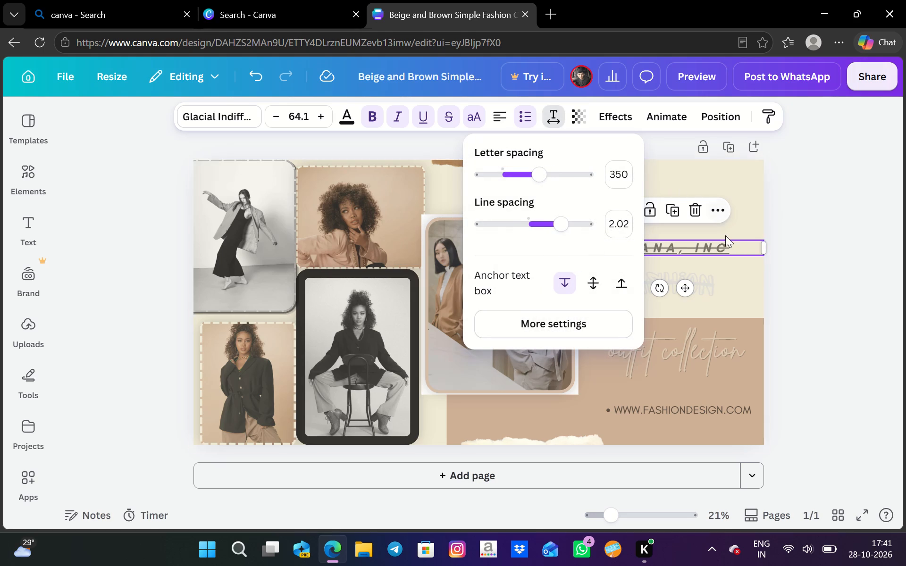
left_click(733, 218)
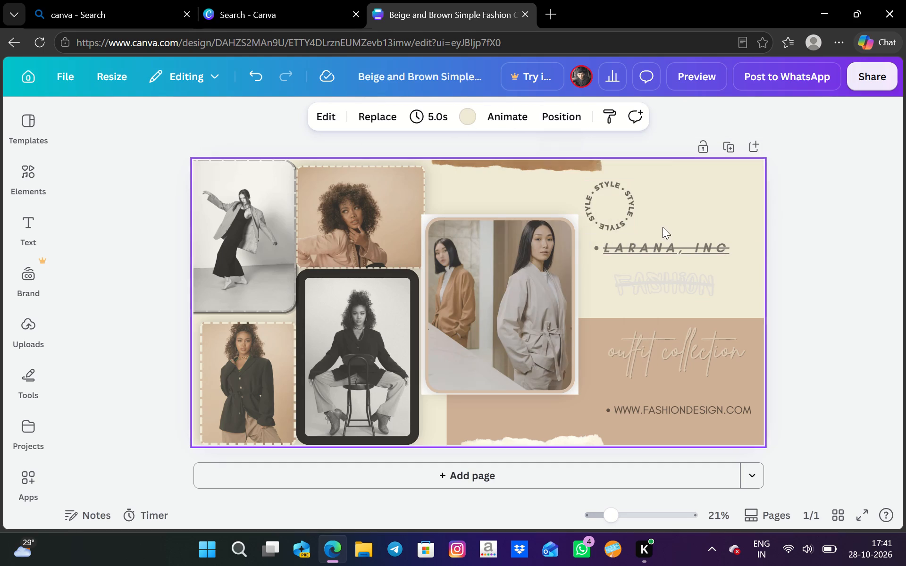
Set the transparency of the "FASHION" text to 87.
left_click(688, 255)
left_click(688, 275)
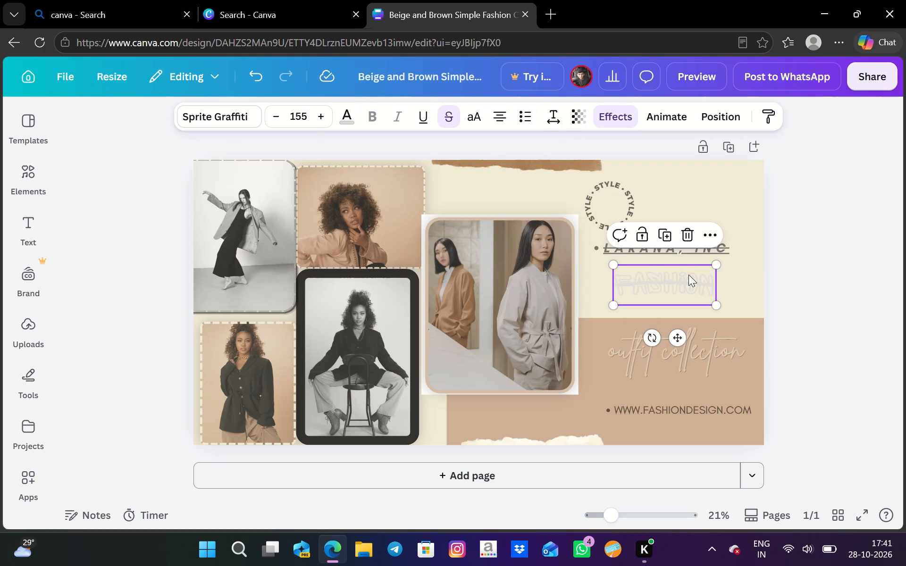
left_click(576, 117)
left_click(598, 182)
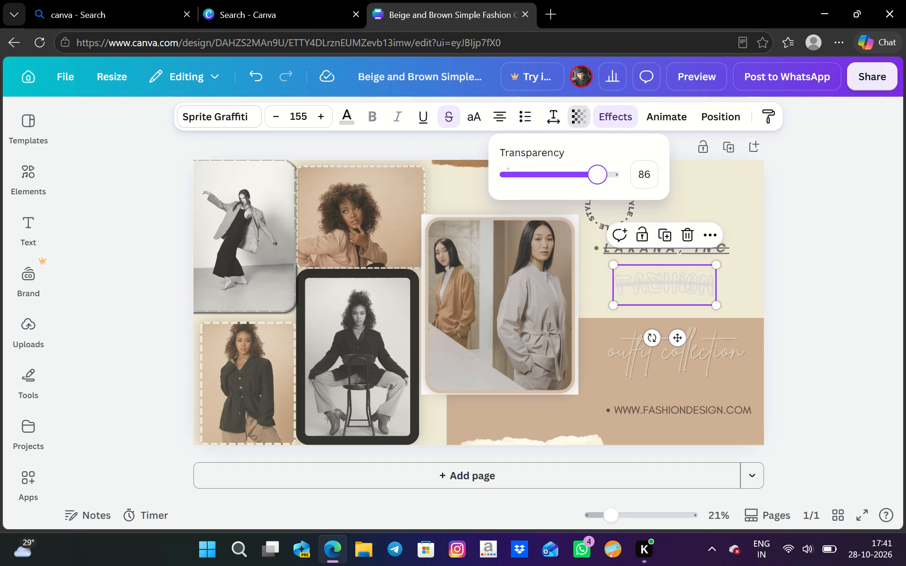
left_click(600, 183)
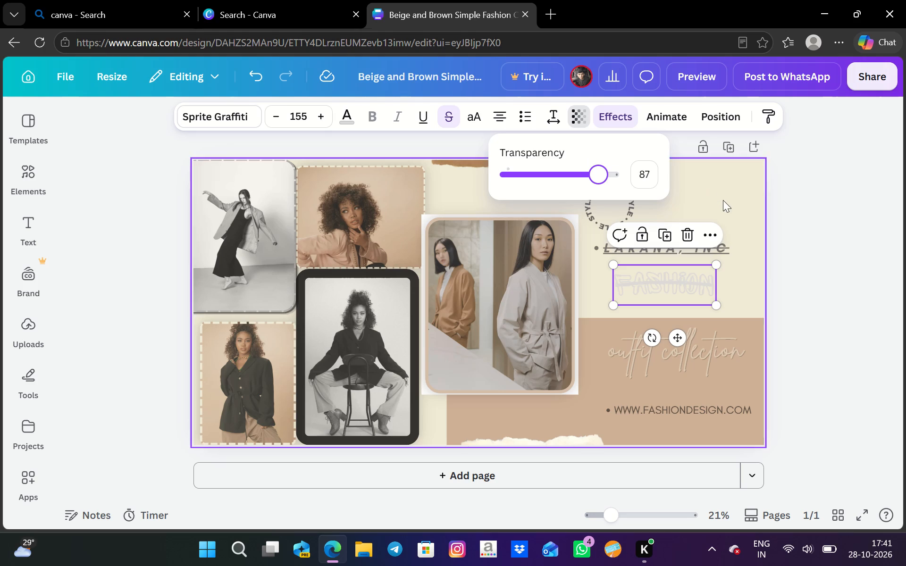
Widen the letter spacing of the "FASHION" text moderately, keeping the whole word on one line.
left_click(689, 287)
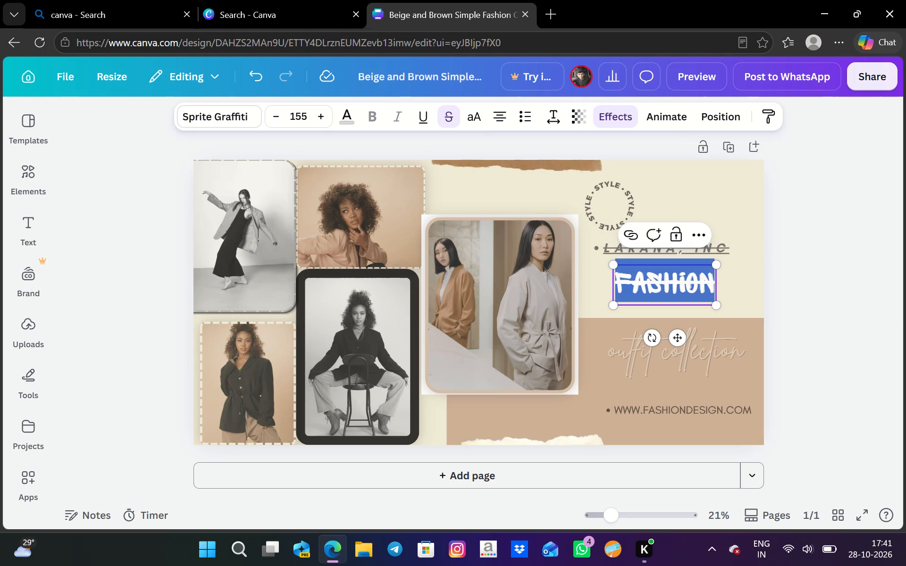
left_click(673, 289)
left_click(682, 283)
left_click(682, 283)
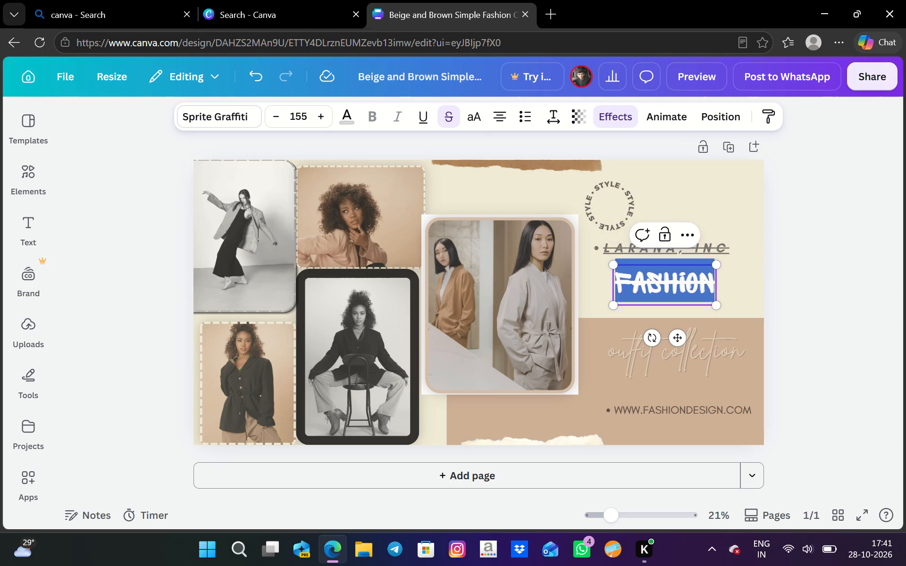
left_click(682, 283)
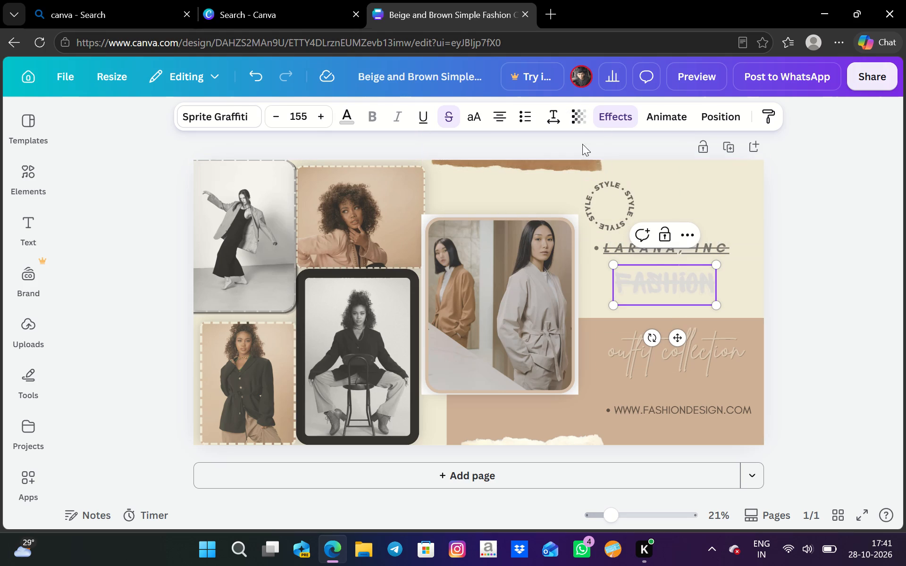
left_click(547, 118)
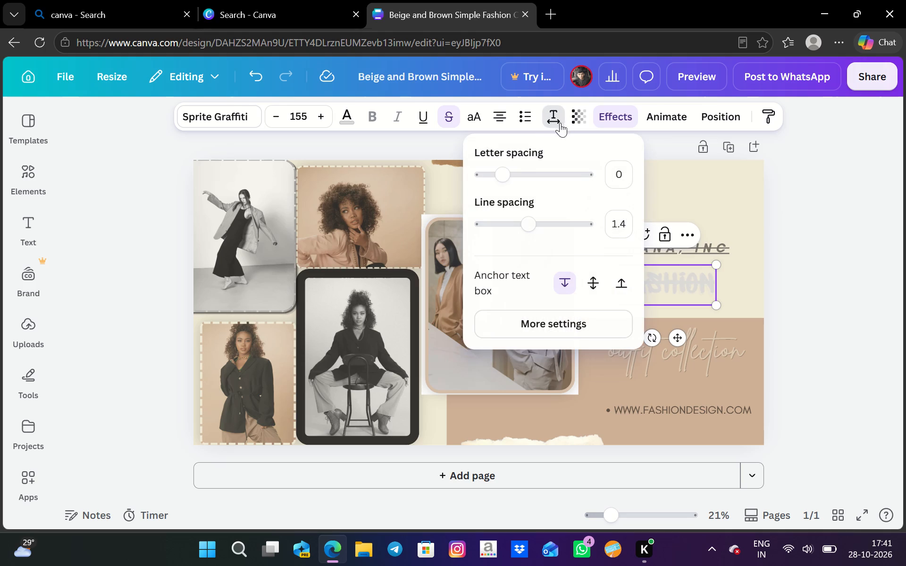
left_click(493, 173)
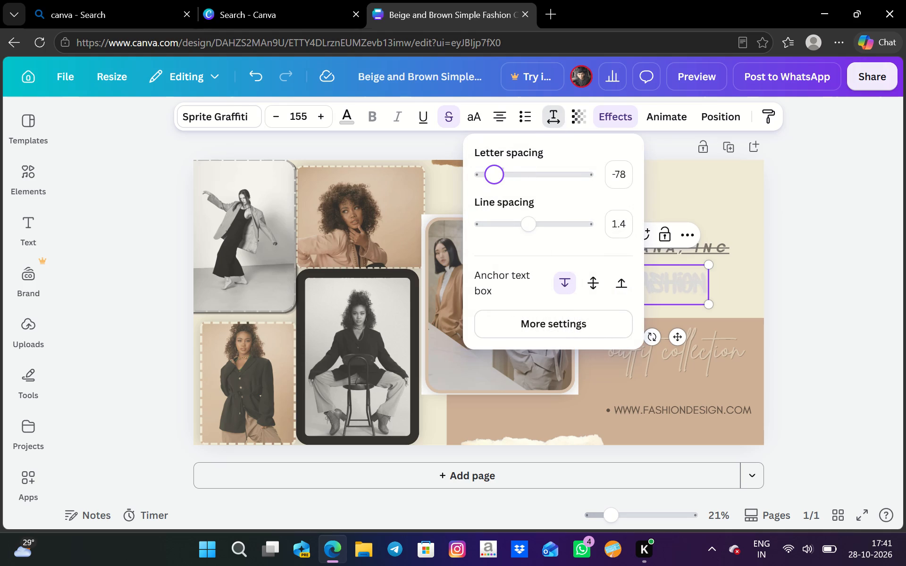
left_click(513, 177)
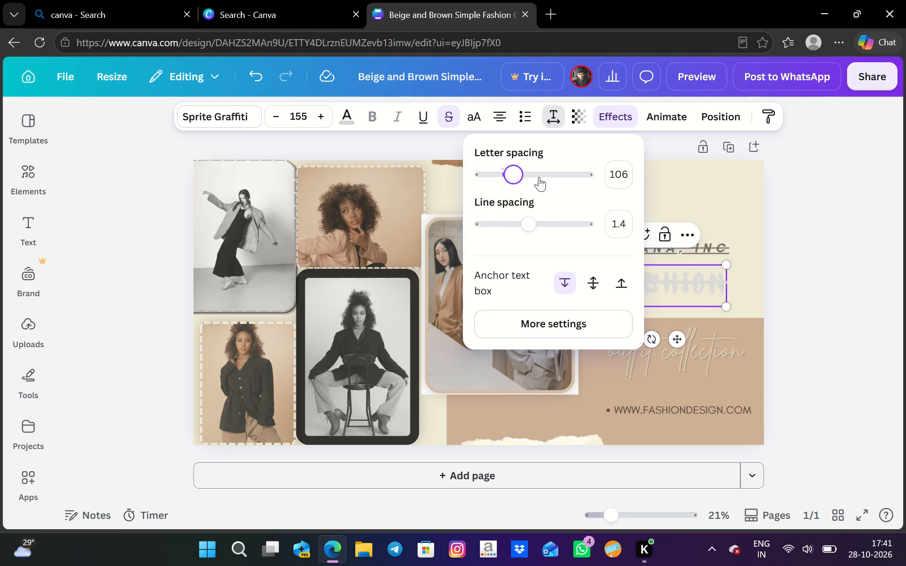
left_click(539, 177)
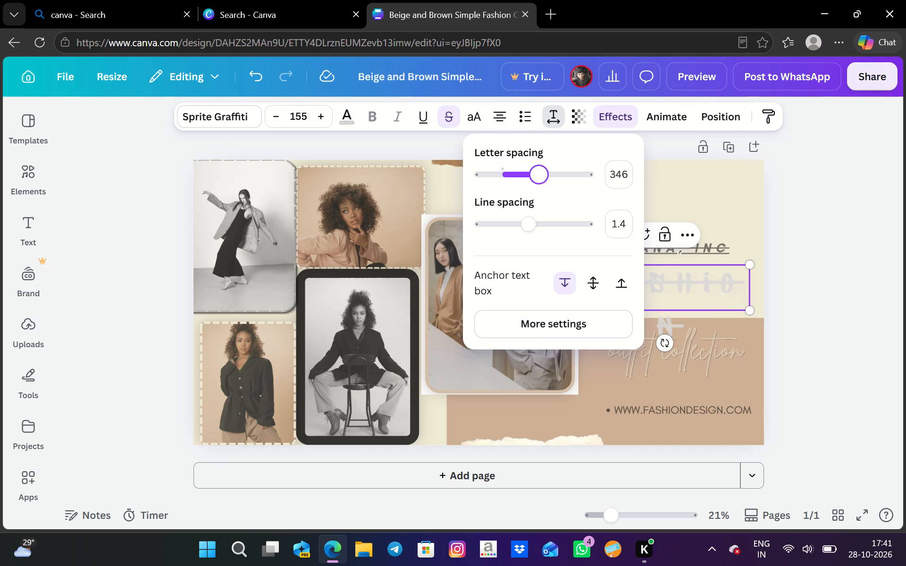
left_click(525, 173)
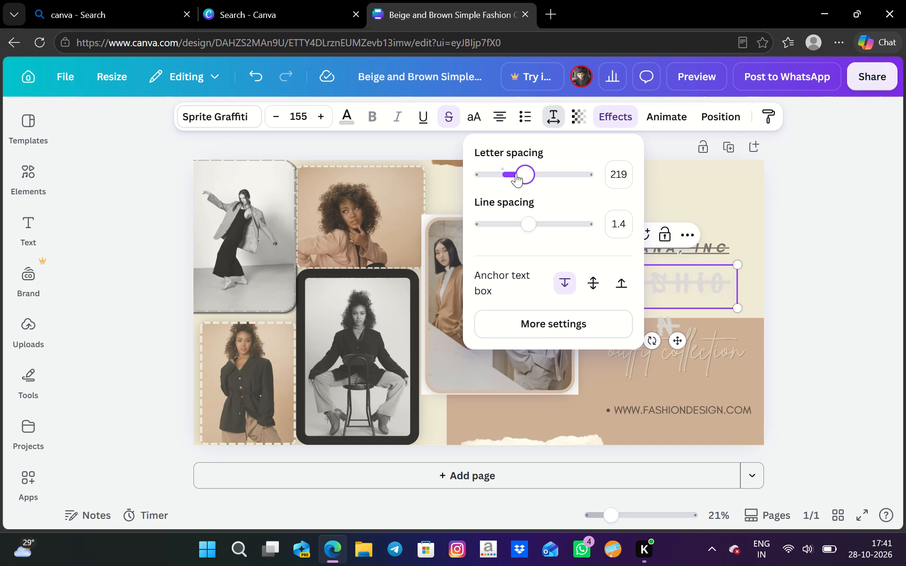
left_click(516, 173)
left_click(734, 197)
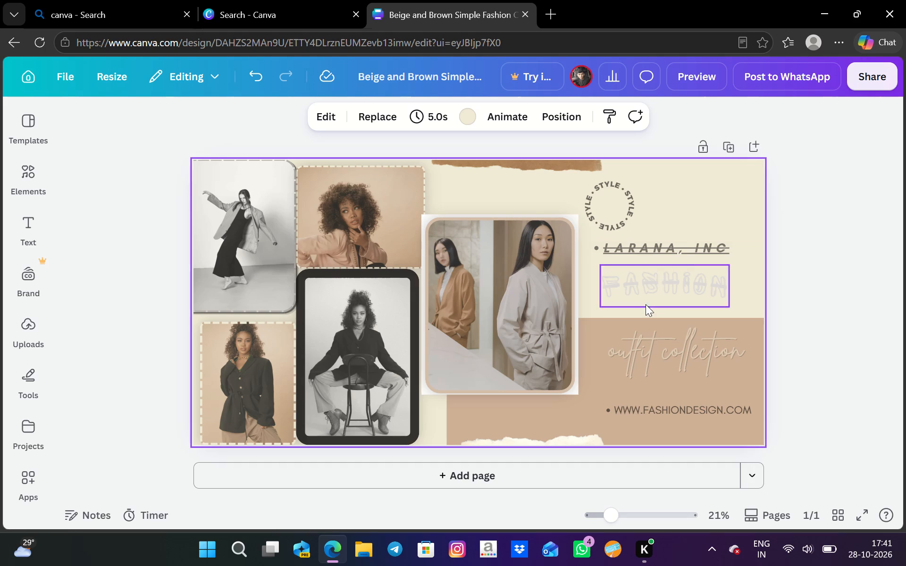
left_click(681, 292)
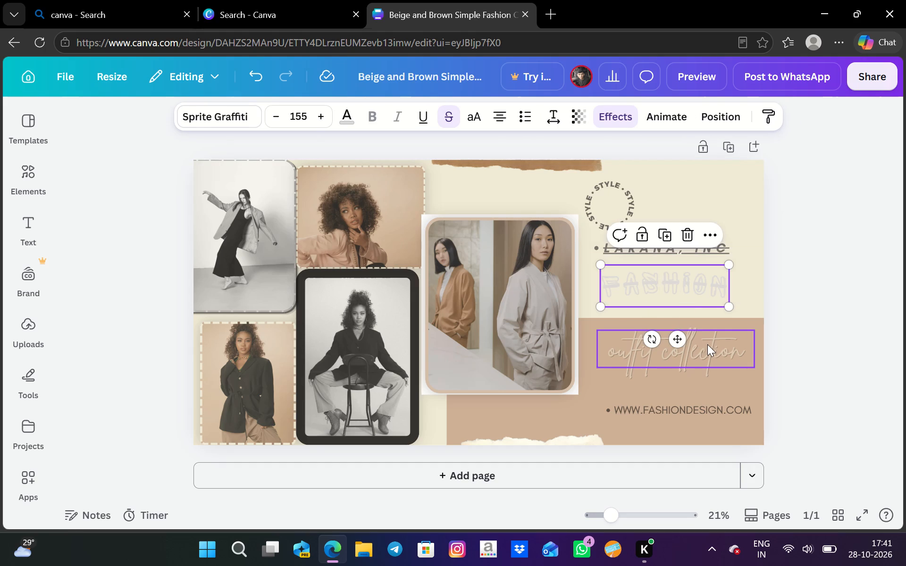
left_click(707, 344)
left_click(714, 413)
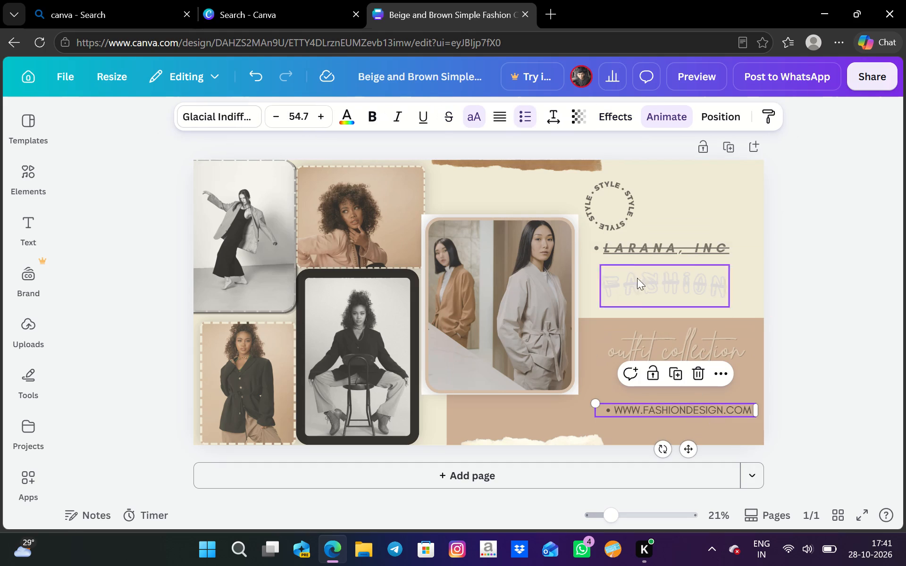
left_click(581, 115)
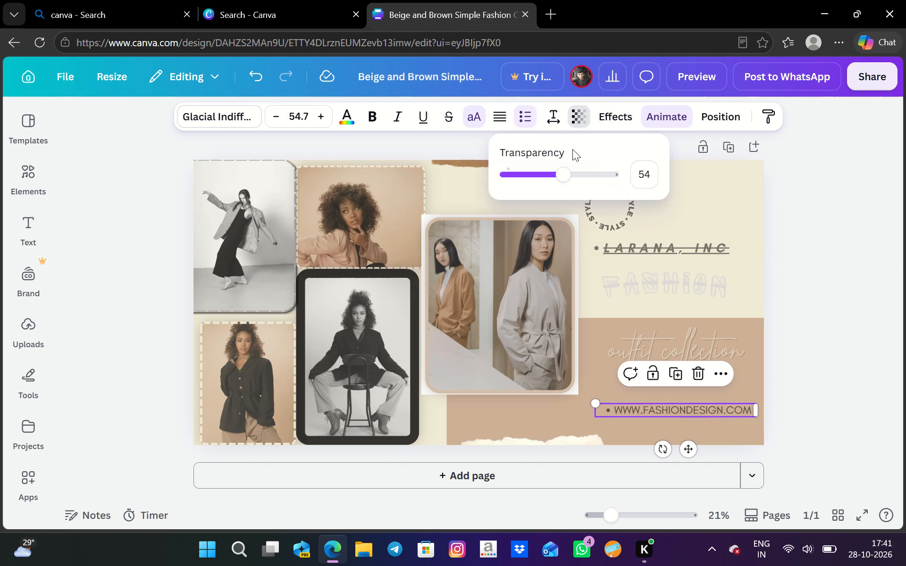
left_click(552, 172)
left_click(539, 175)
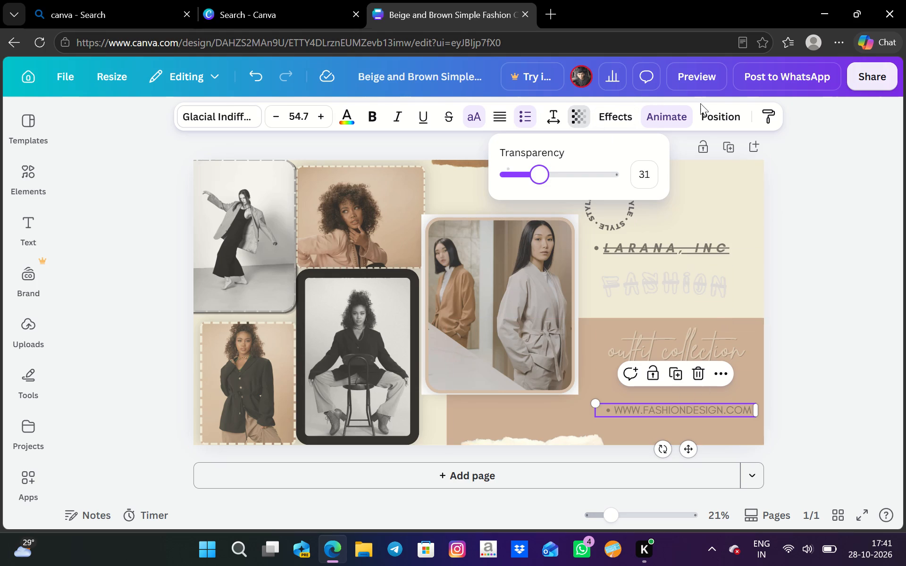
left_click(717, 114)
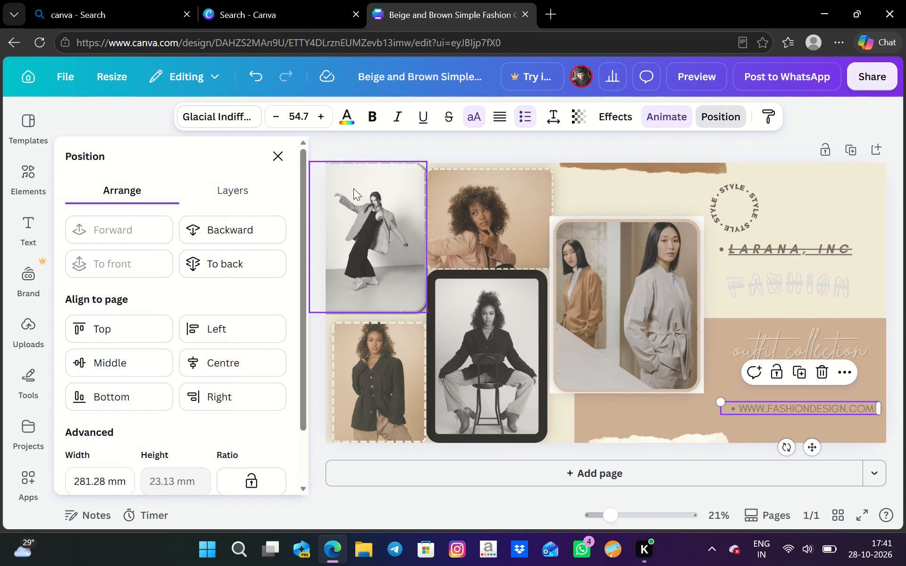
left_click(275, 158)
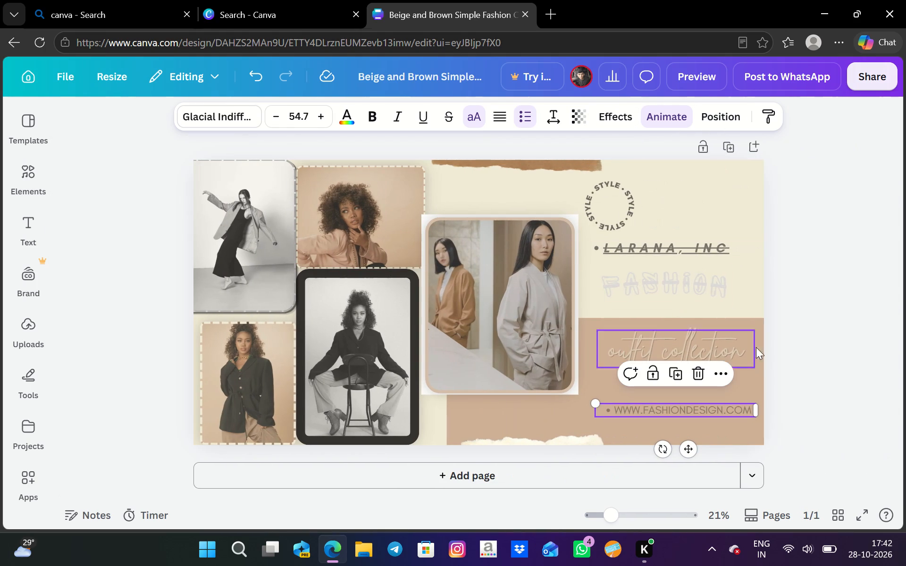
Set the transparency of the large central photo of the two women to 76.
left_click(483, 272)
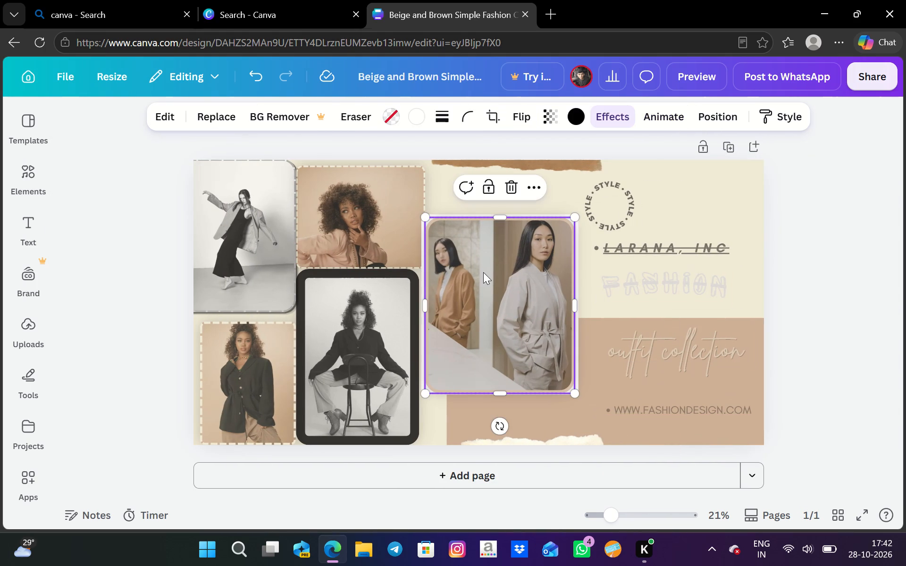
left_click(548, 112)
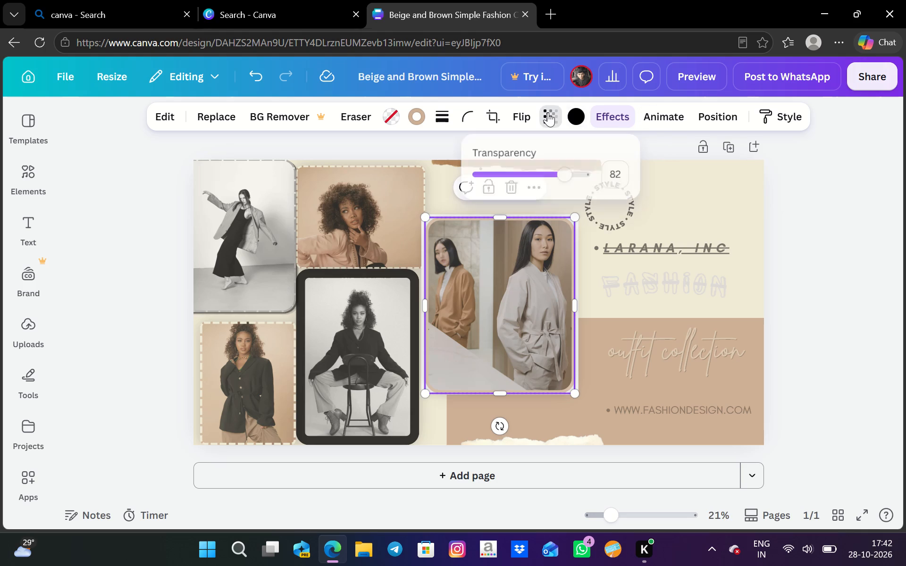
left_click(536, 173)
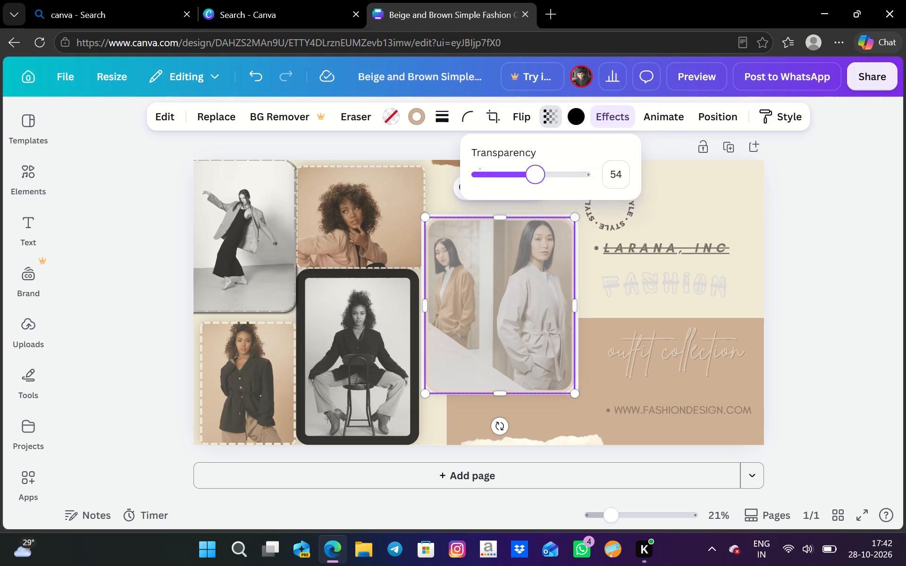
left_click(560, 183)
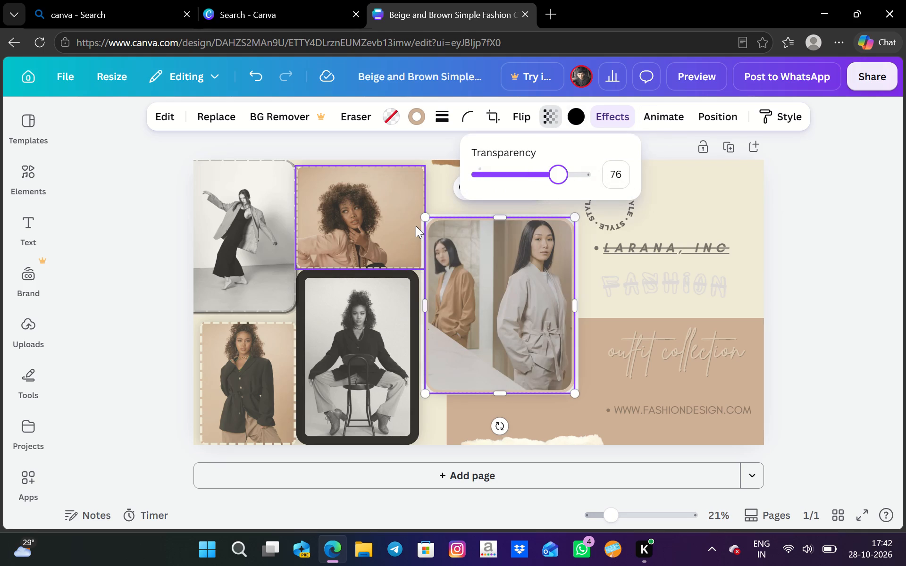
Set the transparency of the dashed-border photo of the curly-haired woman in the light jacket to 59.
left_click(416, 226)
left_click(552, 111)
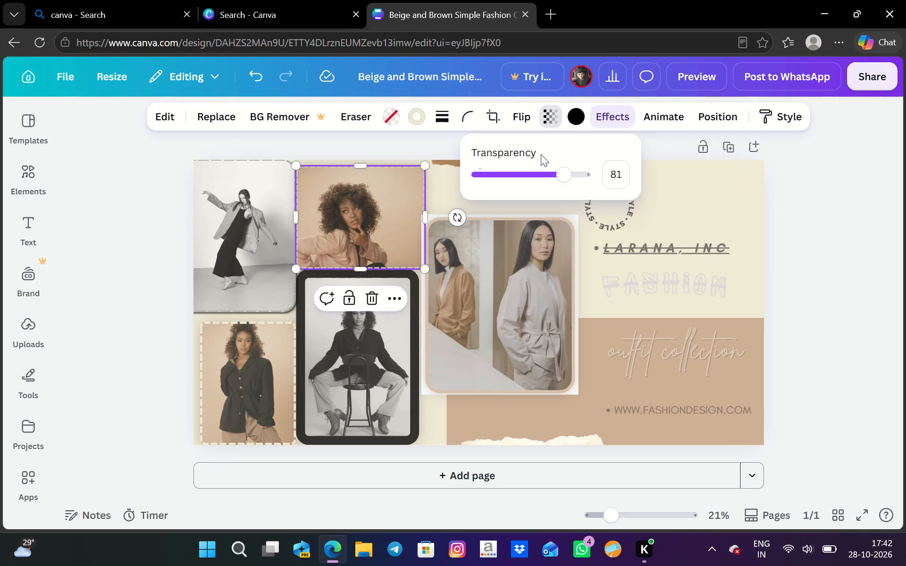
left_click(541, 169)
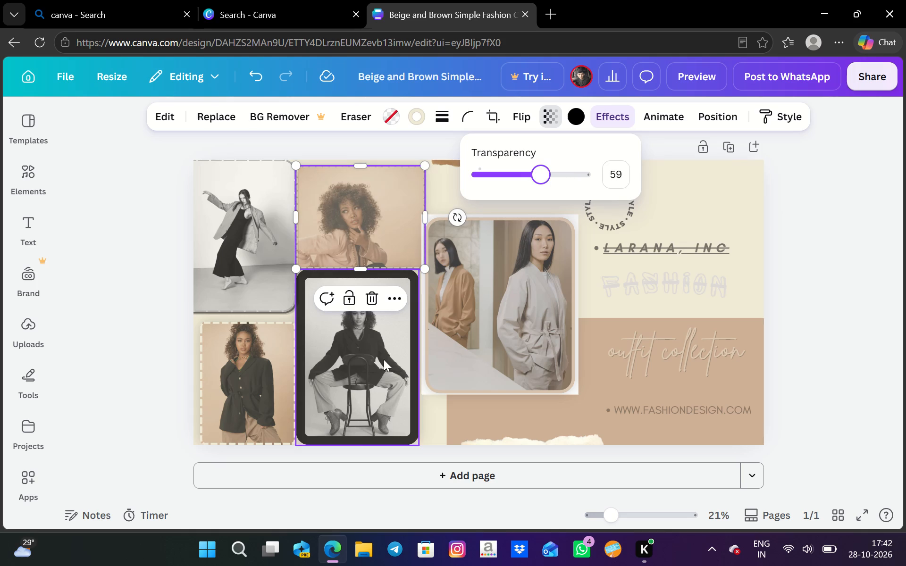
Set the transparency of the black-framed photo of the woman seated on a chair to 52.
left_click(384, 360)
left_click(544, 119)
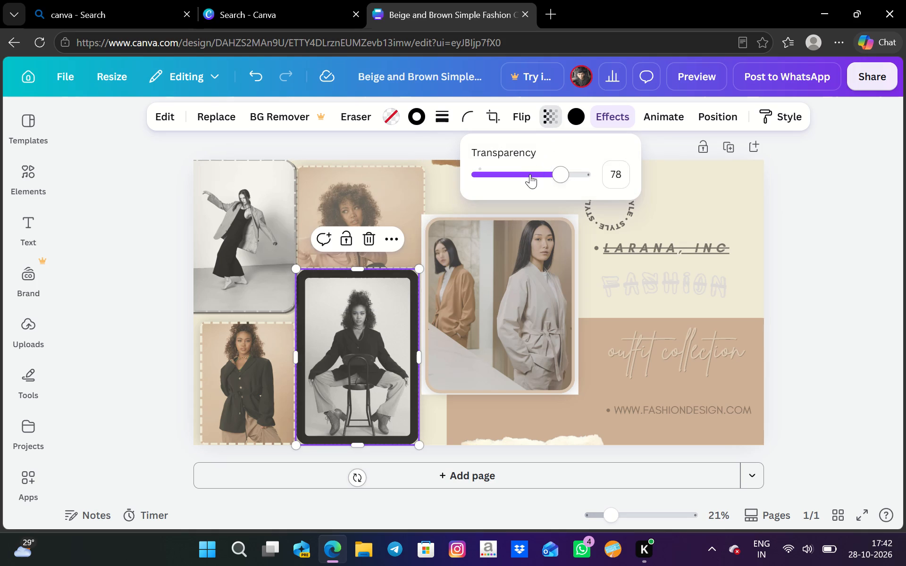
left_click(535, 171)
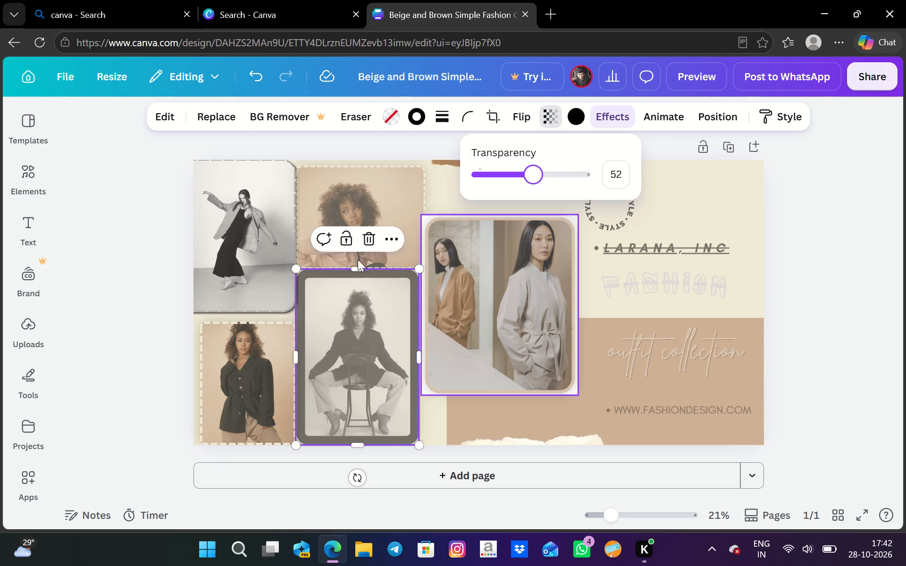
Set the transparency of the black-and-white photo of the dancing woman to 59.
left_click(259, 253)
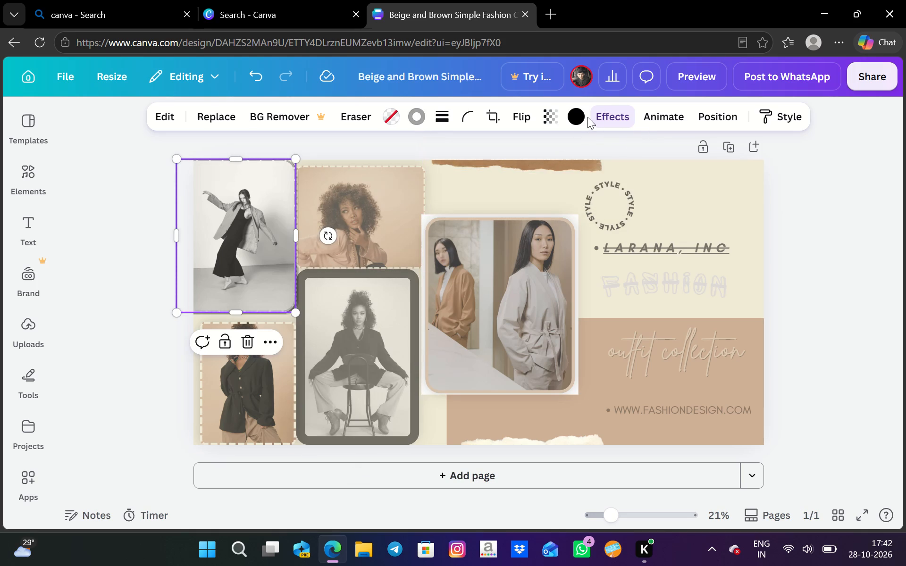
left_click(569, 110)
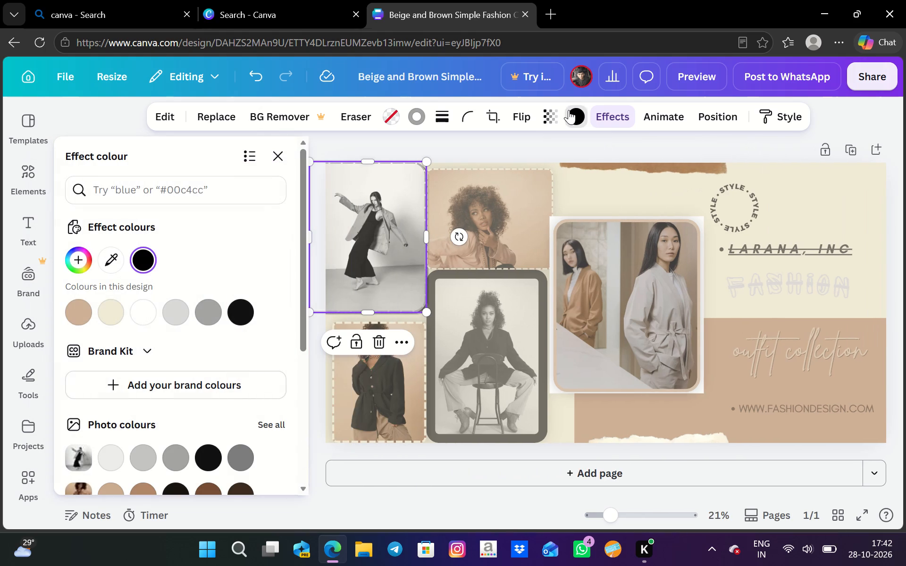
left_click(273, 158)
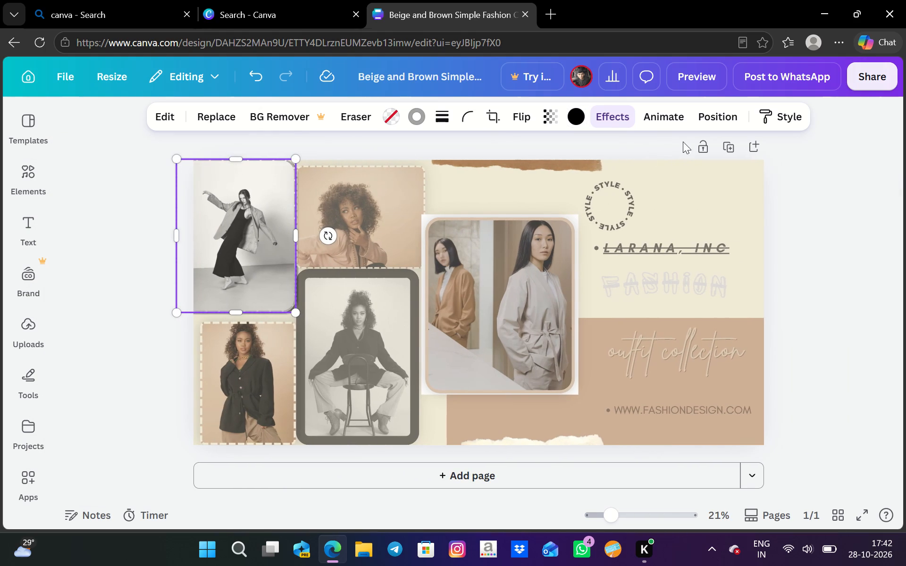
left_click(613, 119)
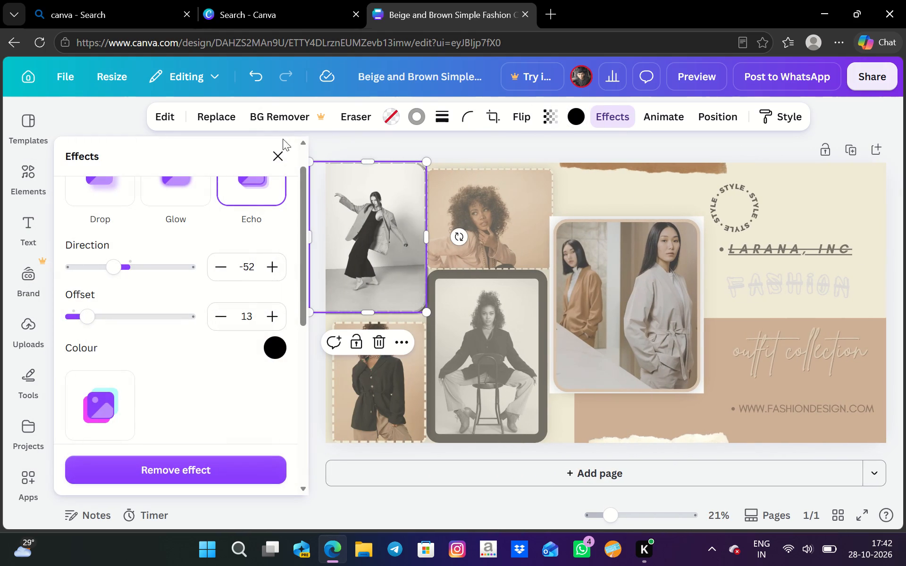
left_click(276, 154)
left_click(553, 125)
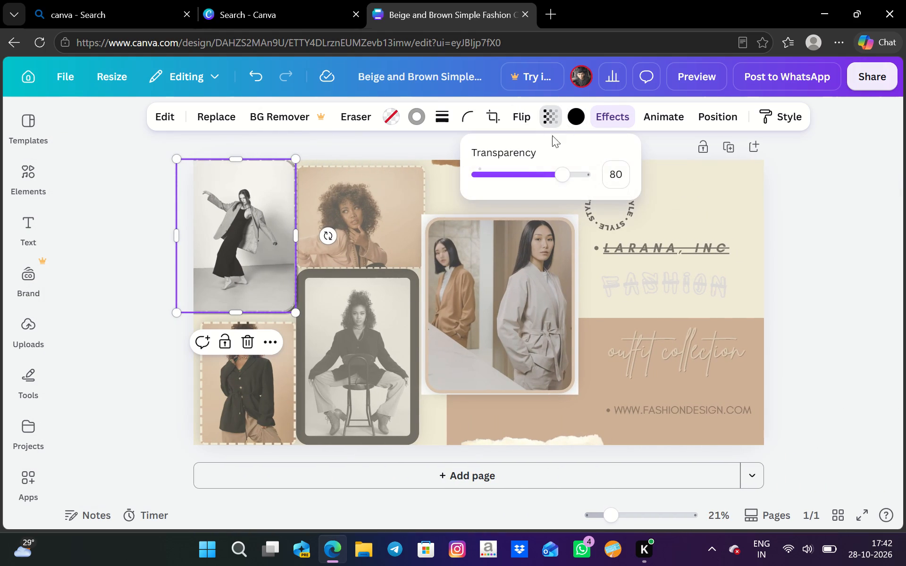
left_click(541, 171)
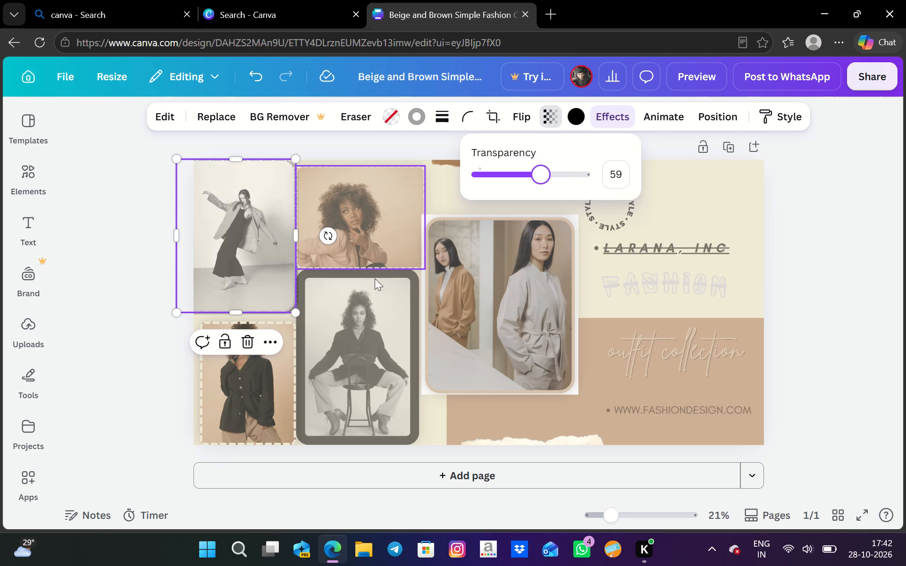
Set the transparency of the dashed-border photo of the woman standing in the dark jacket to 56.
left_click(278, 358)
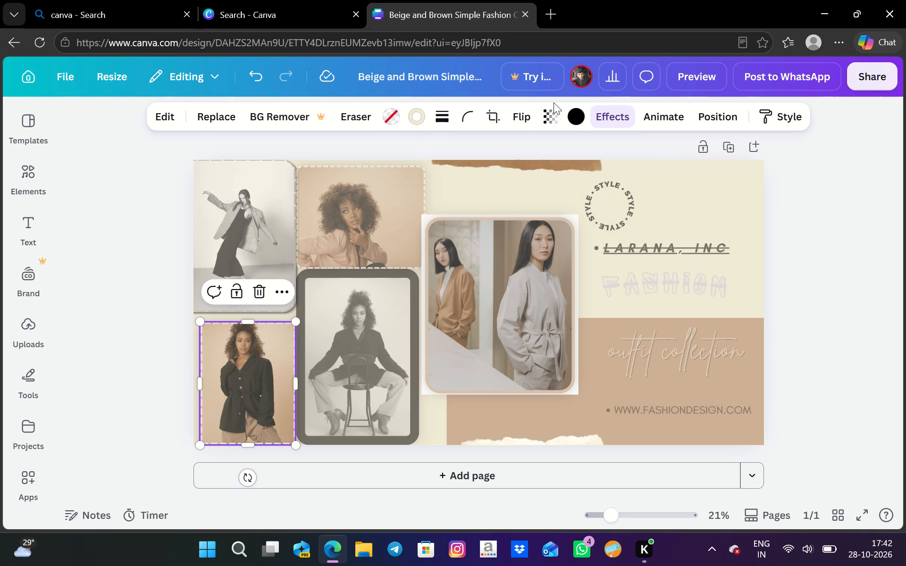
left_click(550, 111)
left_click(537, 167)
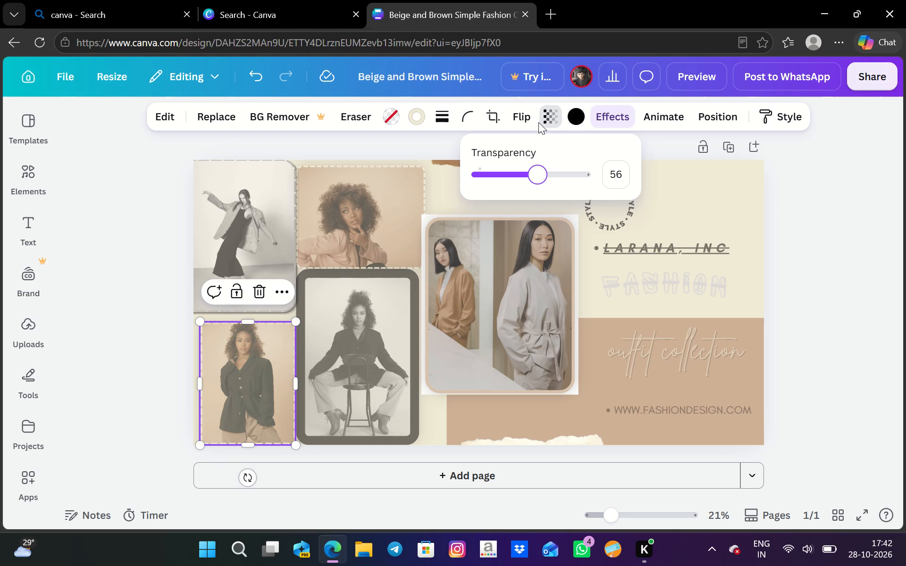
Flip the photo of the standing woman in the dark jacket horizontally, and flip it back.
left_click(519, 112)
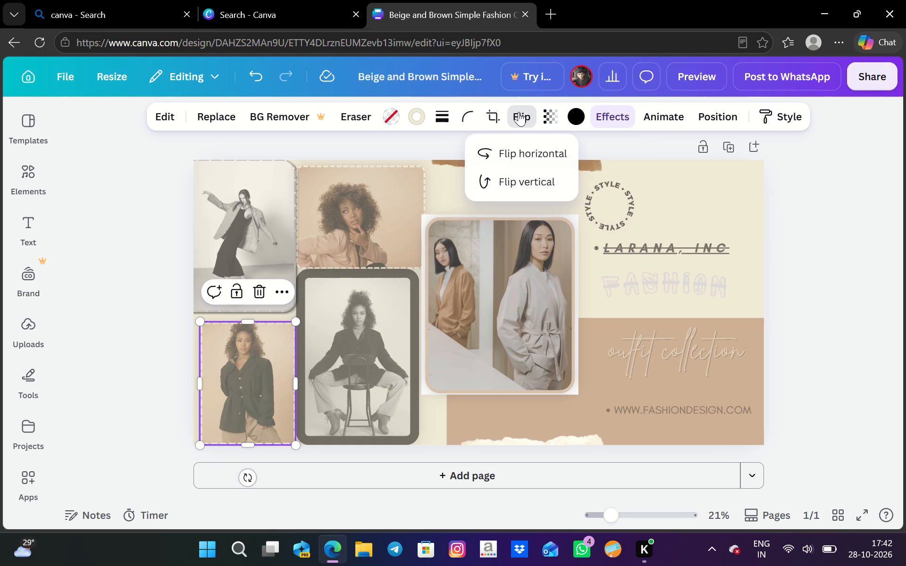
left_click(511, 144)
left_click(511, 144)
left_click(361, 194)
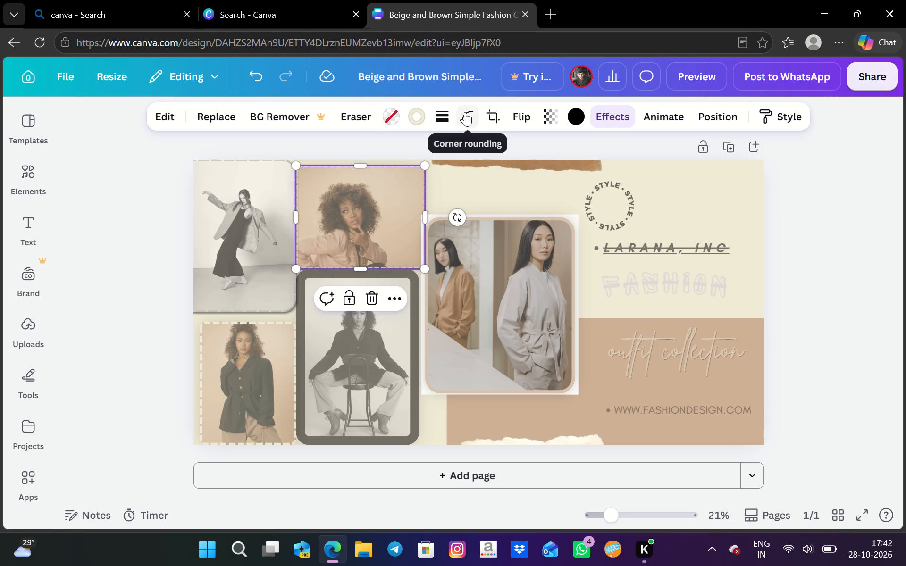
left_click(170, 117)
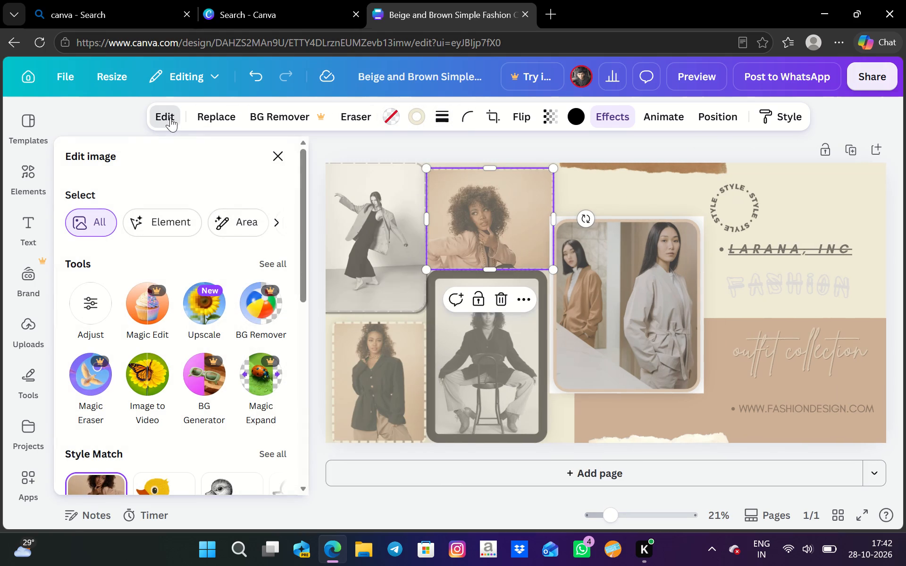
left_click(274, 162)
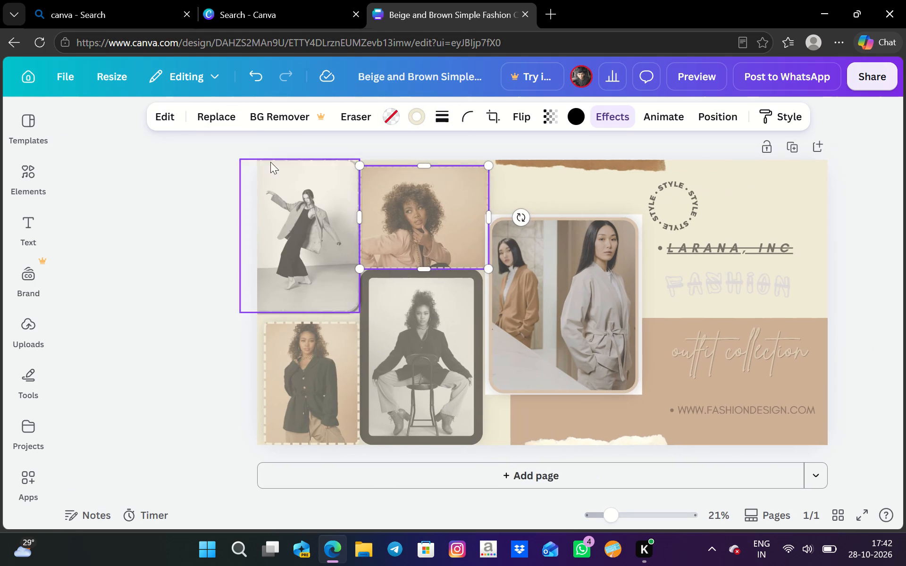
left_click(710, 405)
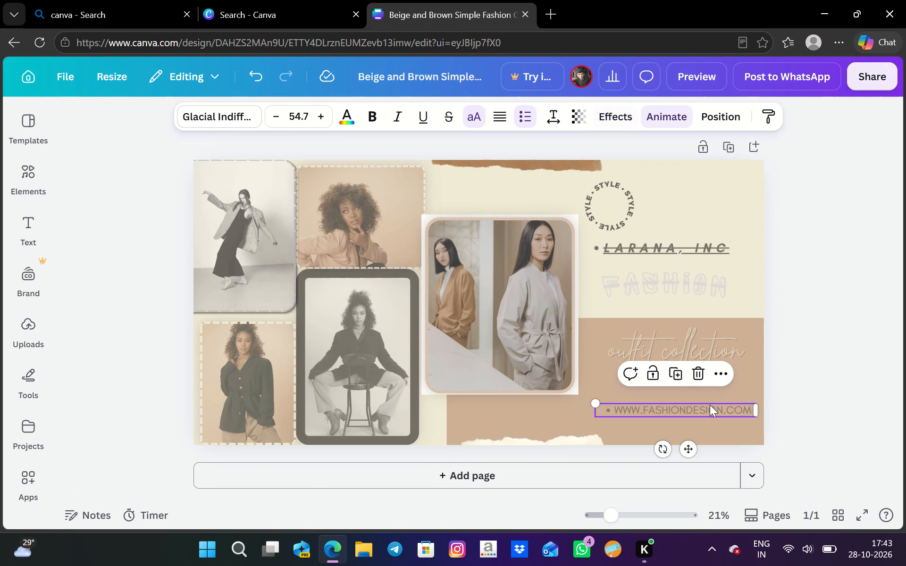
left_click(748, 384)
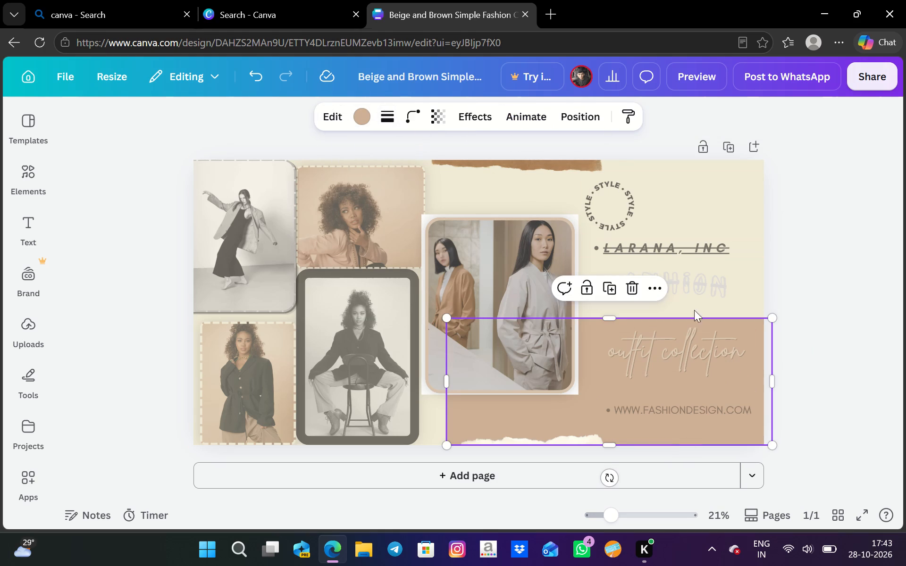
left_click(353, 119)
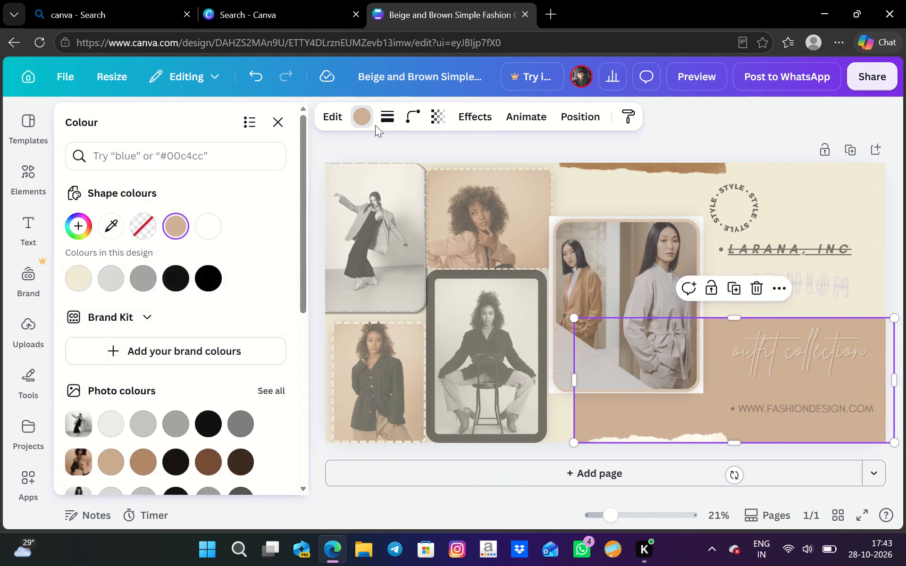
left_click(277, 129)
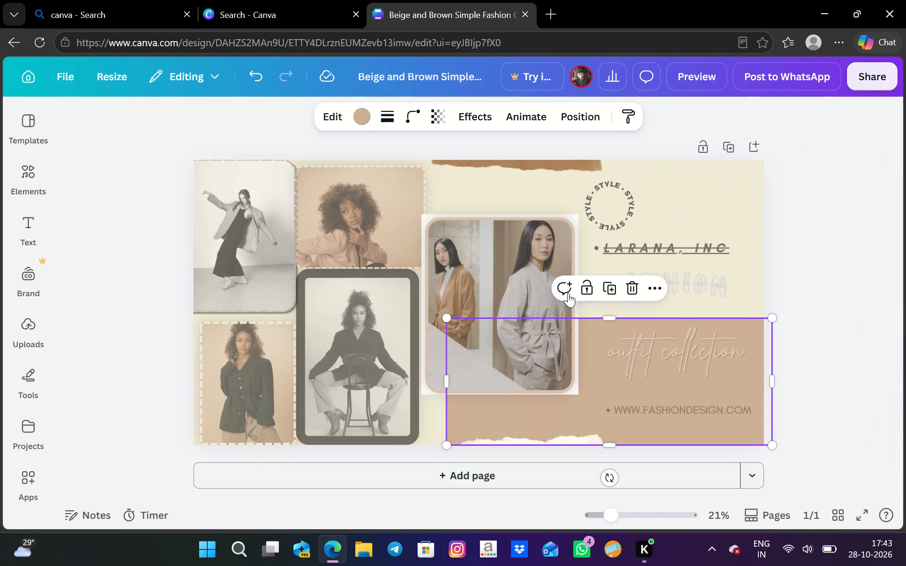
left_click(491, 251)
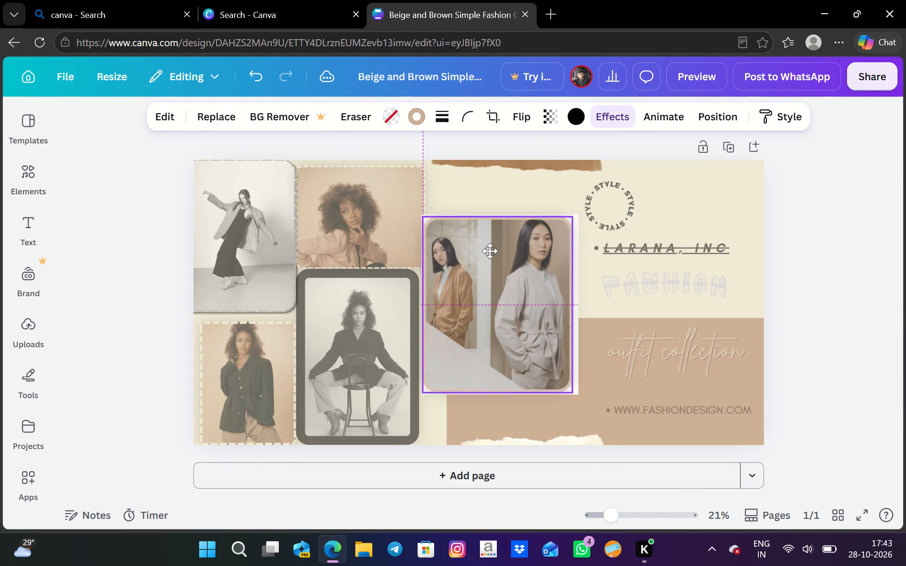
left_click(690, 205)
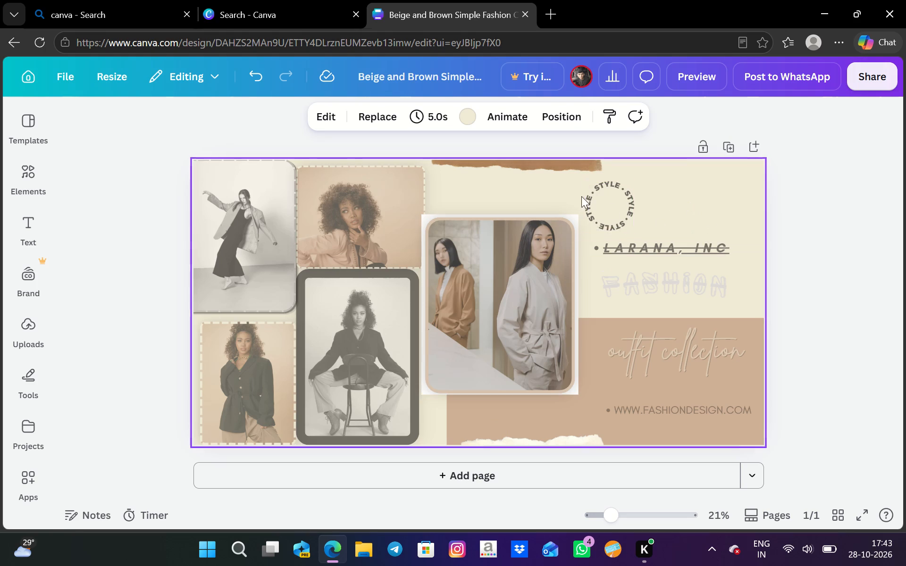
Add a solid border with a stroke weight of 4 to the circular "STYLE" badge.
left_click(614, 204)
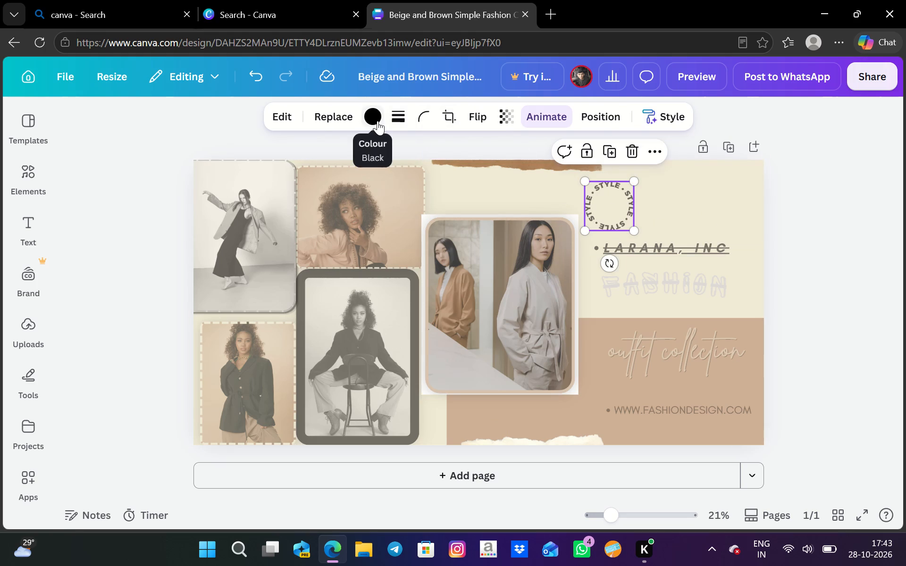
left_click(398, 112)
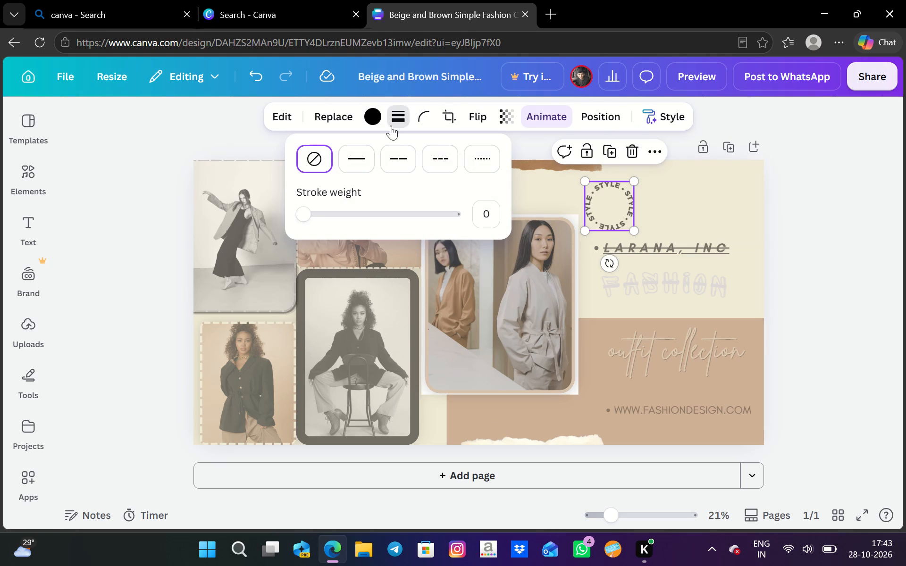
left_click(364, 148)
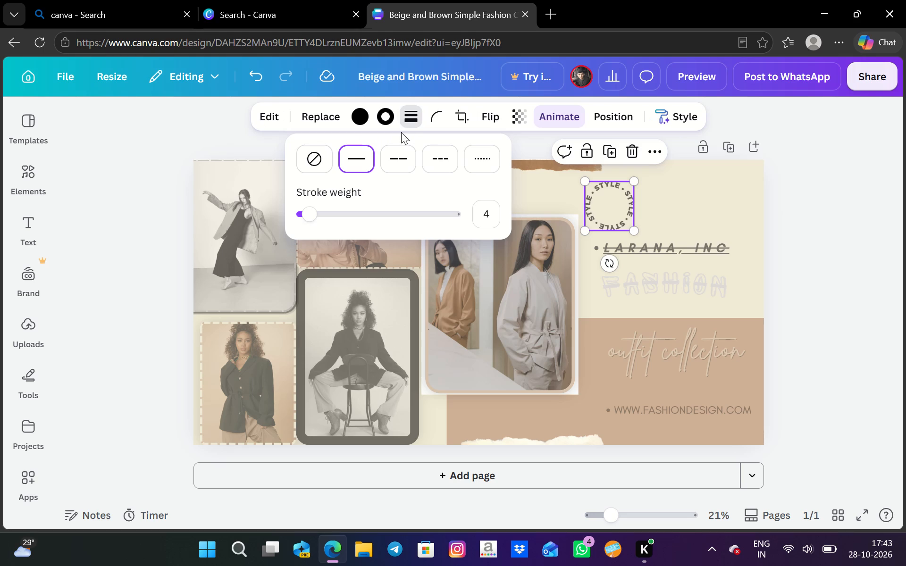
left_click(689, 181)
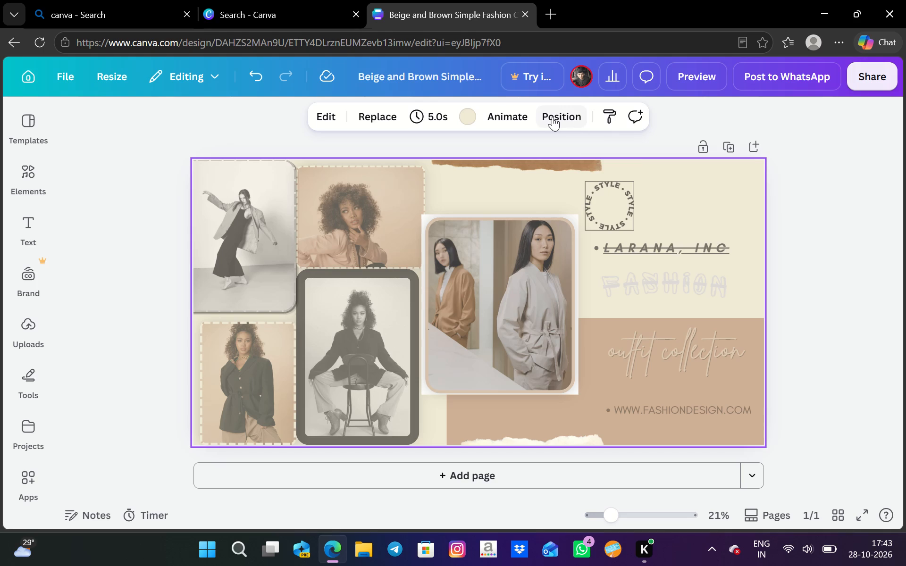
Browse the text effects available for the "LARANA, INC" text.
left_click(661, 244)
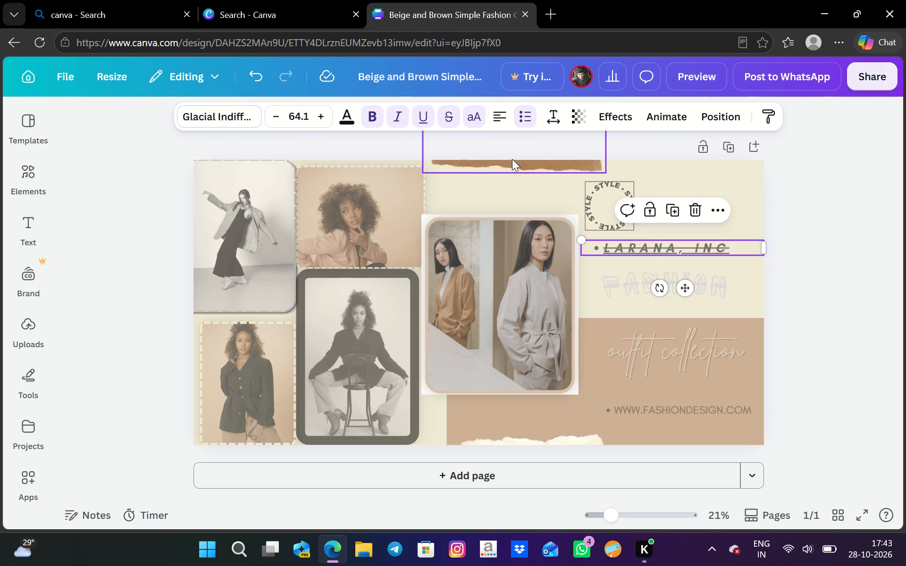
left_click(624, 109)
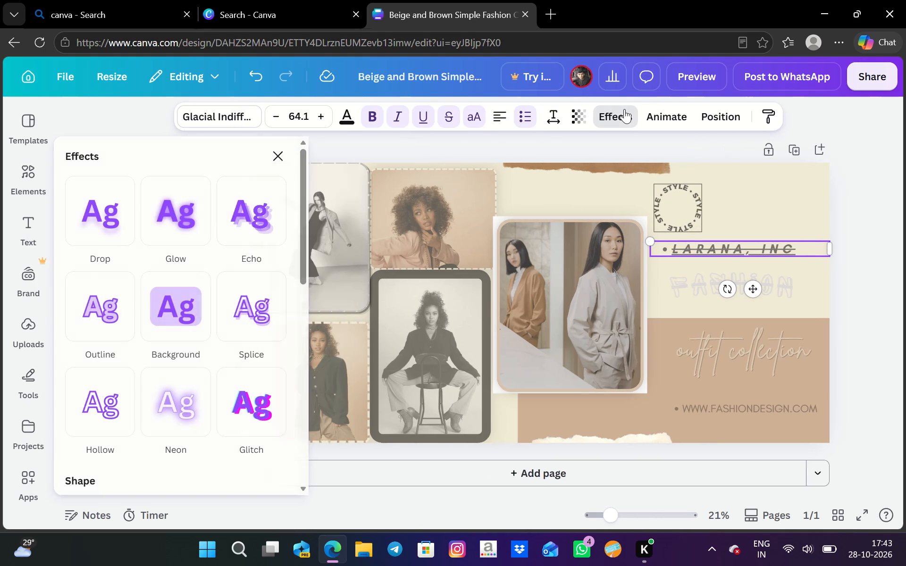
scroll(251, 356, "down", 1)
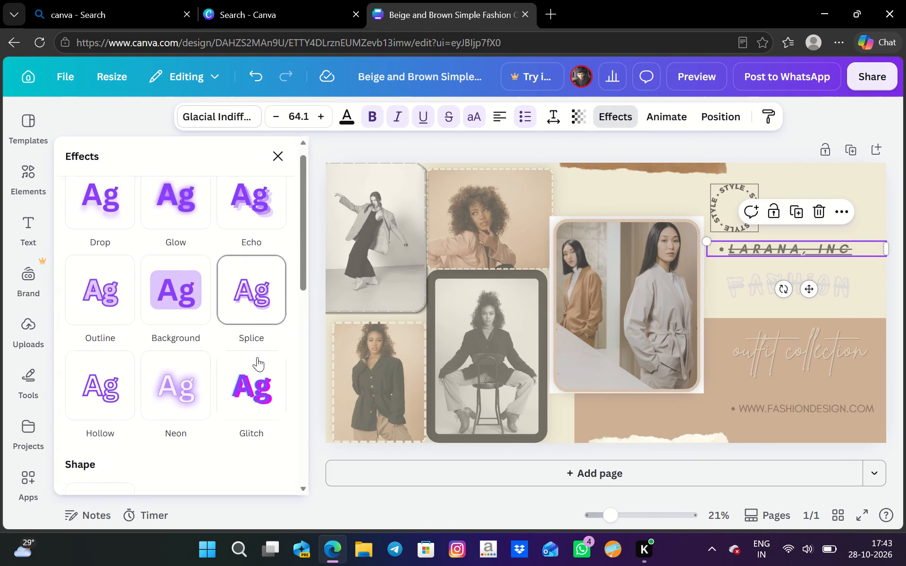
scroll(257, 357, "down", 4)
scroll(265, 353, "up", 6)
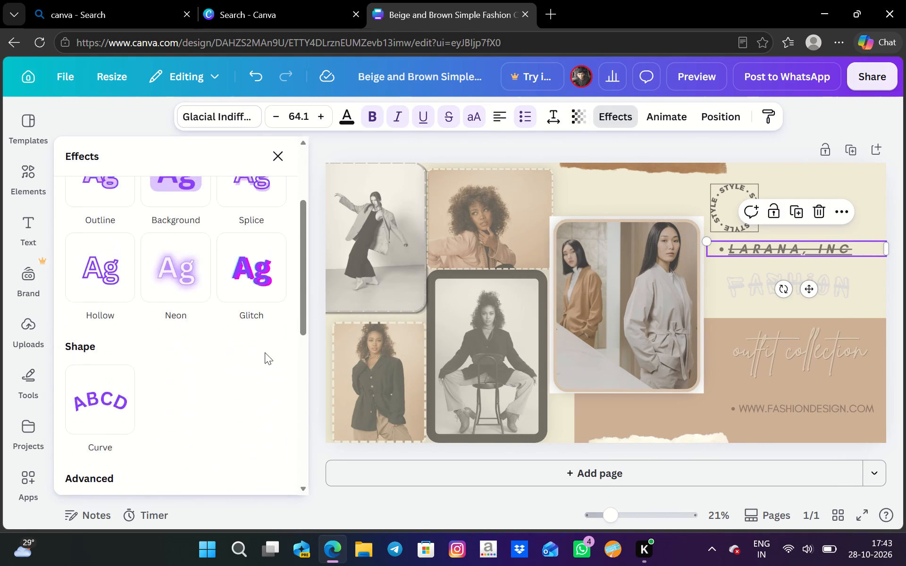
scroll(265, 352, "up", 2)
left_click(283, 154)
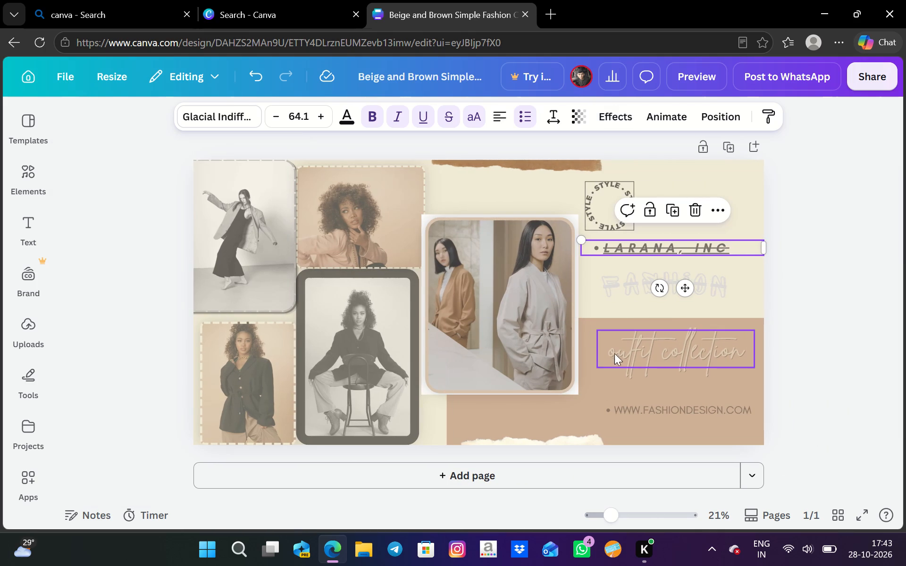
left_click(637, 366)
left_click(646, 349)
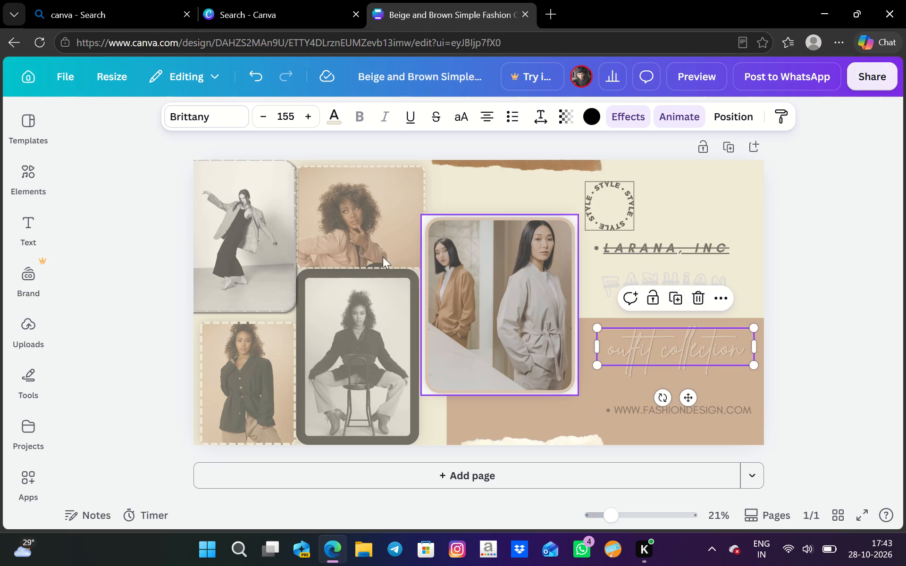
Crop the outer side of the black-and-white dancing woman photo inward to the banner's left edge, bringing its rounded corners onto the page.
left_click(274, 237)
left_click_drag(177, 235, 189, 234)
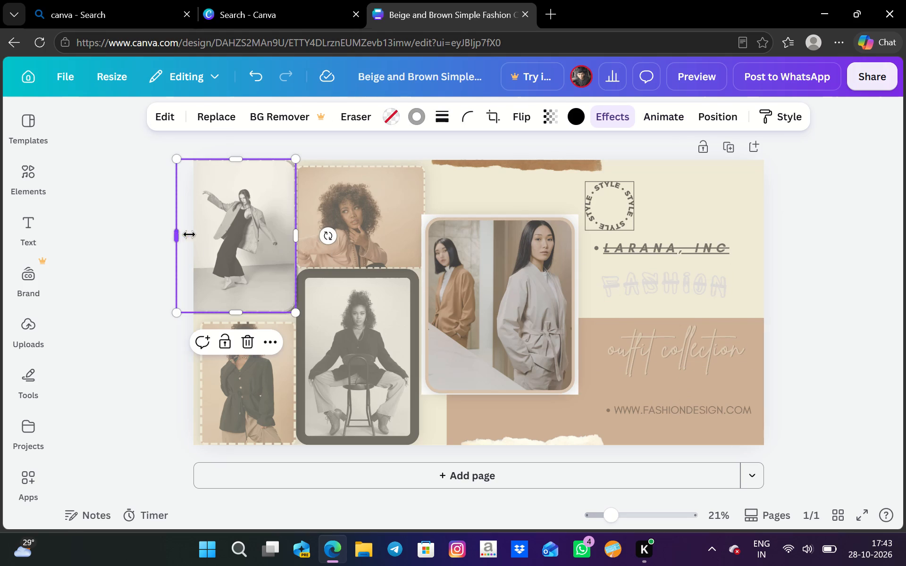
left_click_drag(189, 234, 197, 234)
left_click(684, 212)
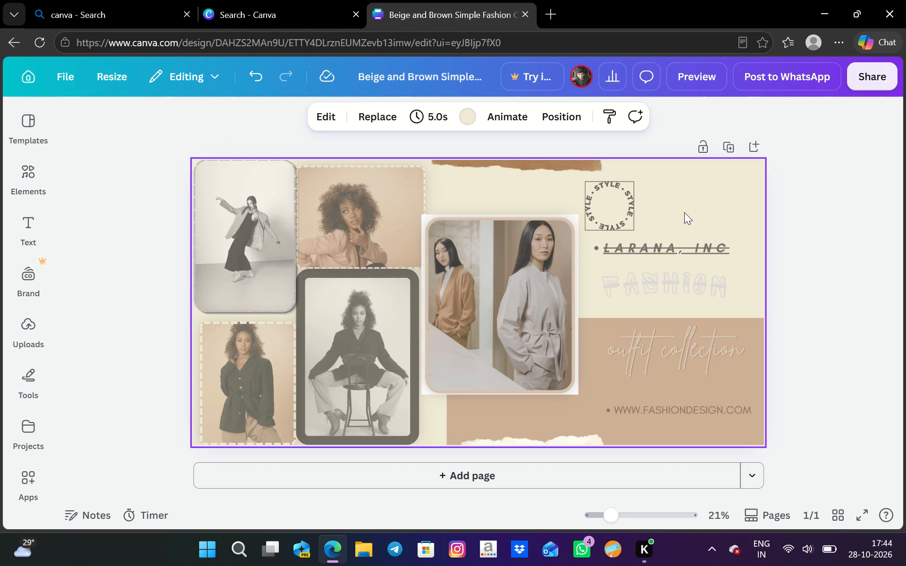
Set the transparency of the brown rectangle behind the "outfit collection" text to 87.
left_click(564, 415)
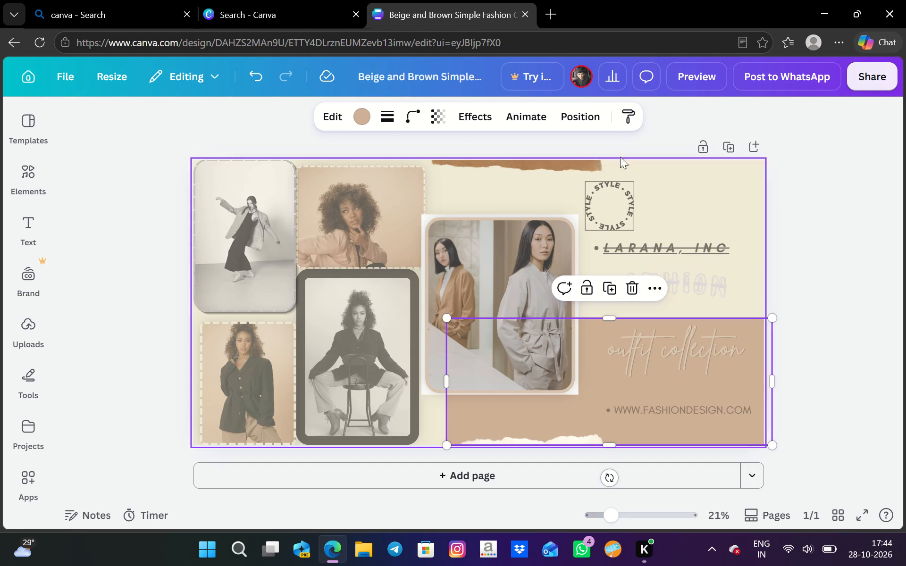
left_click(435, 110)
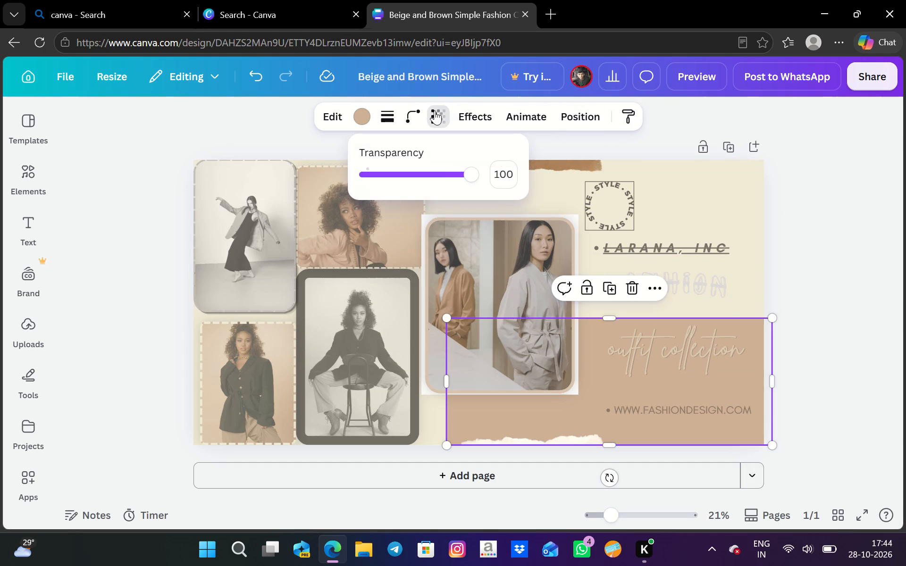
left_click(454, 171)
left_click(440, 171)
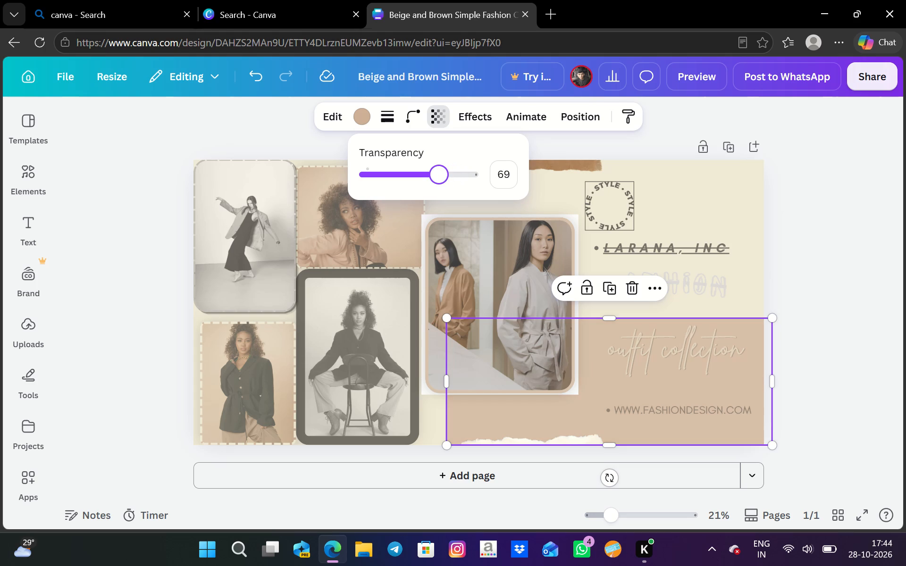
left_click(421, 171)
left_click(402, 171)
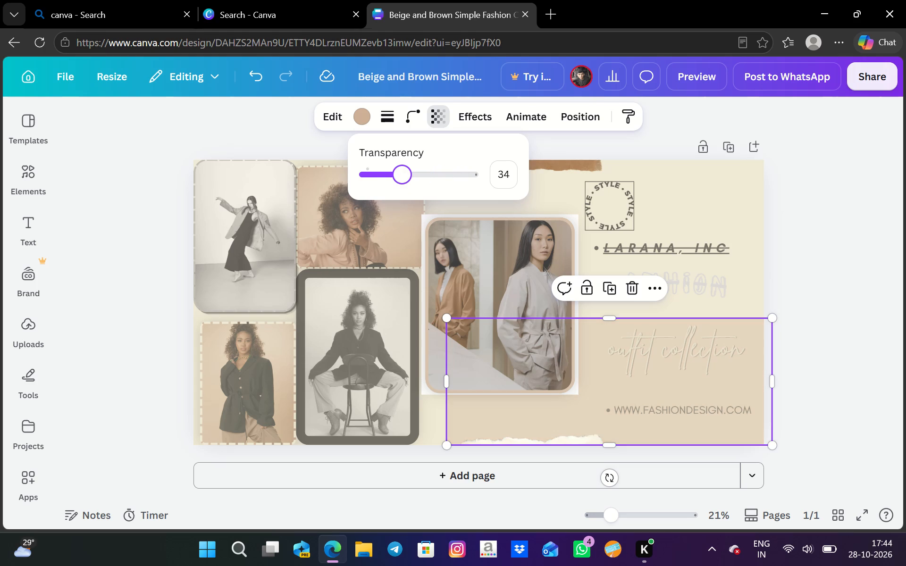
left_click(387, 170)
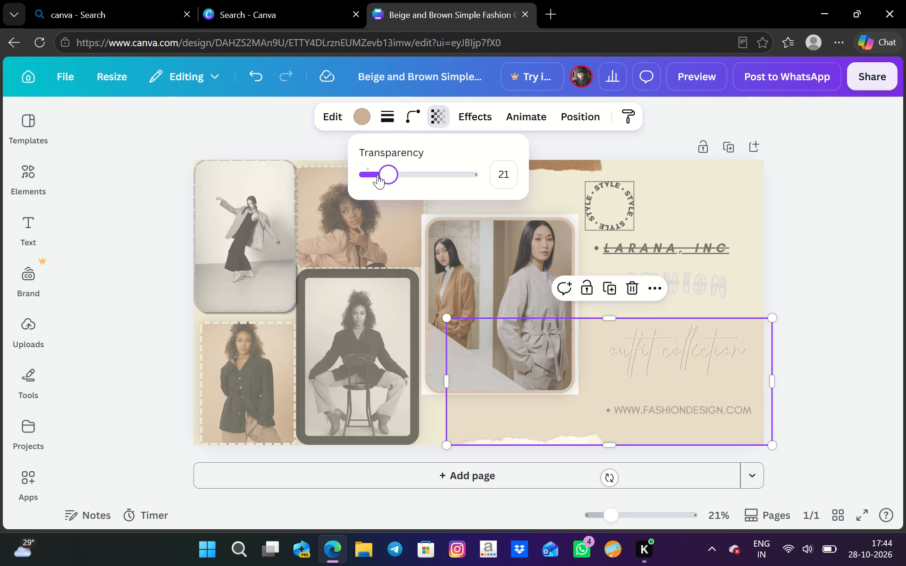
left_click(374, 175)
left_click(437, 177)
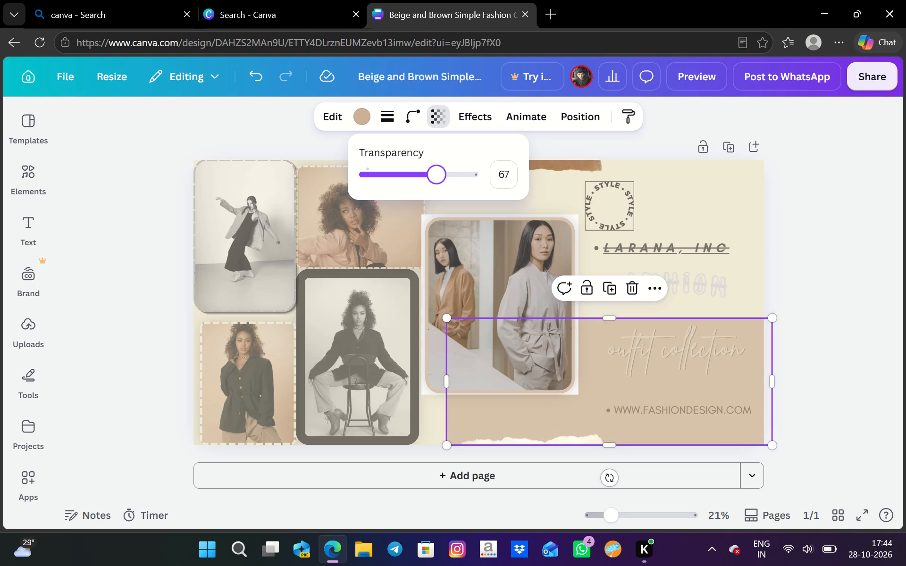
left_click(454, 177)
left_click(440, 176)
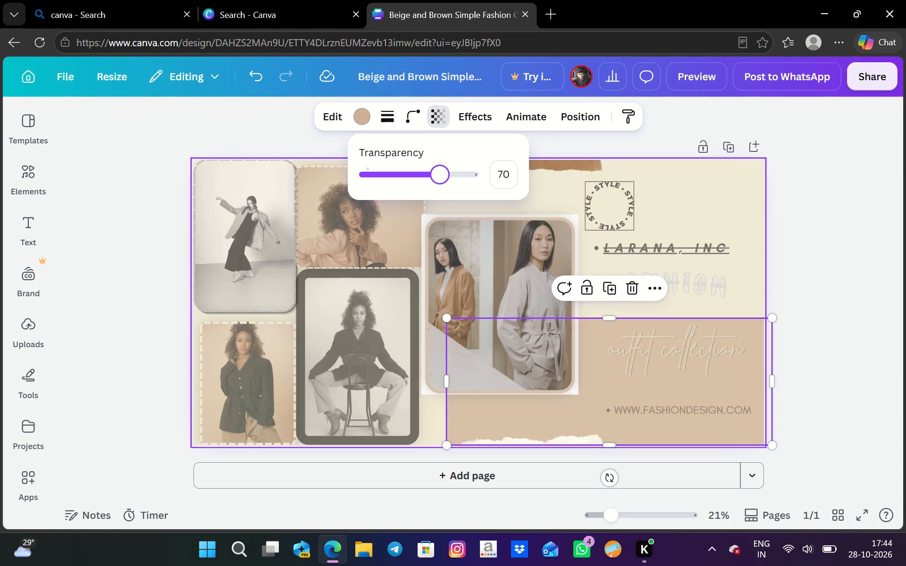
left_click(459, 183)
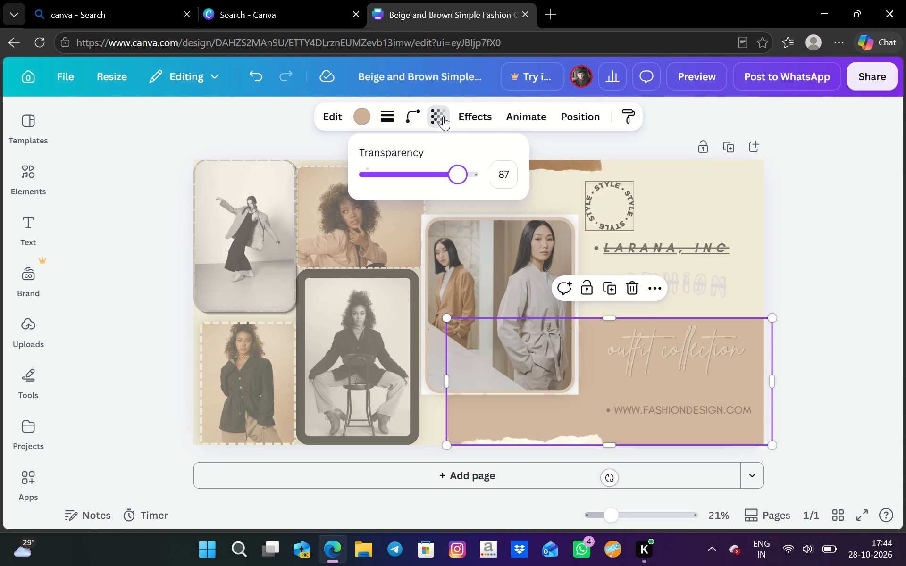
left_click(750, 270)
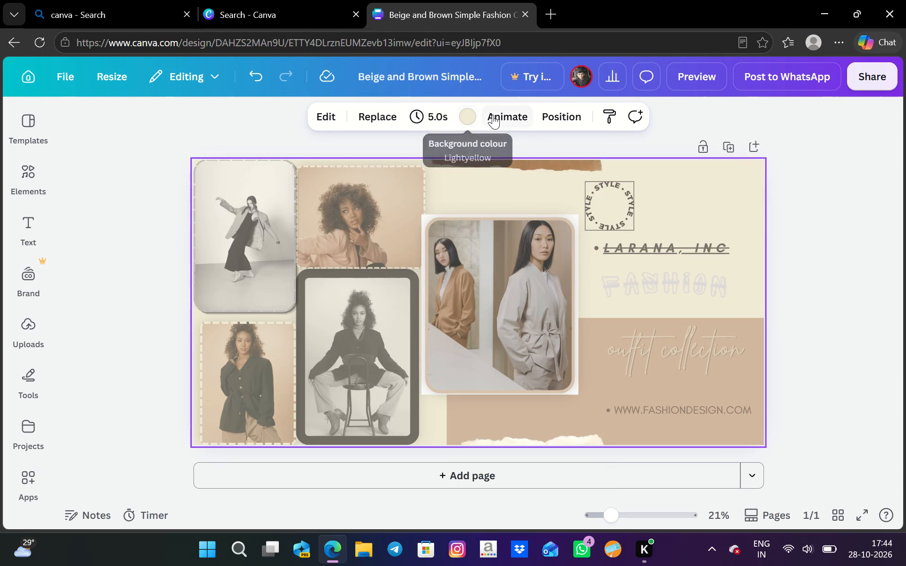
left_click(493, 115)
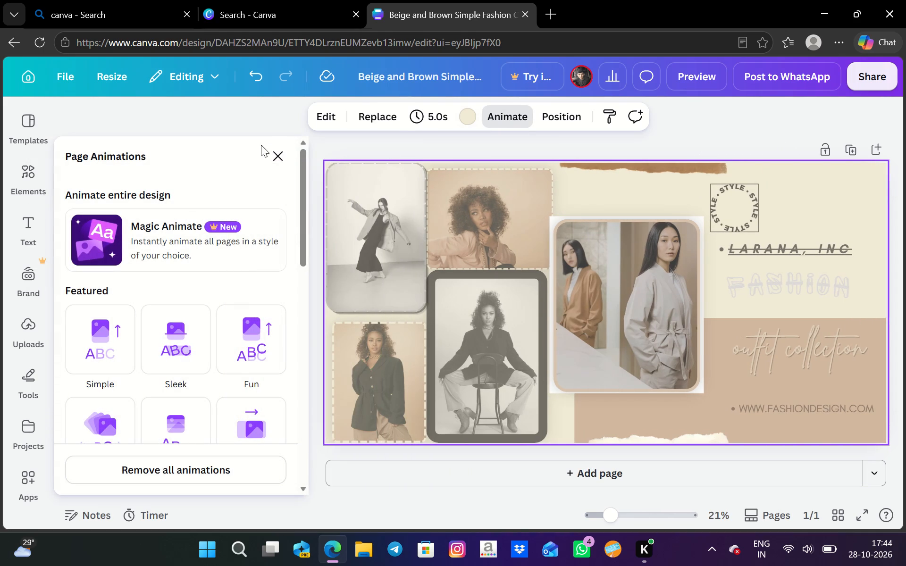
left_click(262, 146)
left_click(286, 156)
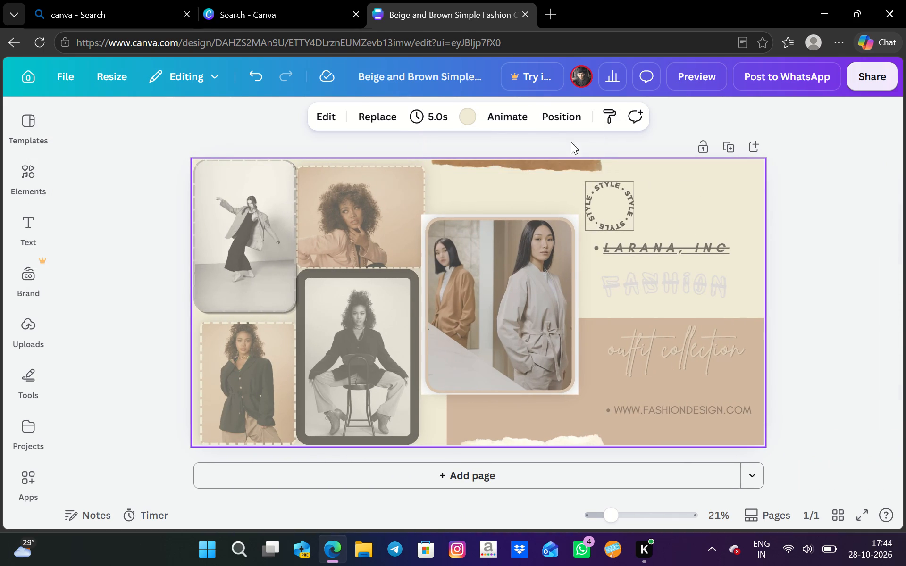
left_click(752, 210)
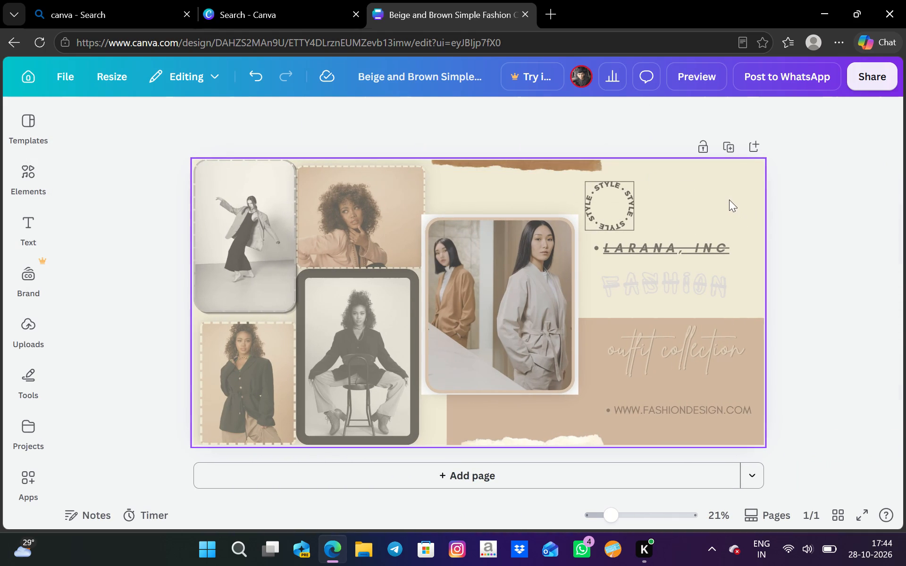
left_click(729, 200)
Set the transparency of the "LARANA, INC" text to 43.
left_click(651, 244)
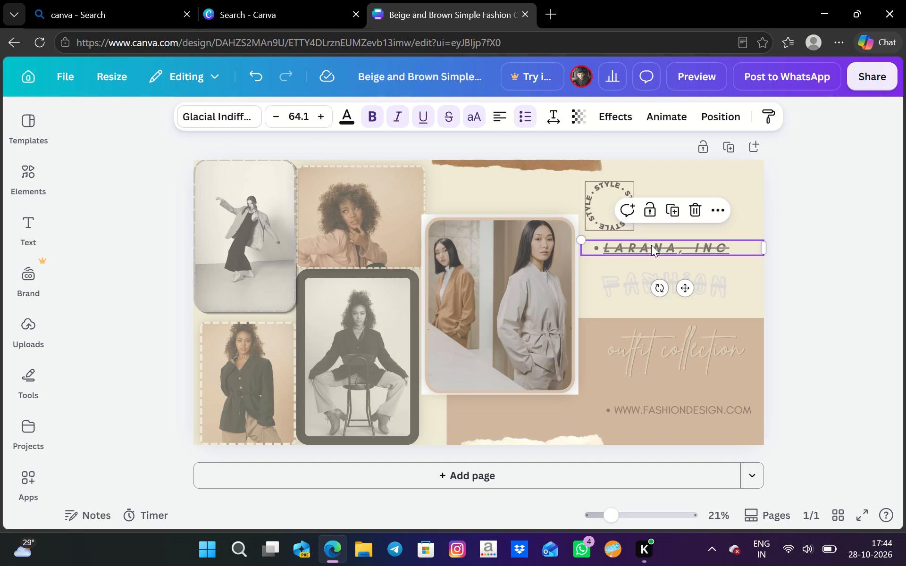
left_click(578, 120)
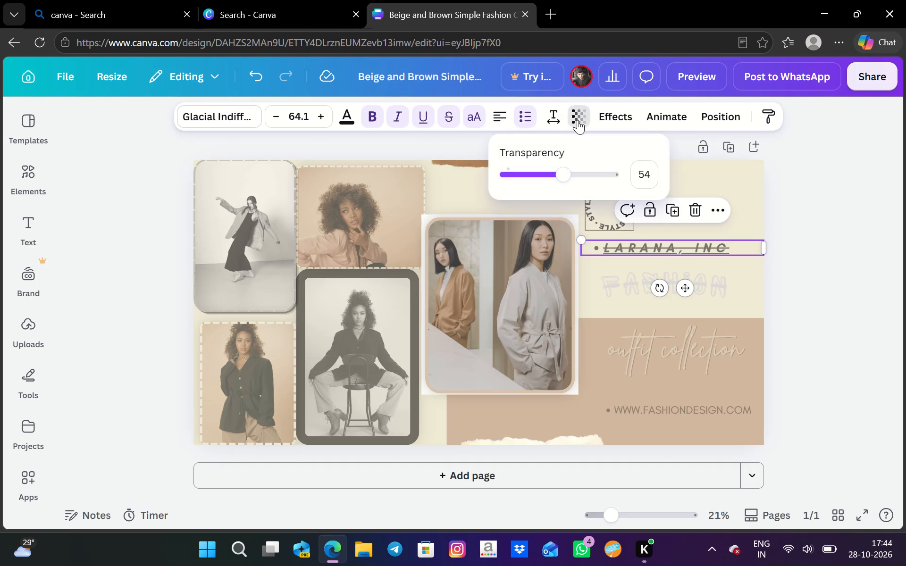
left_click(579, 177)
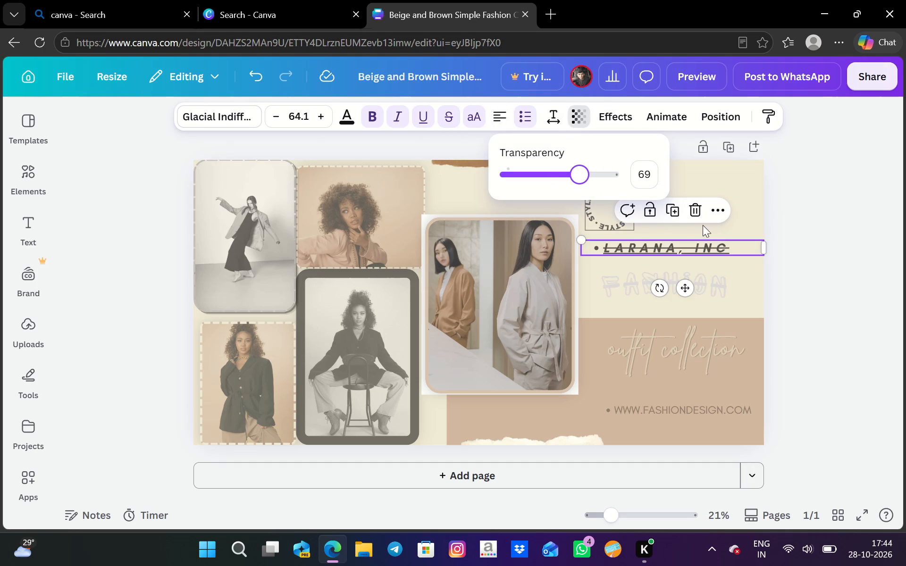
left_click(563, 172)
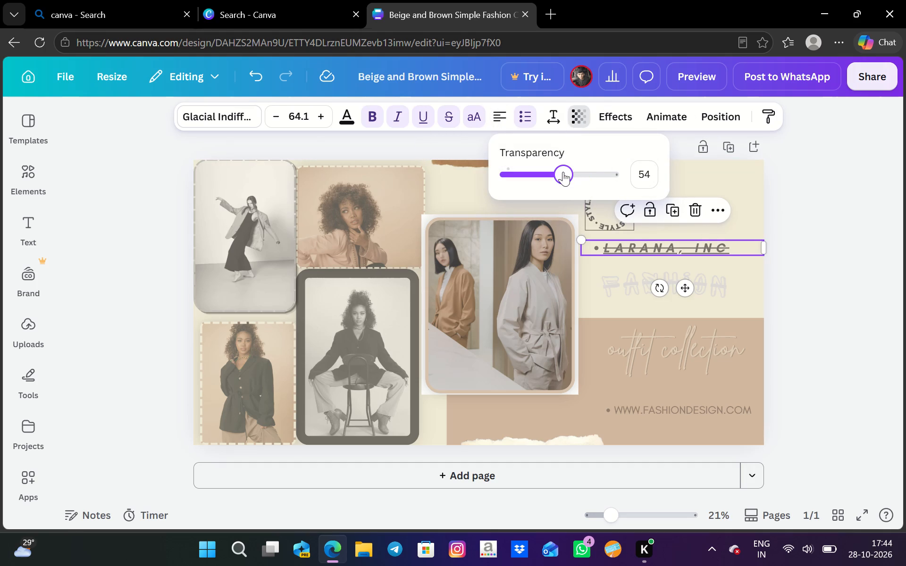
left_click(552, 175)
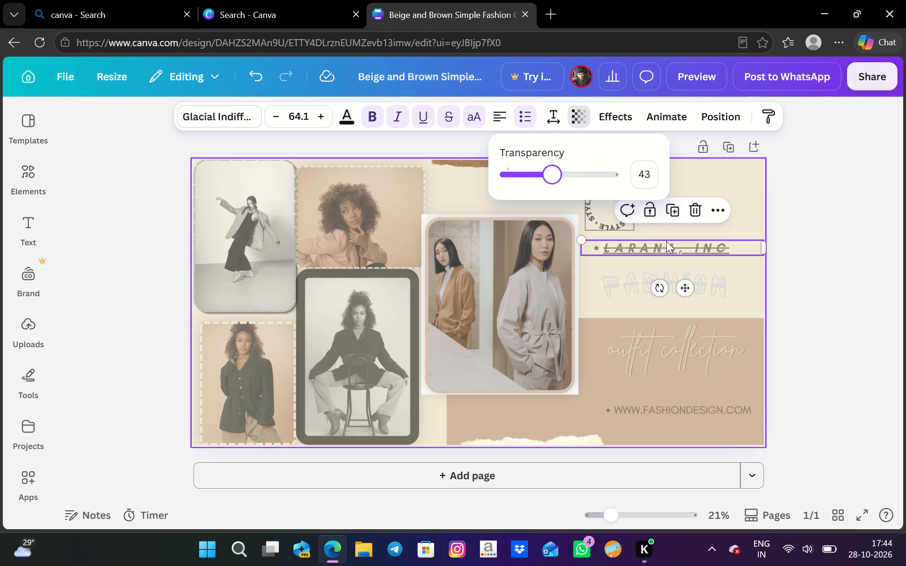
left_click(737, 195)
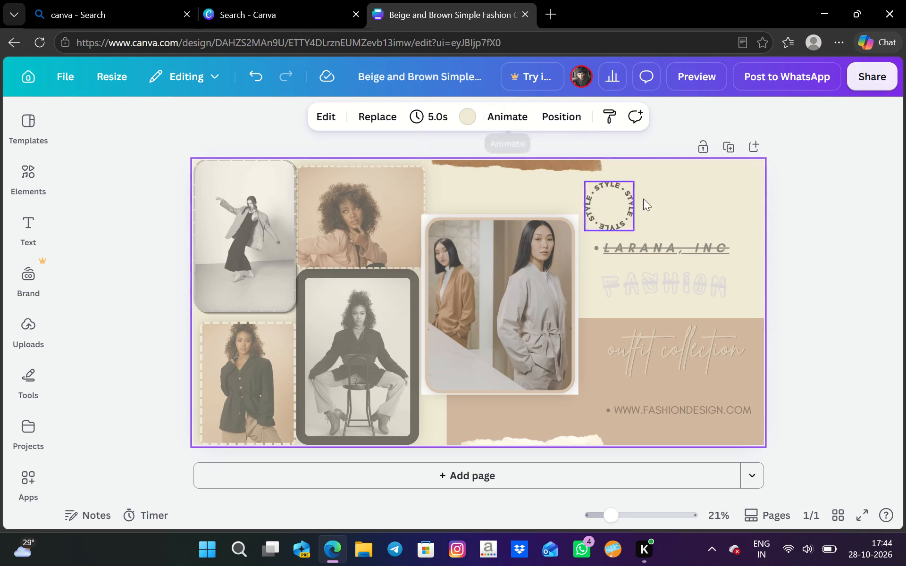
Set the transparency of the circular "STYLE" badge to 53.
left_click(616, 199)
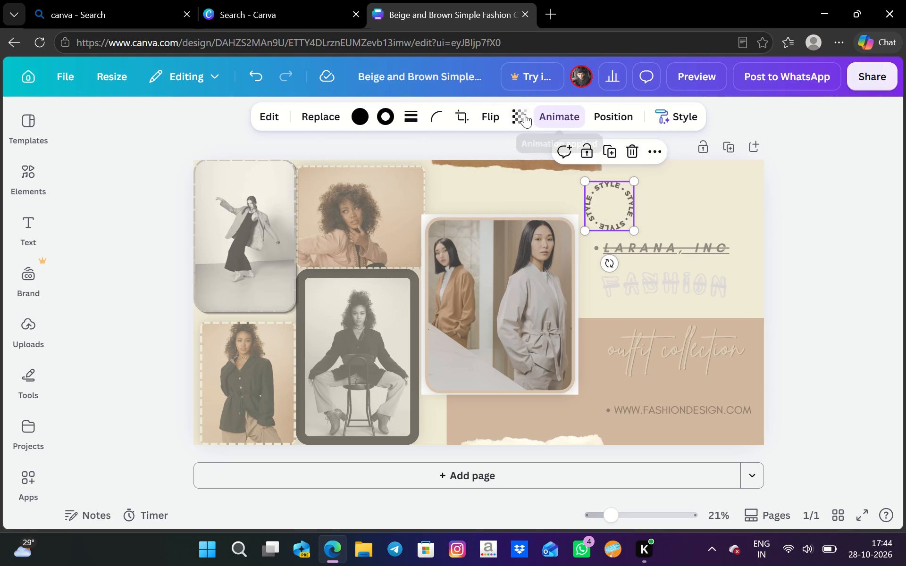
left_click(520, 115)
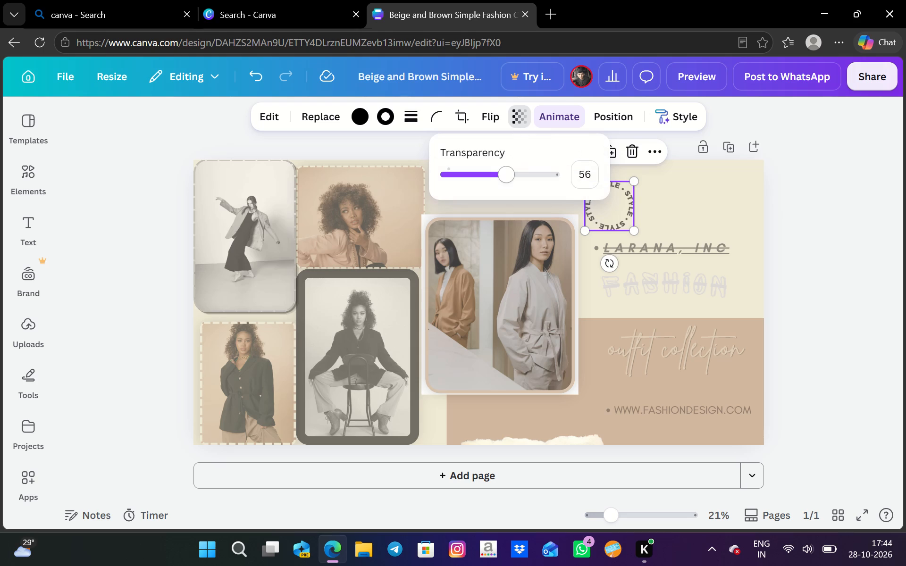
left_click(519, 175)
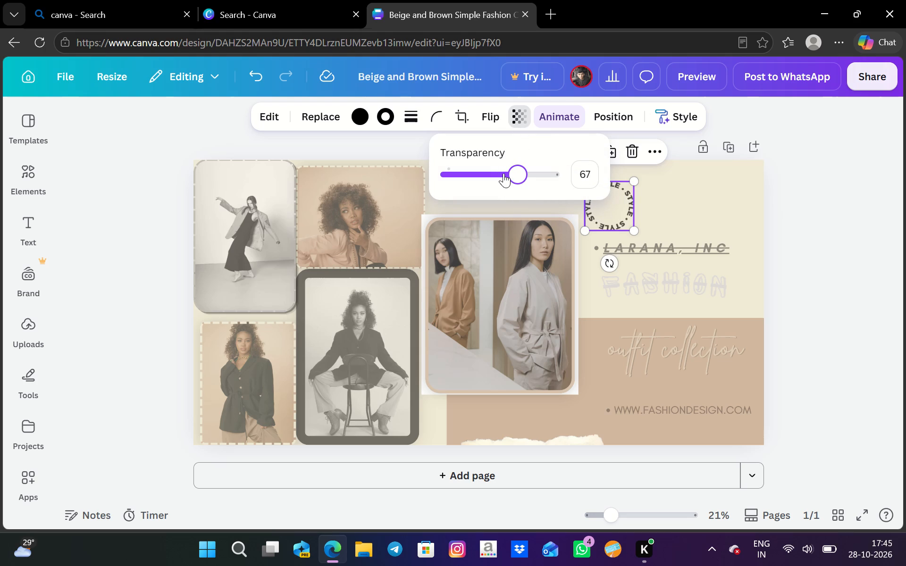
left_click(503, 173)
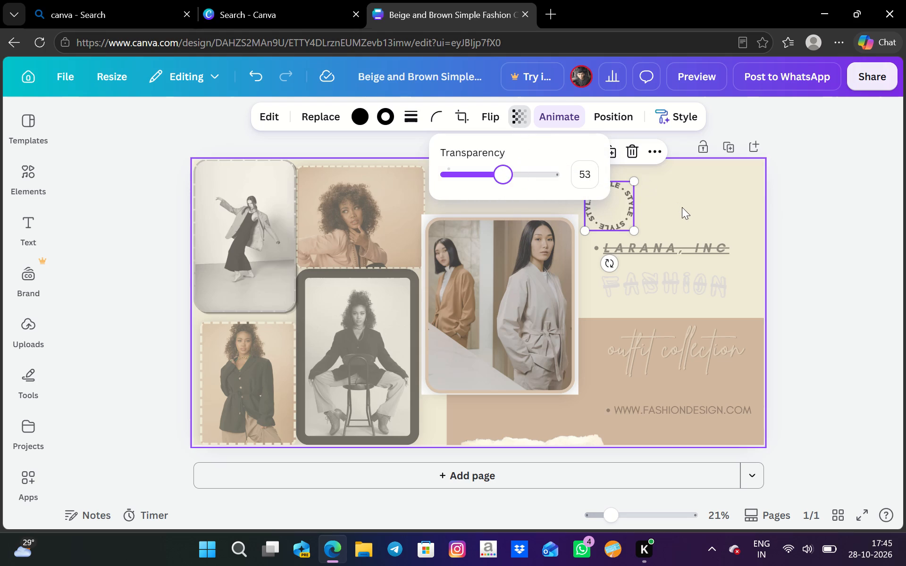
left_click(682, 207)
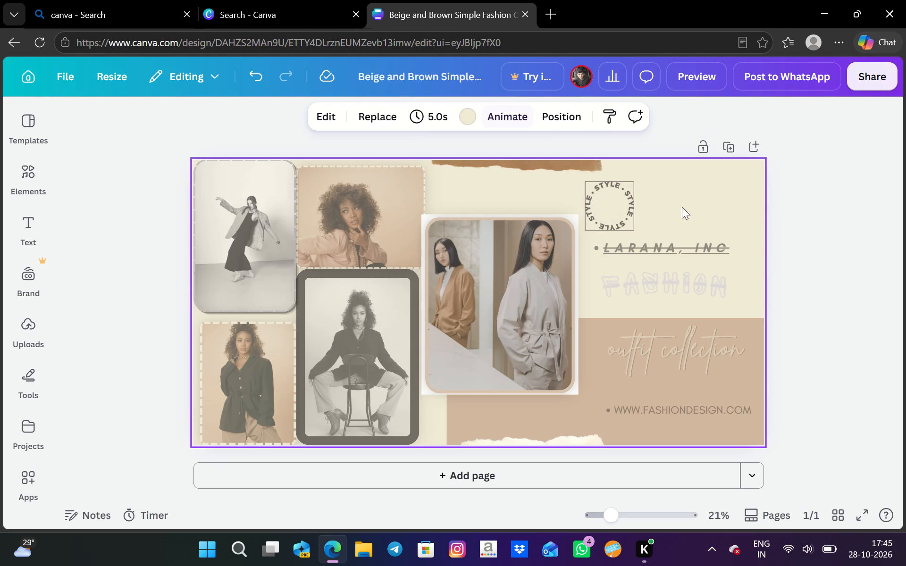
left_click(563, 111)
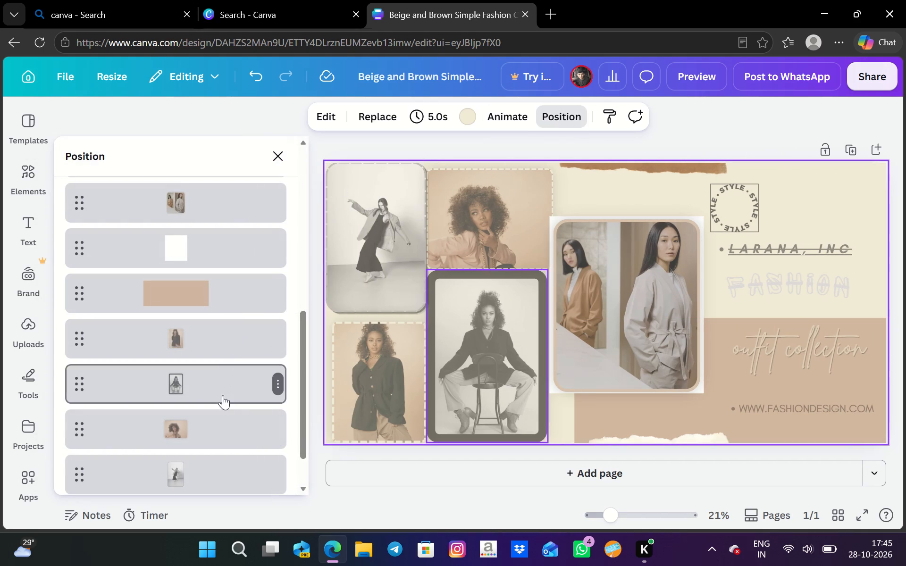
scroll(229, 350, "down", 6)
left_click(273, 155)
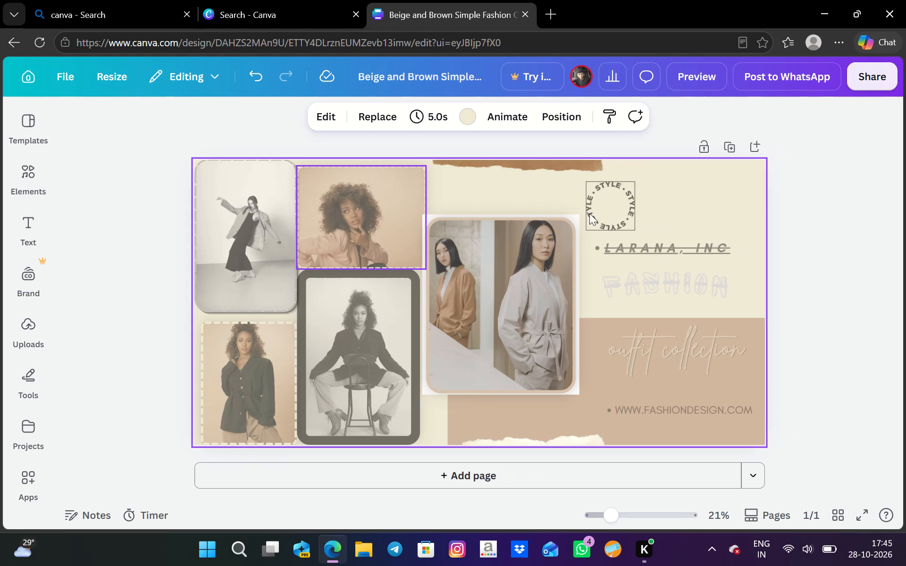
Change the banner's page background colour to black, after trying dark grey #111010 and mid grey.
left_click(728, 203)
left_click(706, 198)
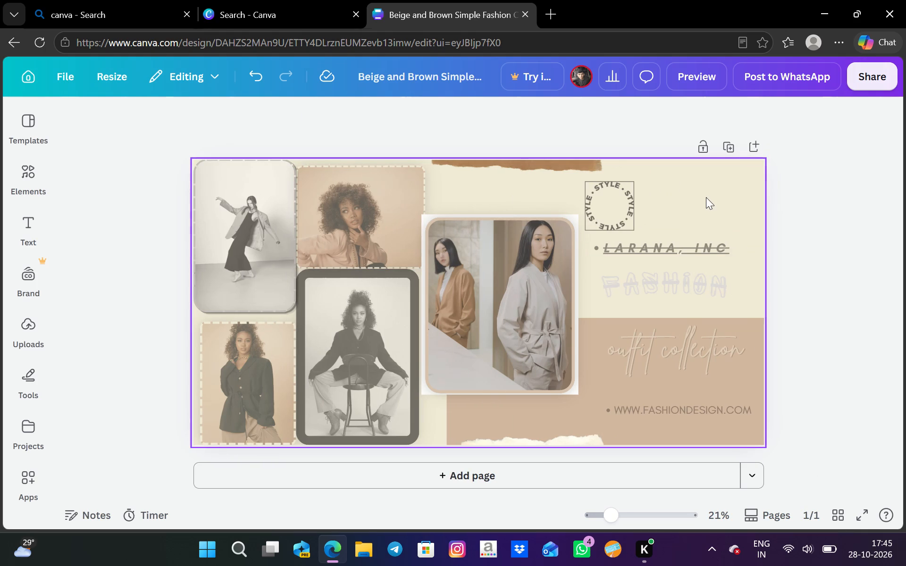
left_click(469, 121)
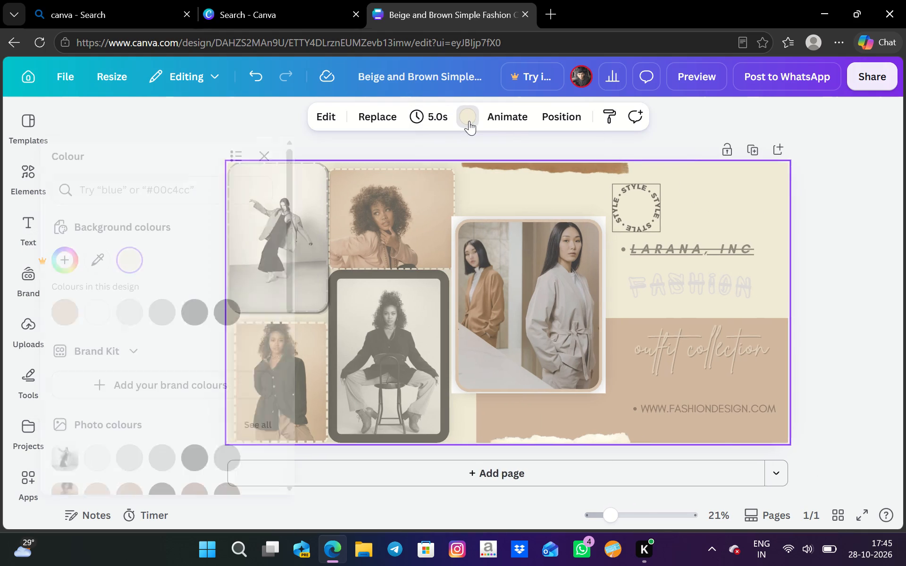
left_click(212, 312)
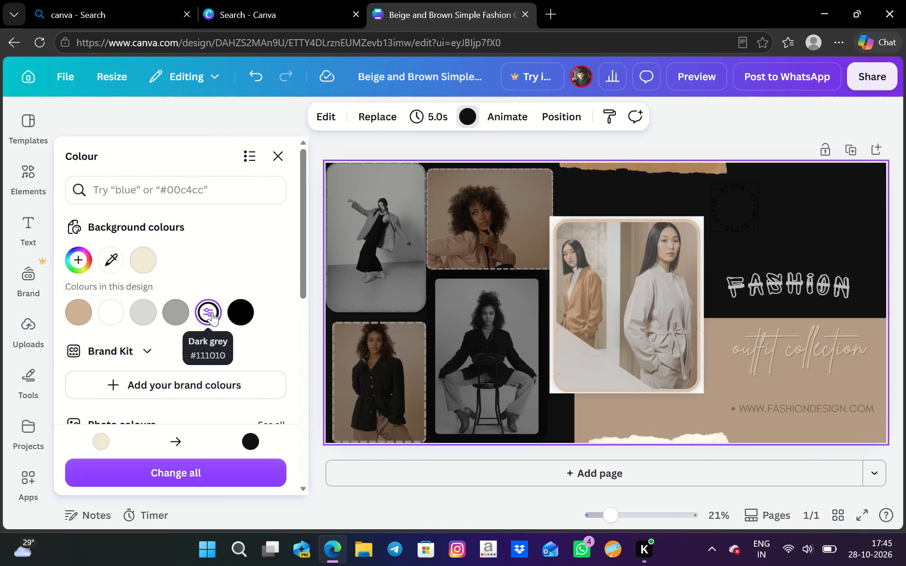
left_click(177, 310)
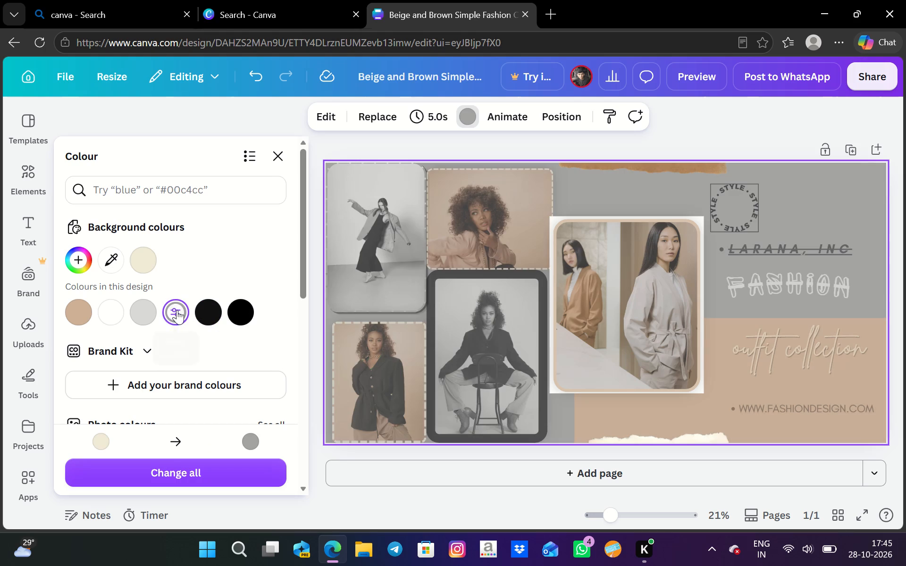
scroll(184, 306, "down", 3)
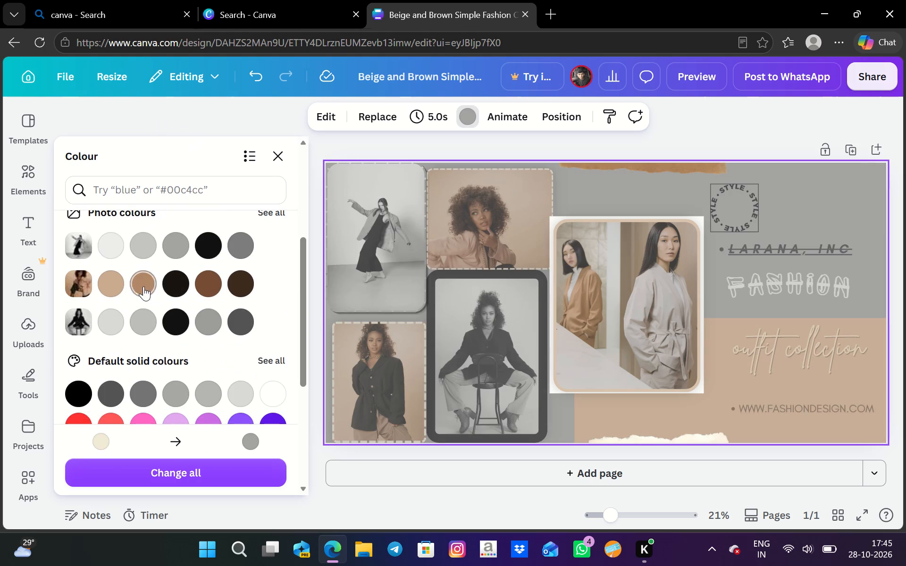
scroll(212, 259, "up", 3)
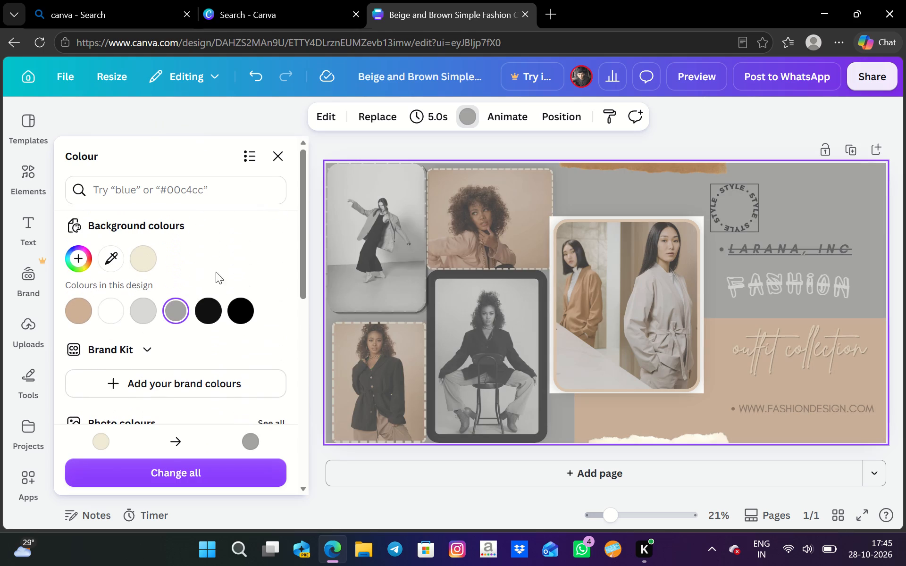
left_click(240, 314)
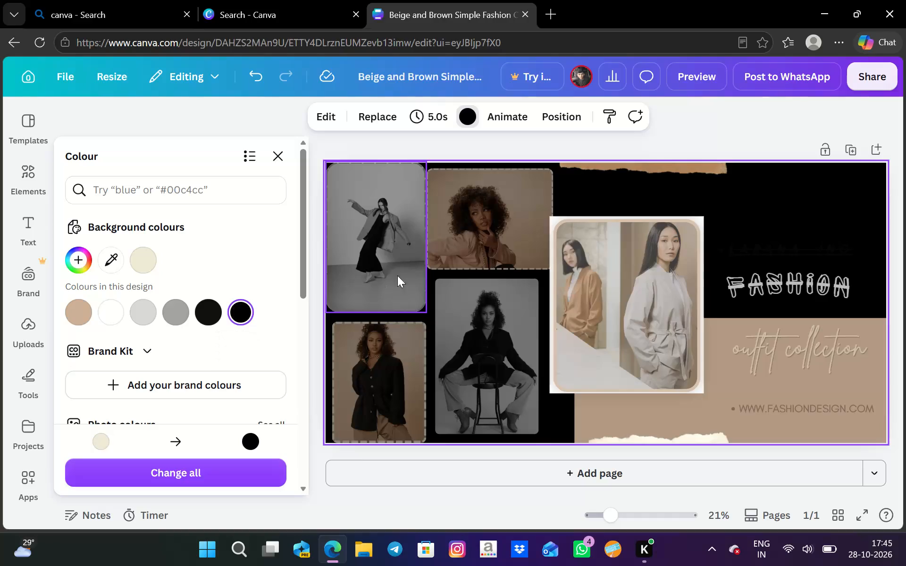
left_click(268, 159)
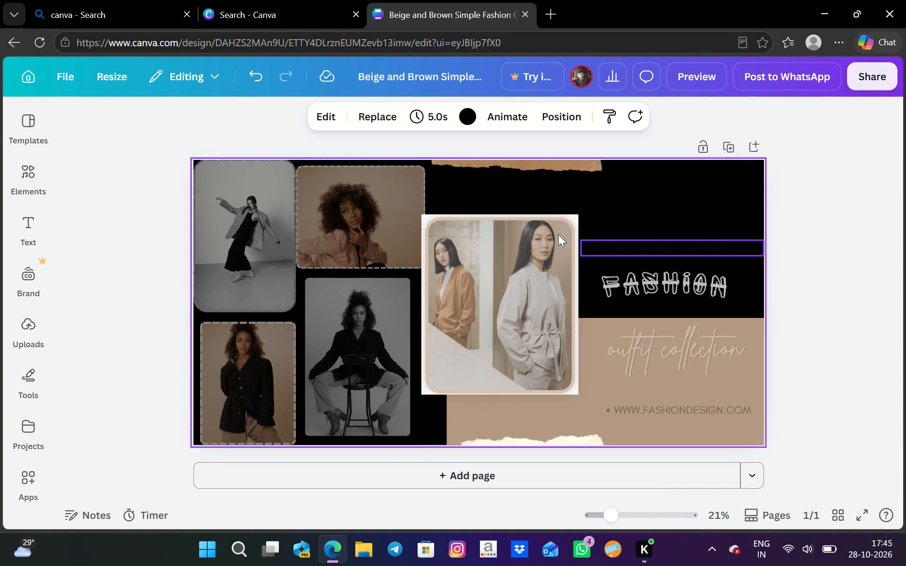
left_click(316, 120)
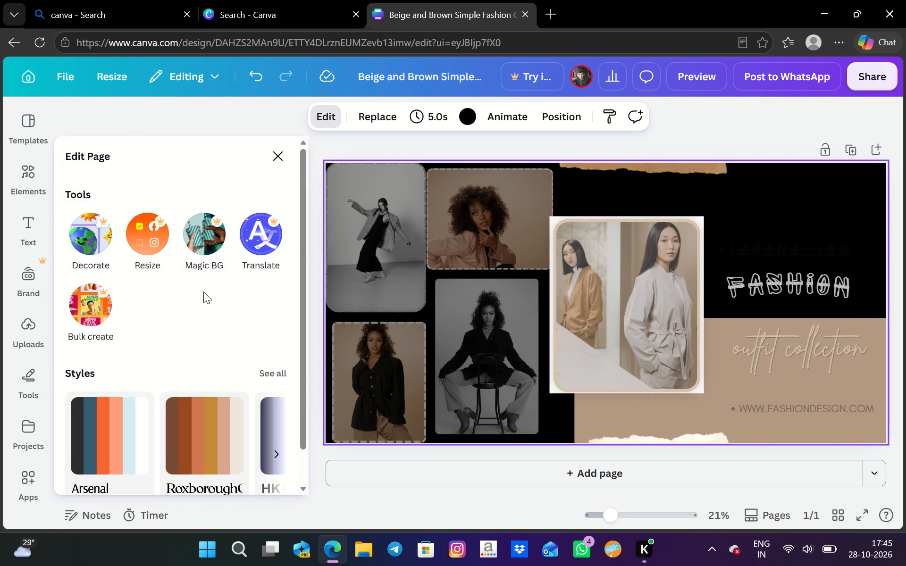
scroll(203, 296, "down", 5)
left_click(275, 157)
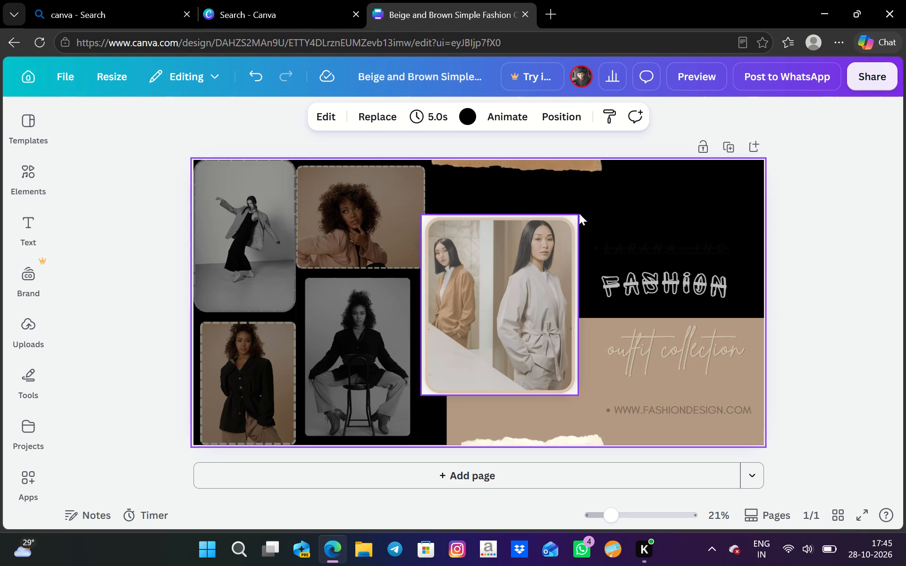
Recolour the circular "STYLE" badge white (#ffffff).
left_click(604, 205)
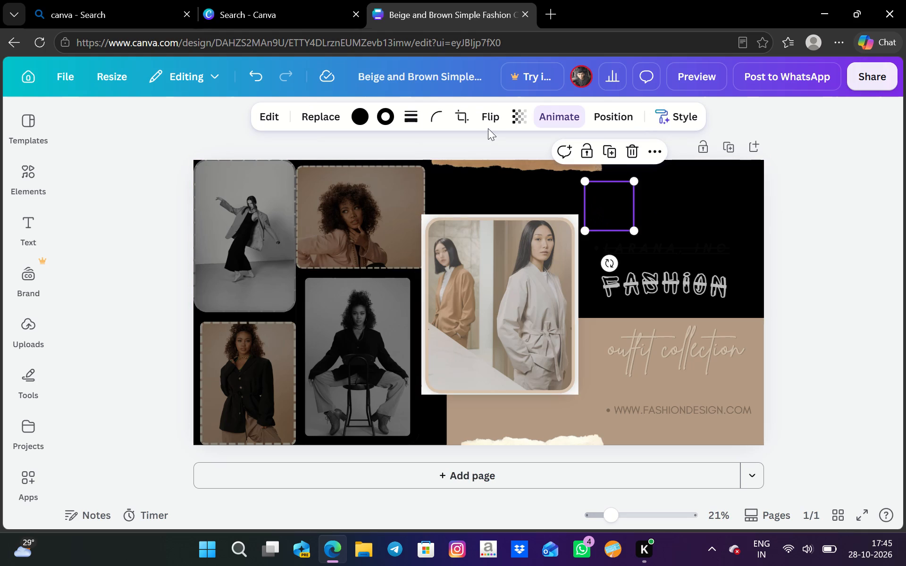
left_click(353, 113)
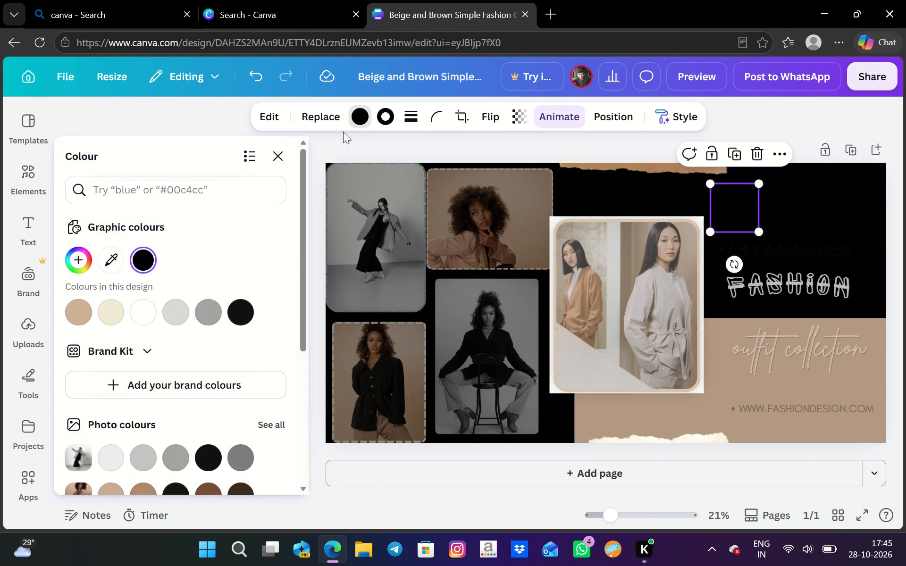
left_click(136, 311)
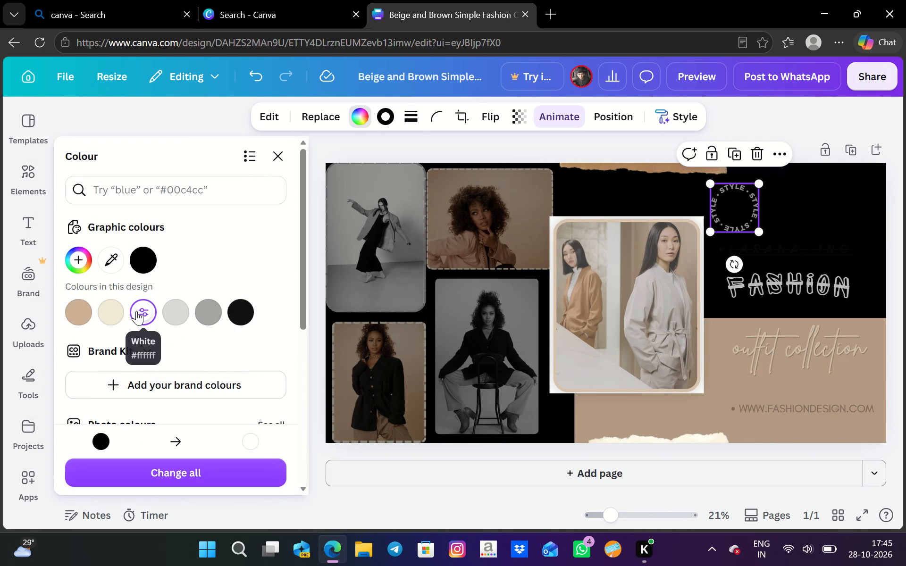
left_click(277, 156)
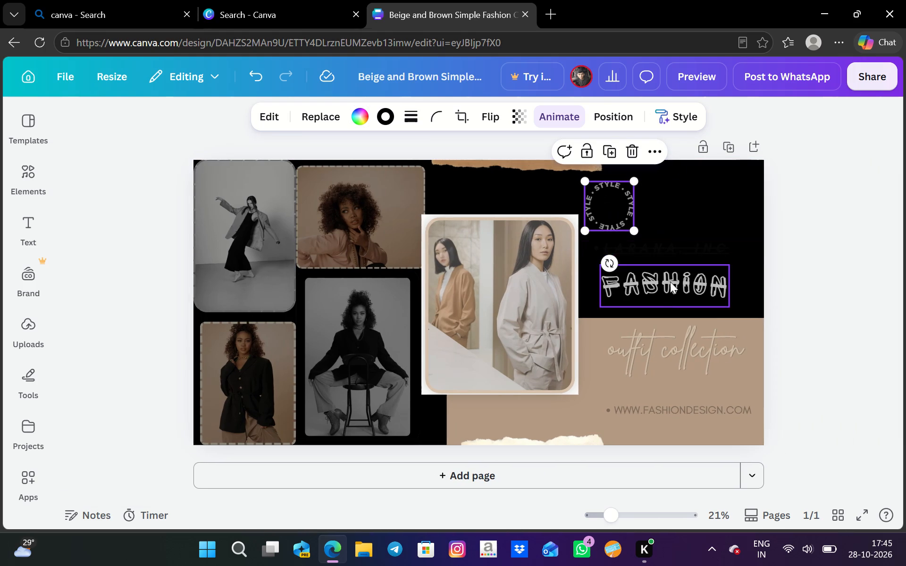
Set the text colour of "LARANA, INC" to white (#ffffff).
left_click(685, 244)
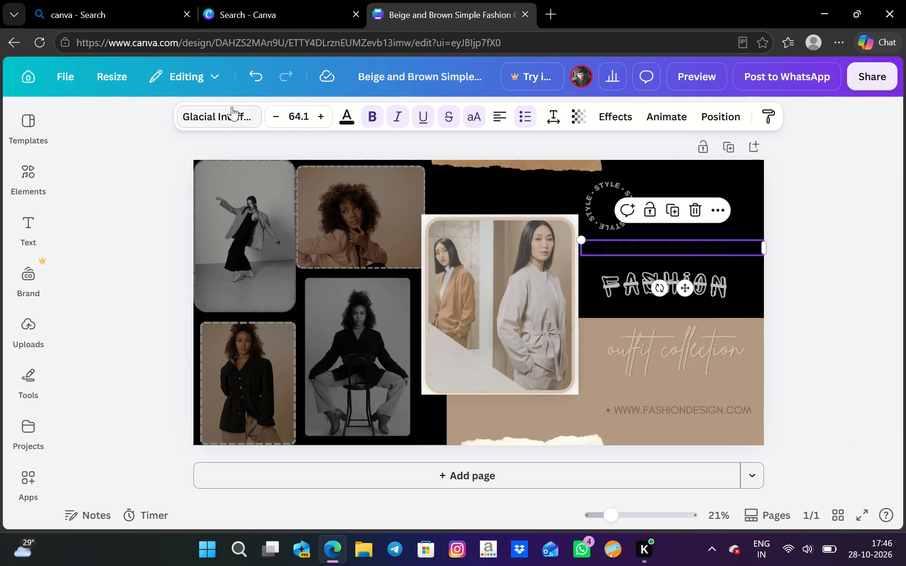
left_click(350, 117)
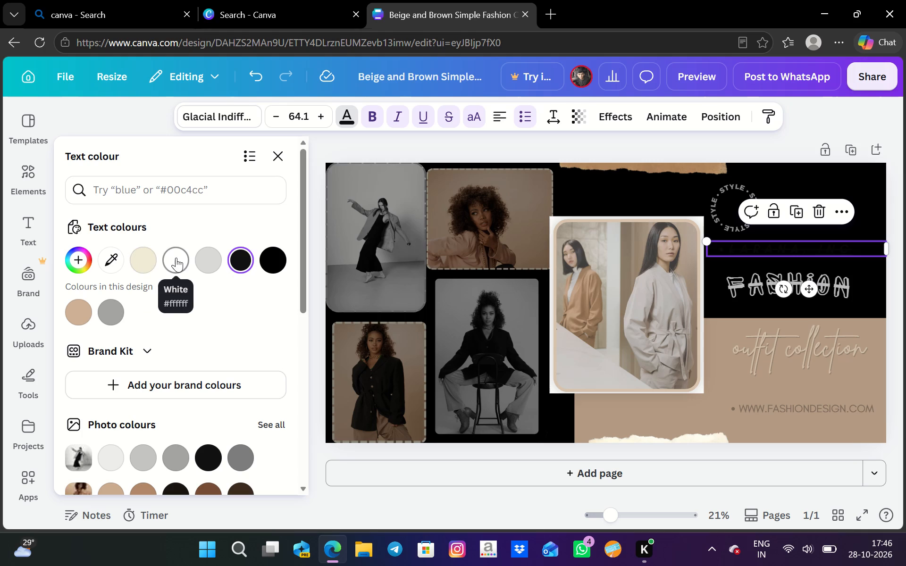
left_click(175, 260)
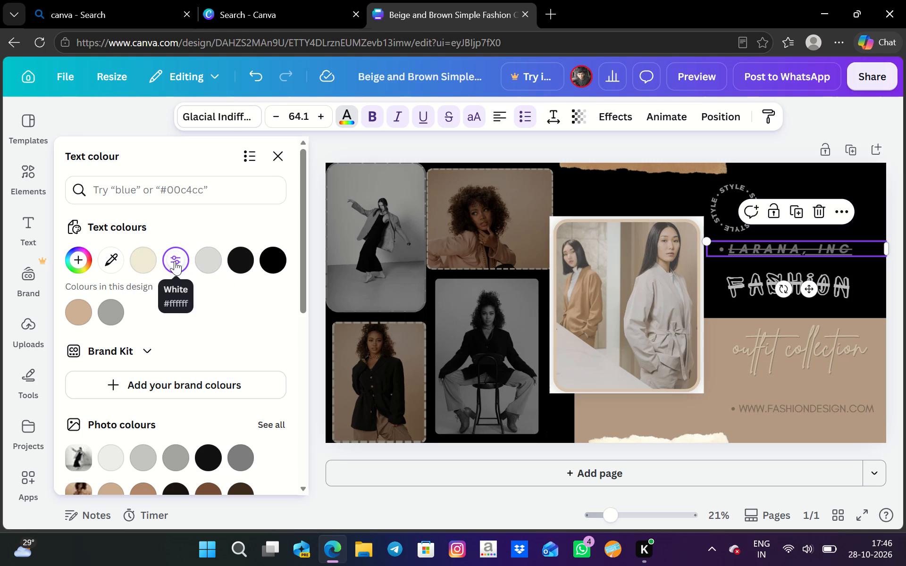
left_click(275, 159)
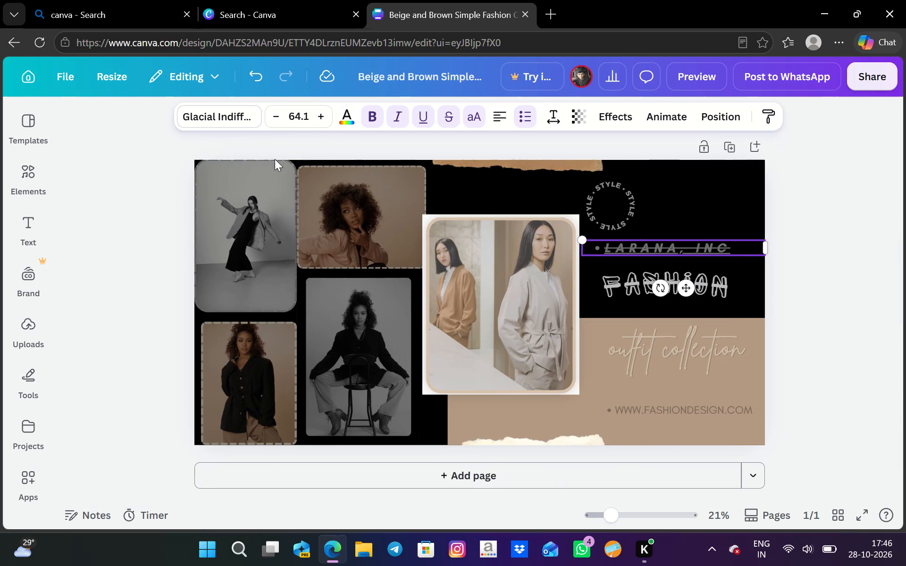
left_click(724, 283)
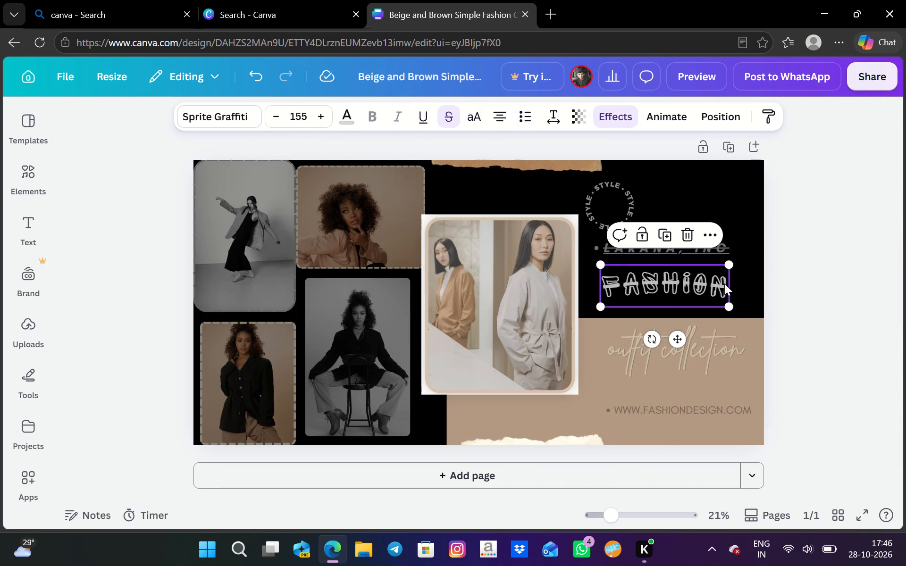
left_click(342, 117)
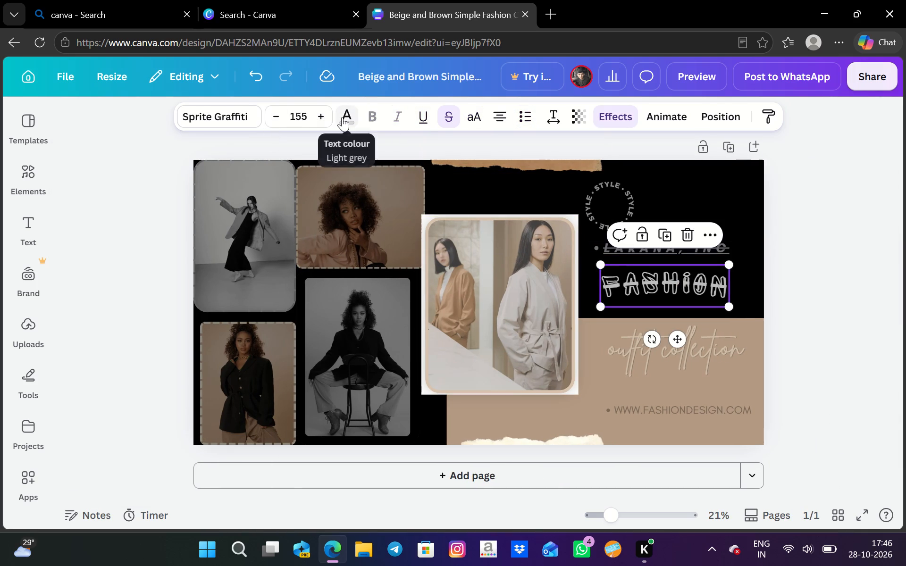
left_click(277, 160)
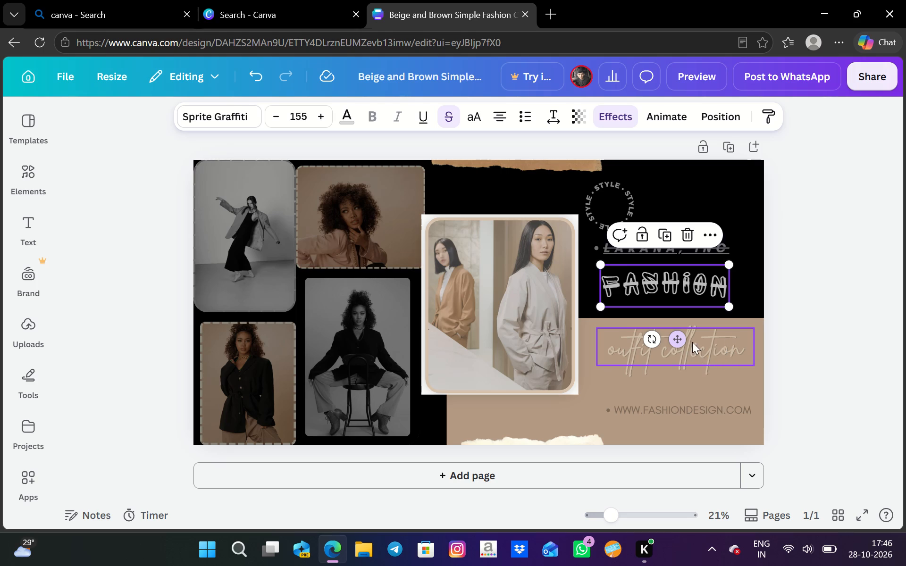
Apply strikethrough to the "outfit collection" text, leaving it without underline.
left_click(710, 353)
left_click(710, 353)
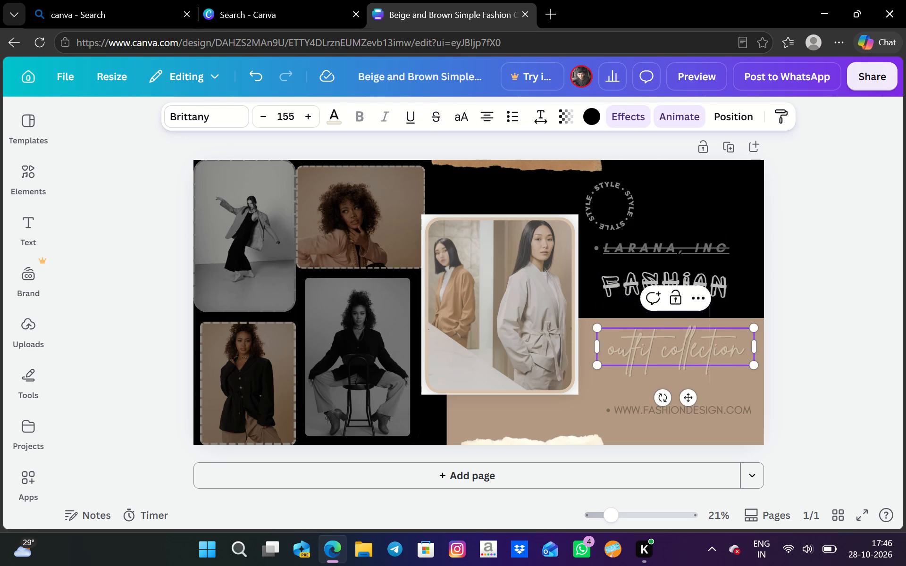
left_click(736, 350)
left_click(725, 392)
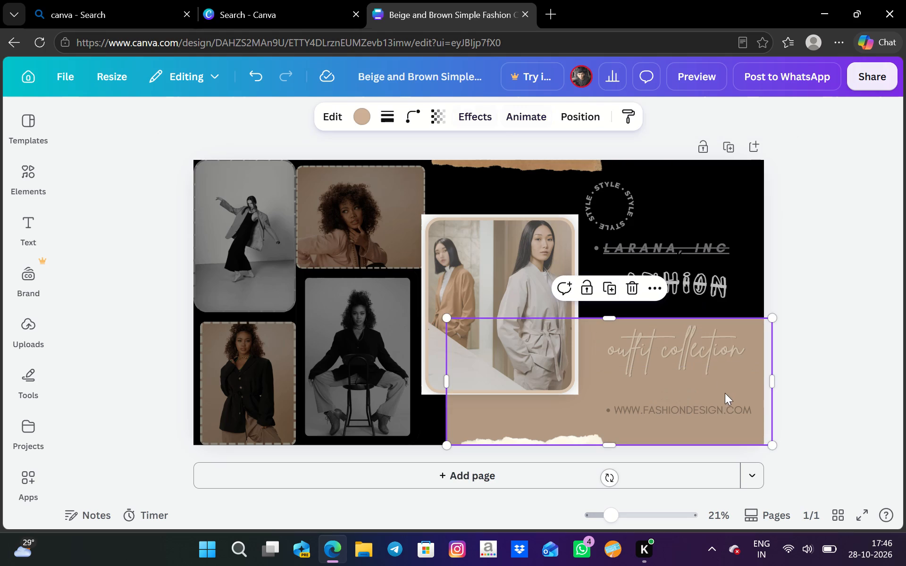
left_click(711, 340)
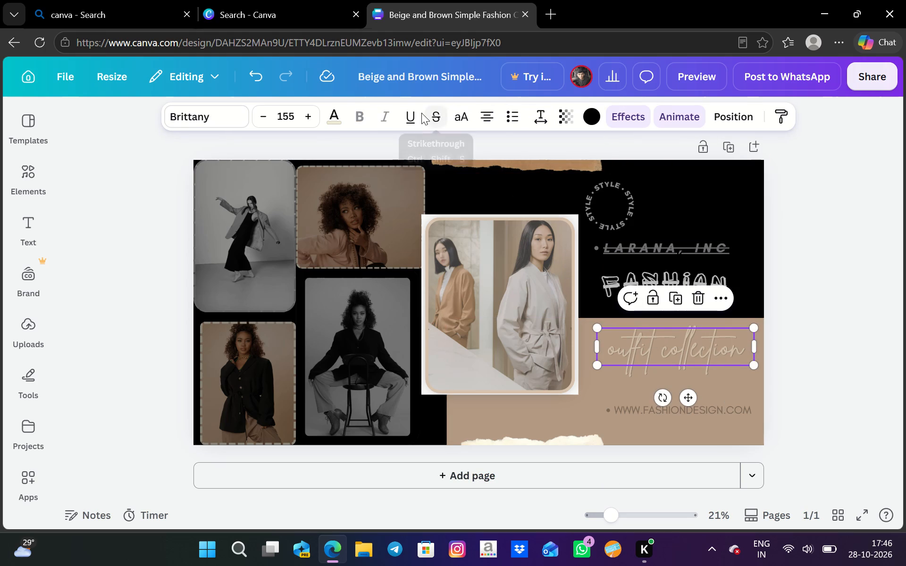
left_click(412, 118)
left_click(412, 118)
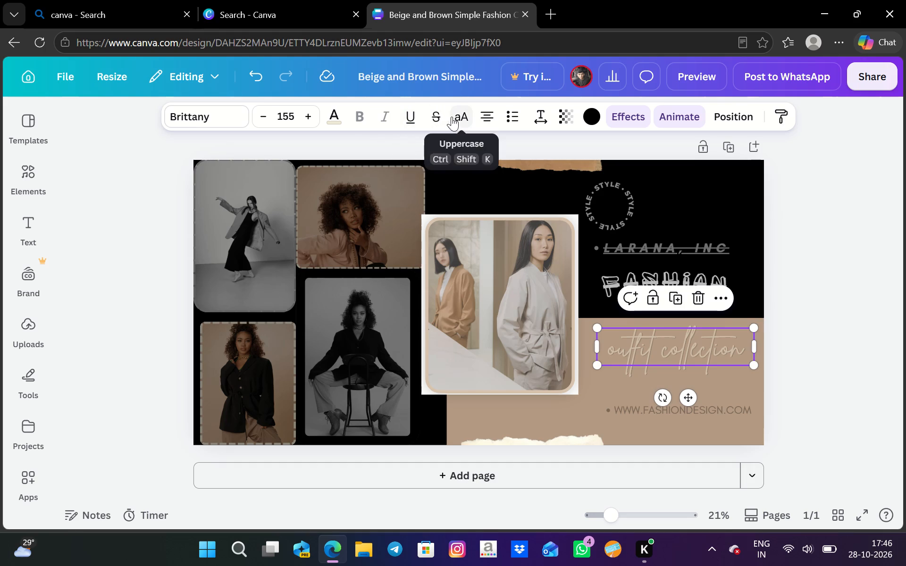
left_click(440, 111)
left_click(440, 111)
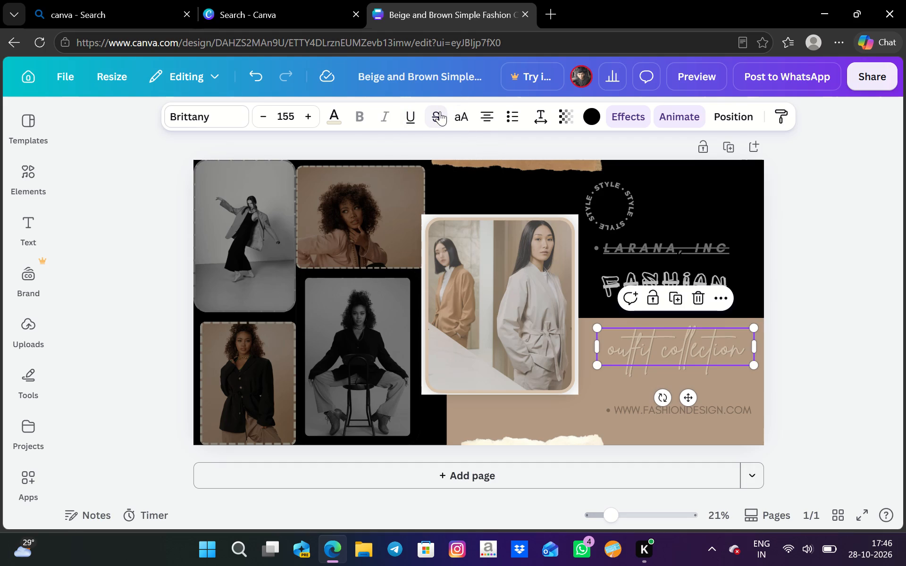
left_click(440, 111)
left_click(440, 111)
left_click(440, 111)
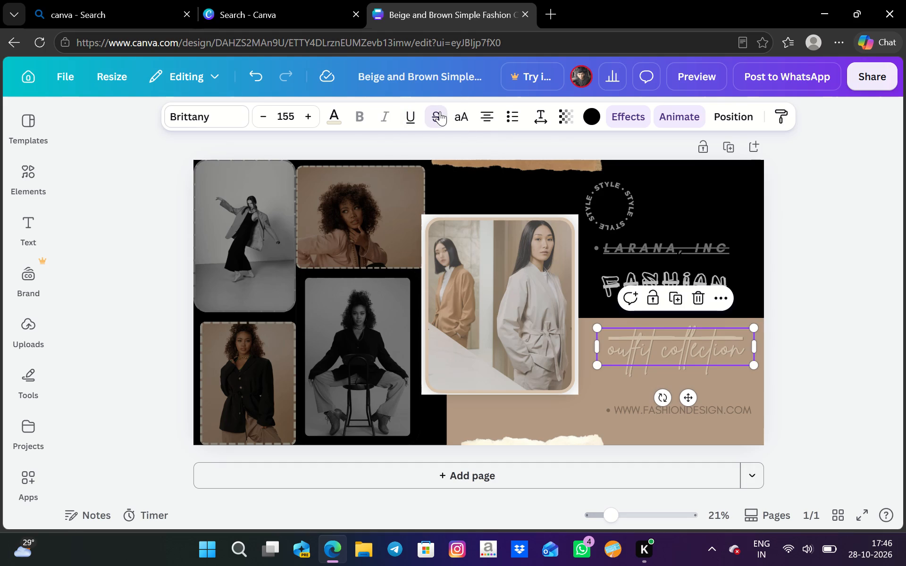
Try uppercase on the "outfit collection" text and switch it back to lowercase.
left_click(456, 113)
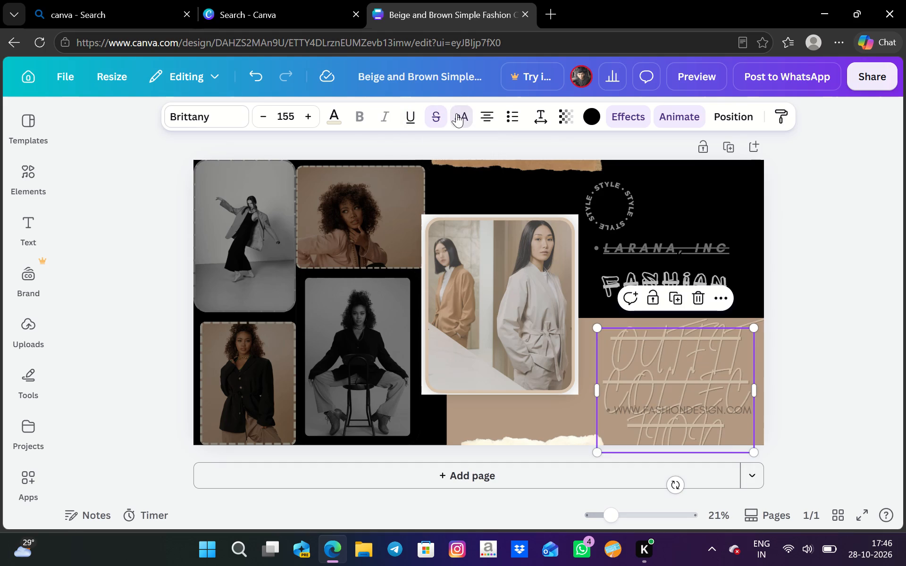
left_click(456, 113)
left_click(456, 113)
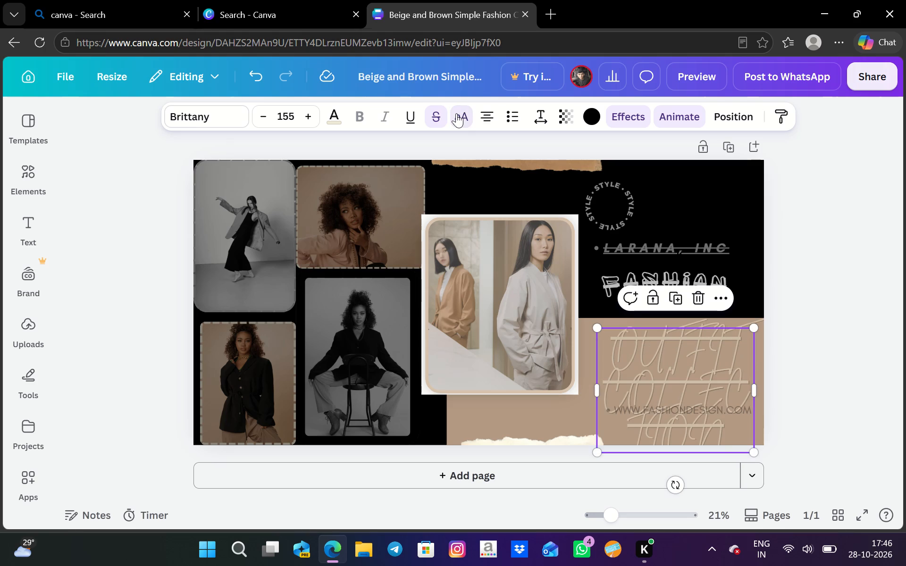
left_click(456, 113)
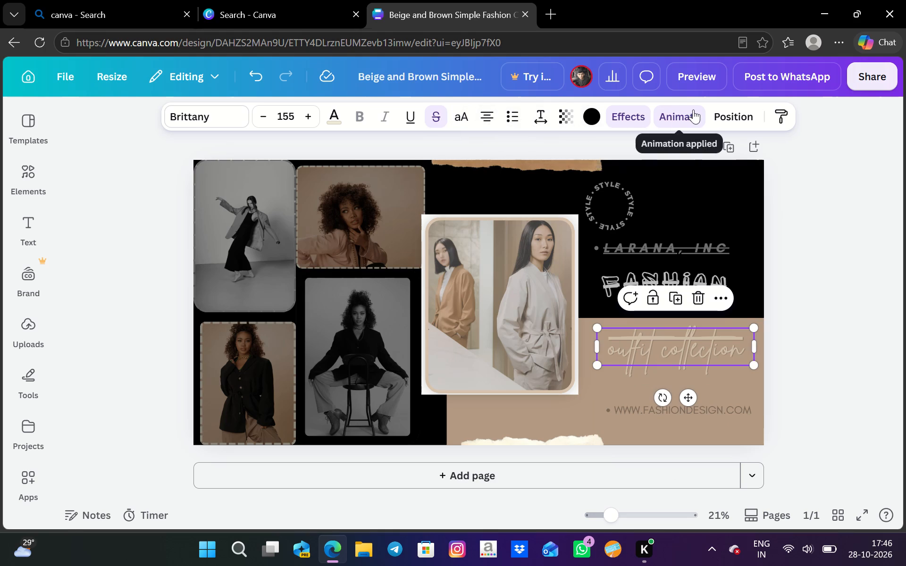
Set the Echo effect of the "outfit collection" text to direction -56 and offset 11.
left_click(632, 109)
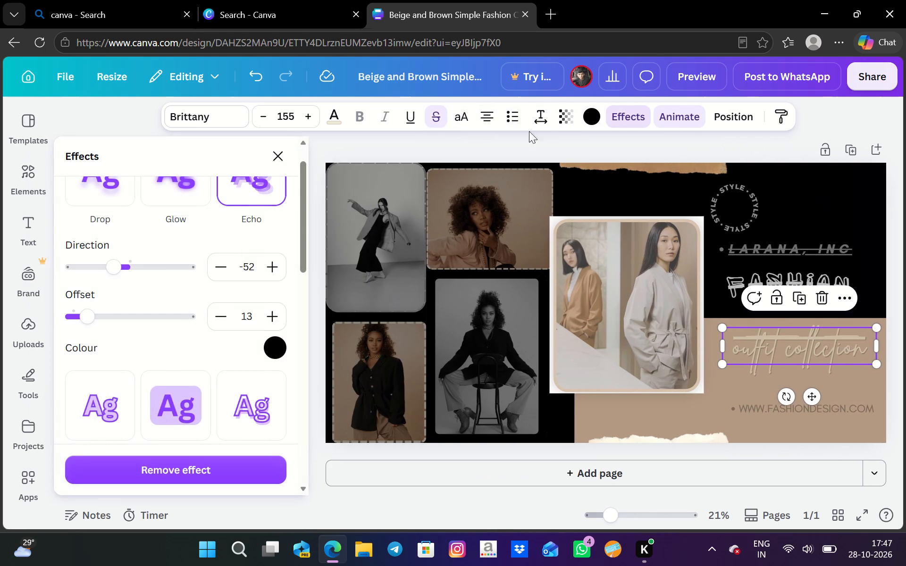
scroll(232, 243, "up", 1)
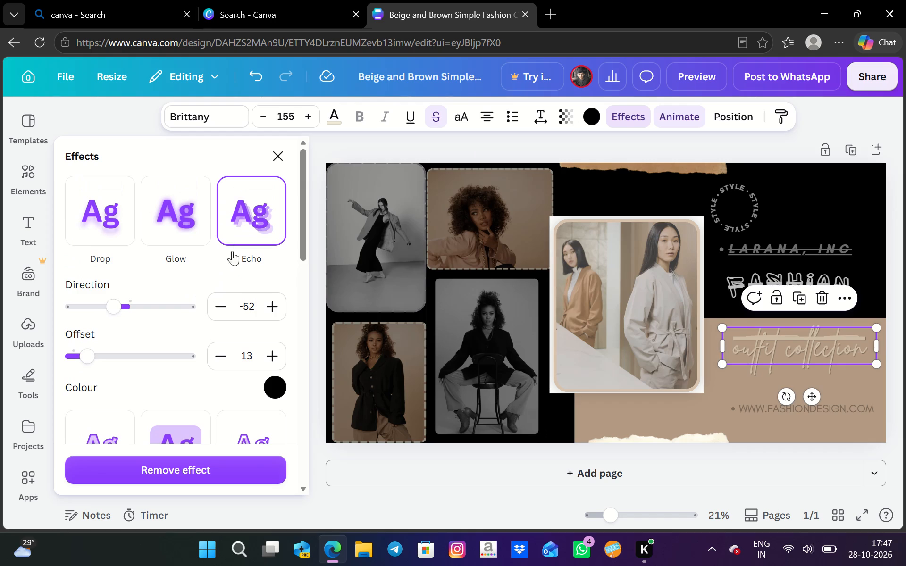
left_click(222, 311)
left_click(222, 311)
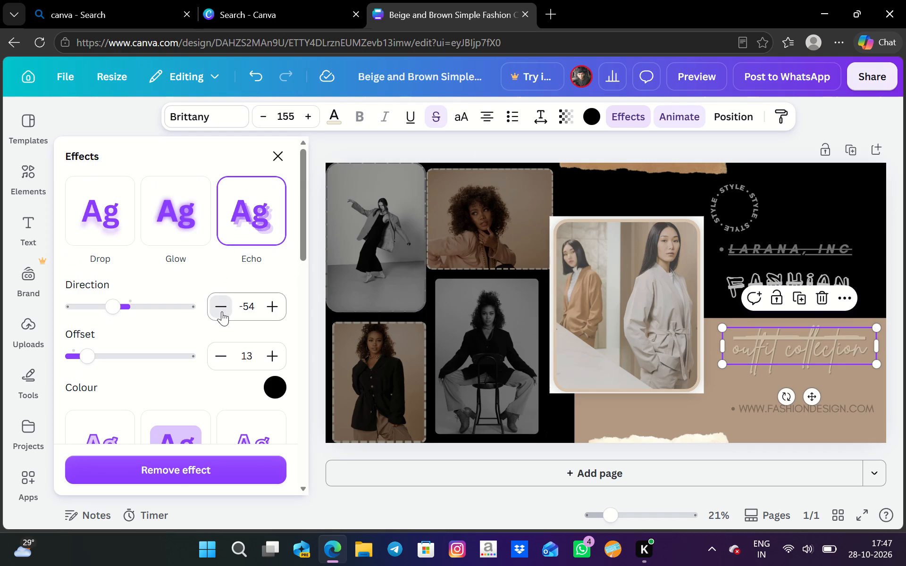
left_click(222, 311)
left_click(222, 311)
left_click(217, 355)
left_click(217, 355)
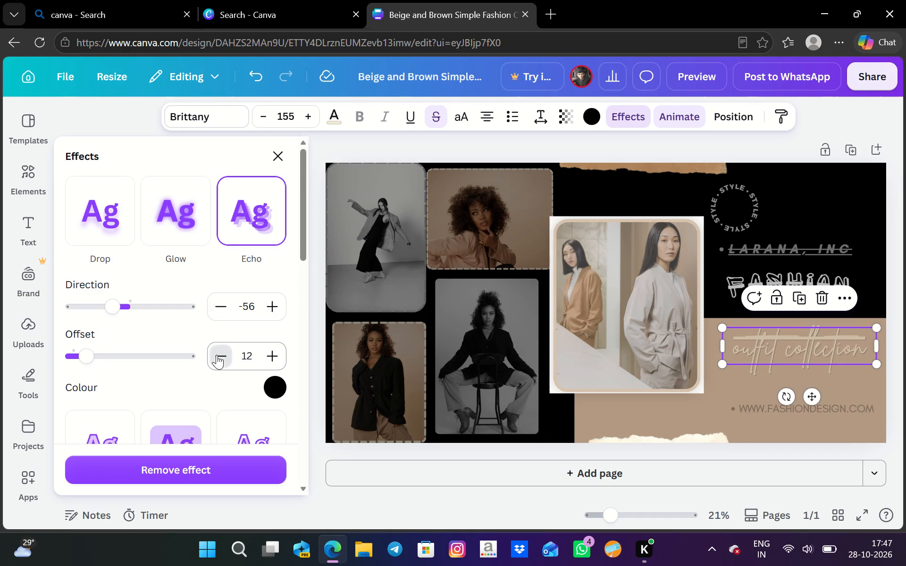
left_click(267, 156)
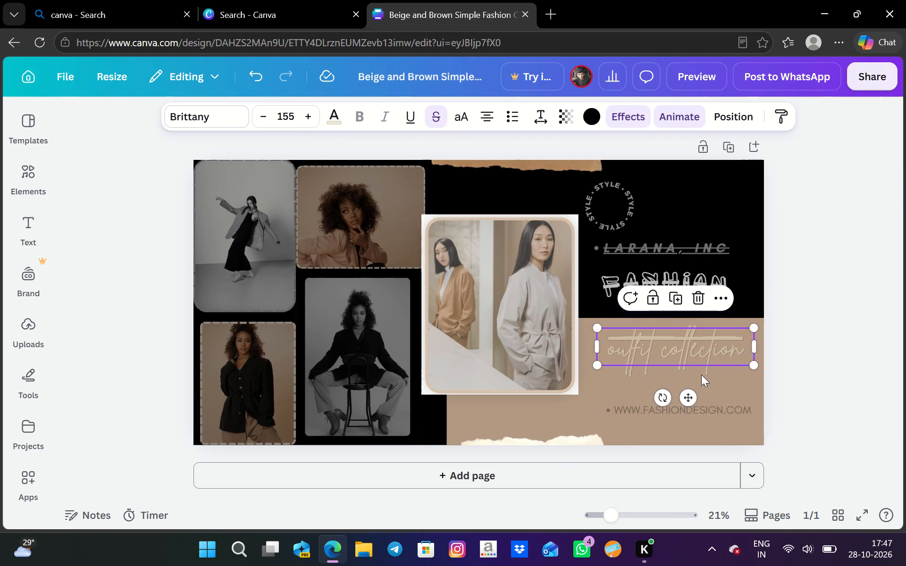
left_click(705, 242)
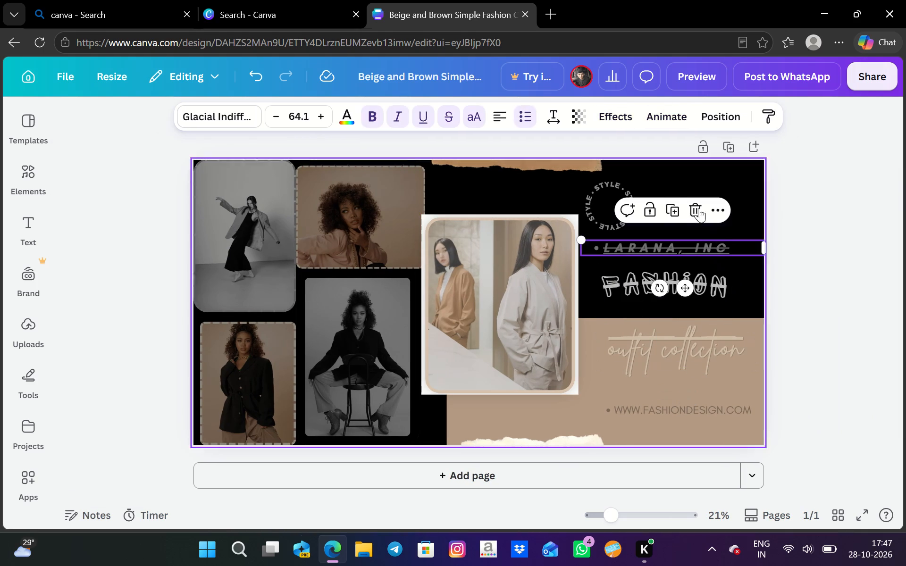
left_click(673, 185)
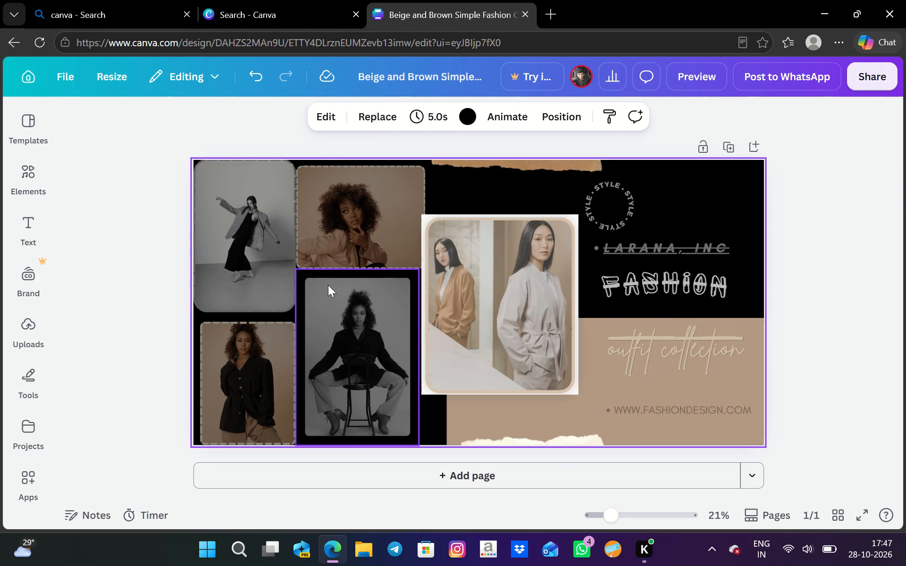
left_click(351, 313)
left_click(632, 414)
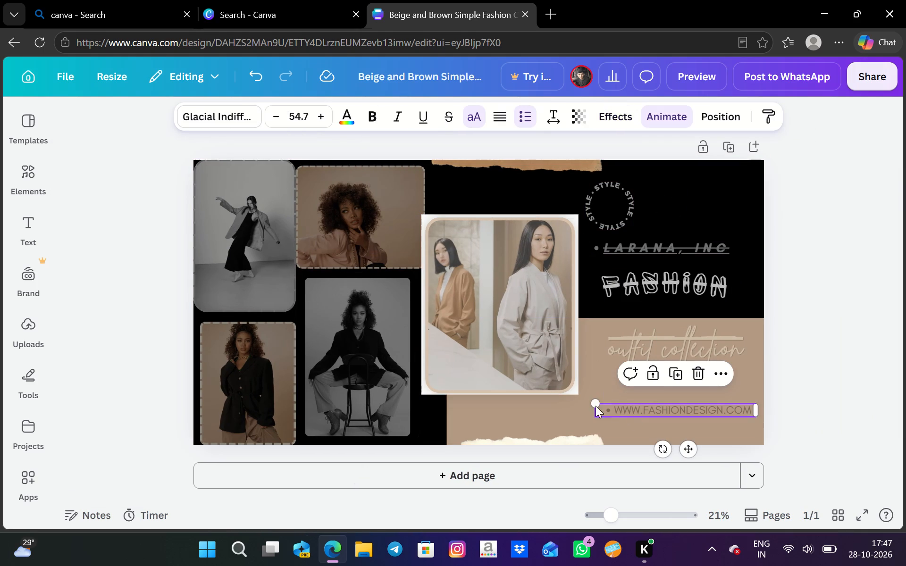
left_click_drag(596, 402, 580, 385)
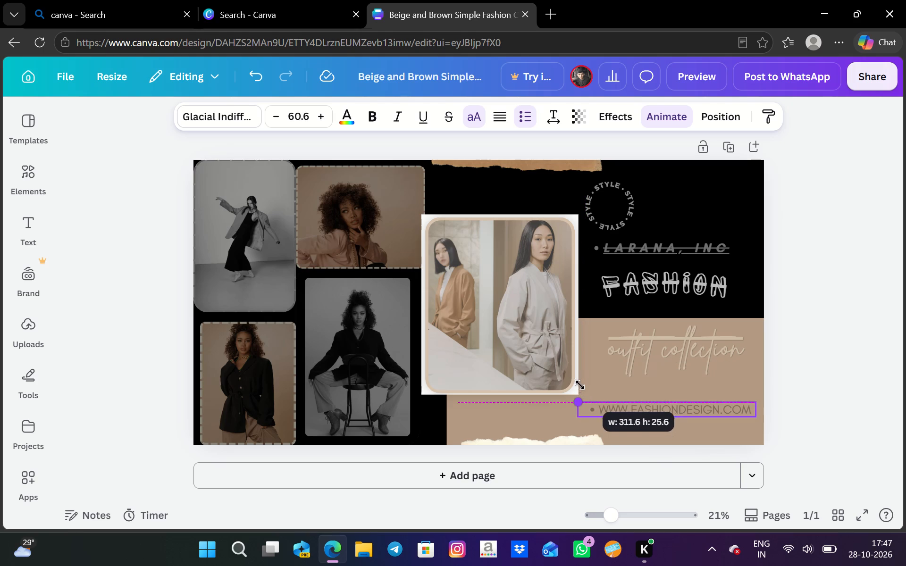
left_click_drag(580, 385, 587, 373)
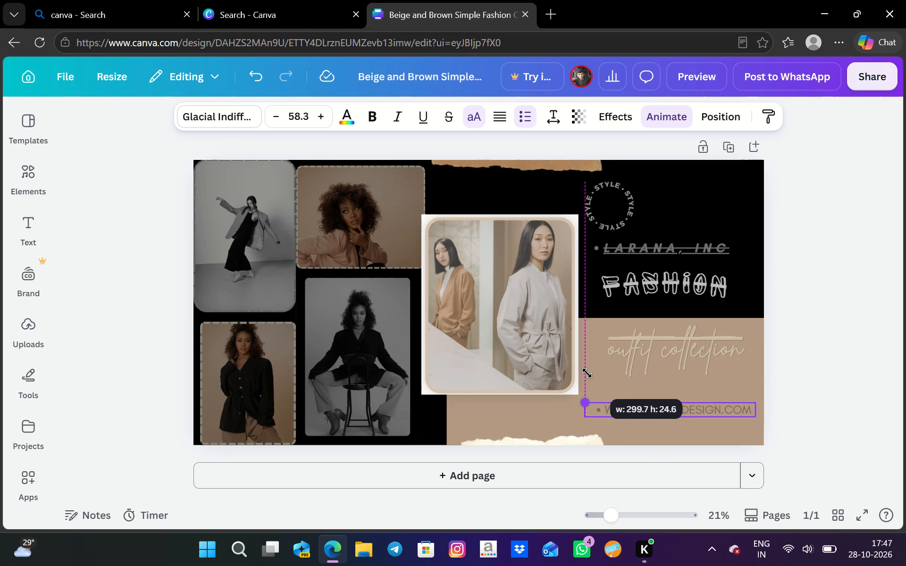
left_click_drag(587, 373, 583, 372)
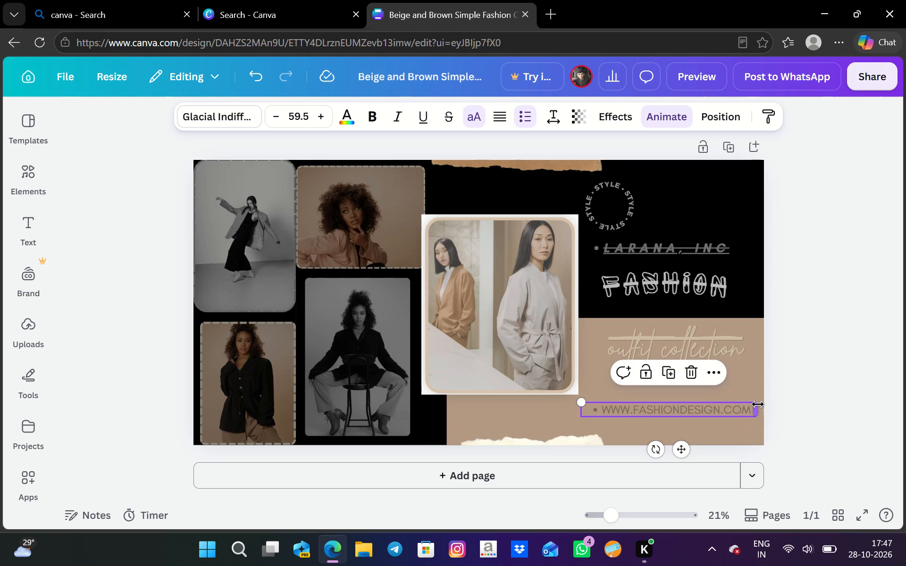
left_click_drag(758, 412, 766, 415)
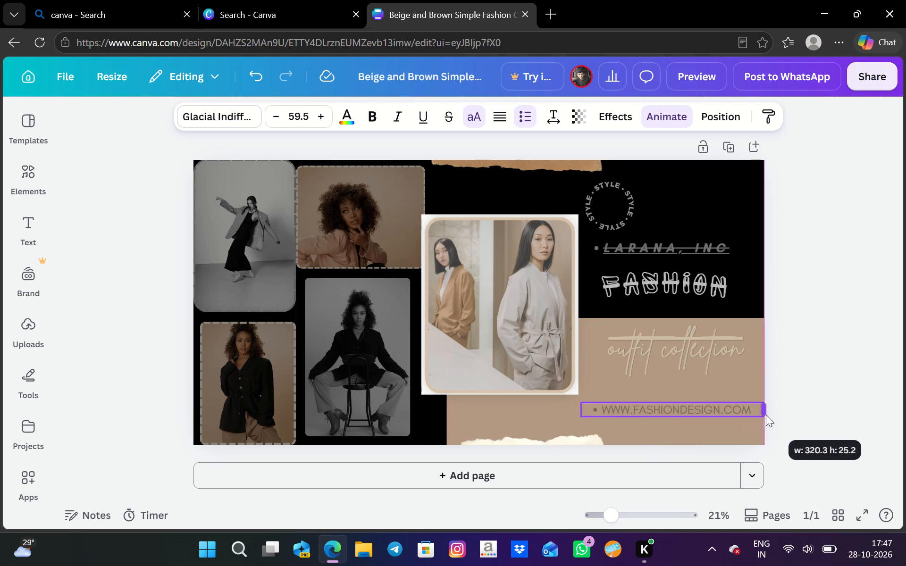
left_click_drag(766, 415, 766, 415)
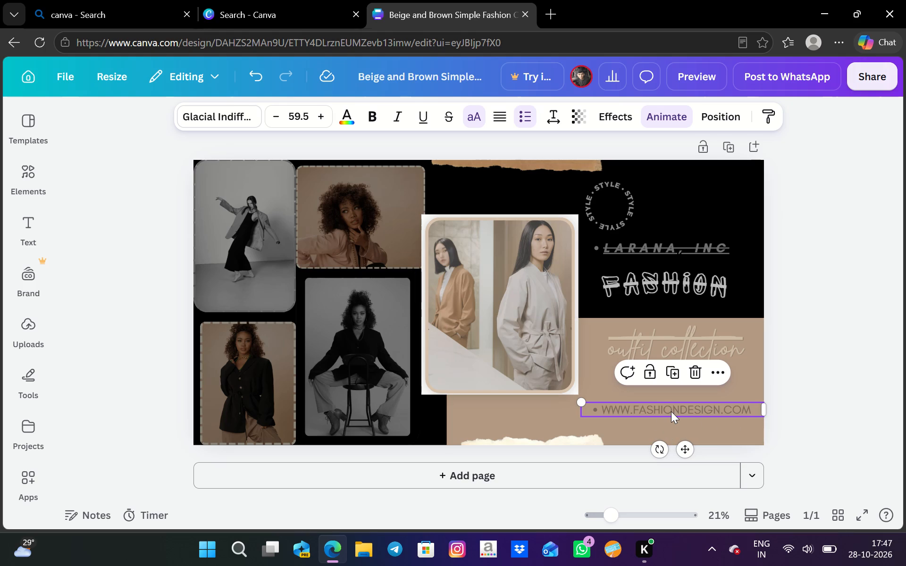
left_click(671, 410)
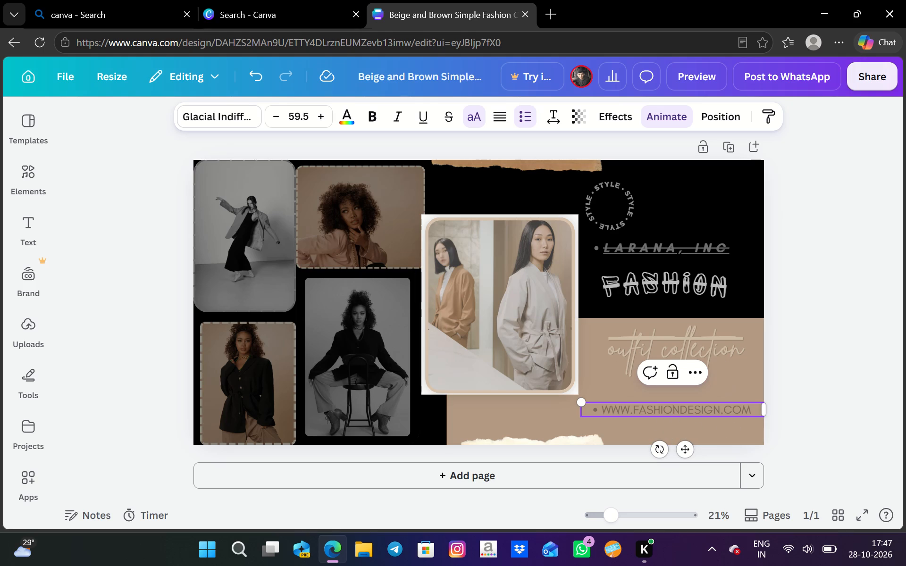
left_click(698, 408)
left_click(341, 121)
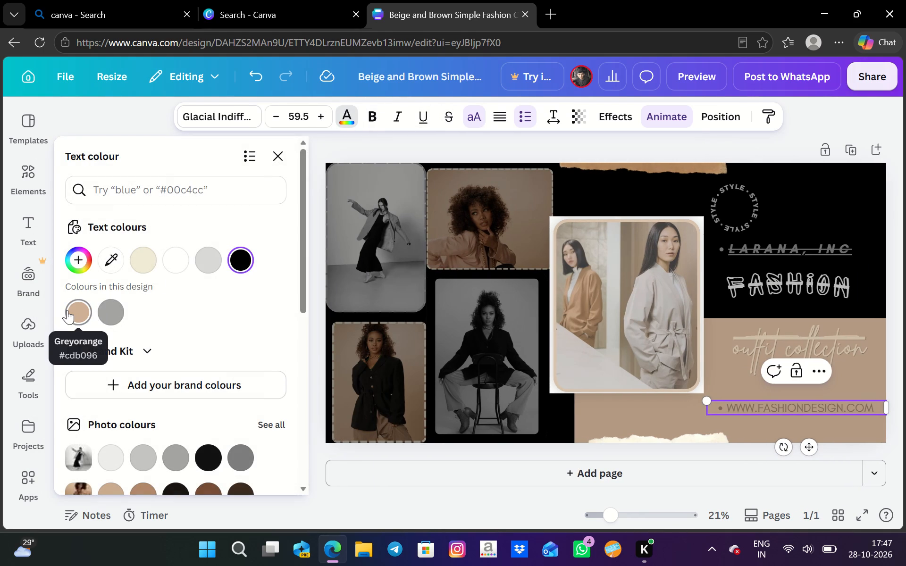
left_click(135, 263)
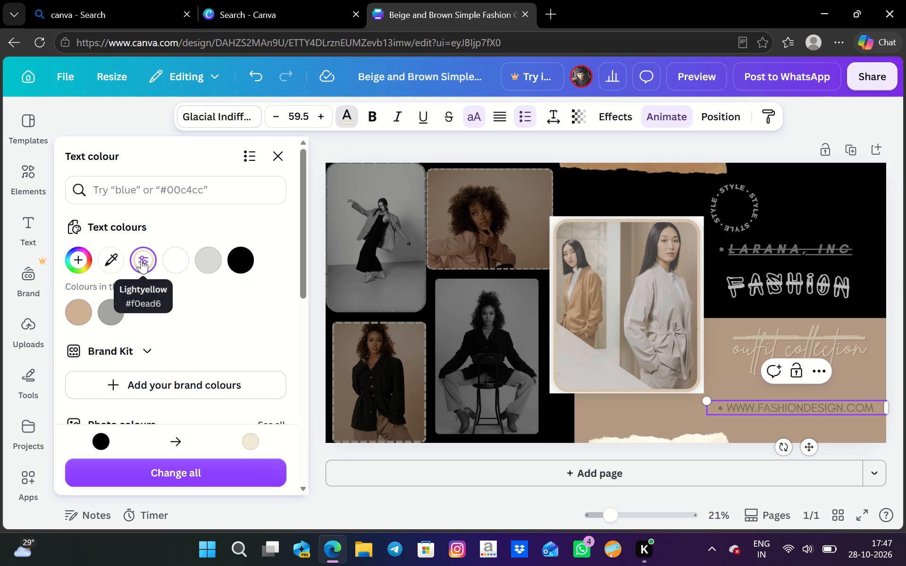
left_click(272, 158)
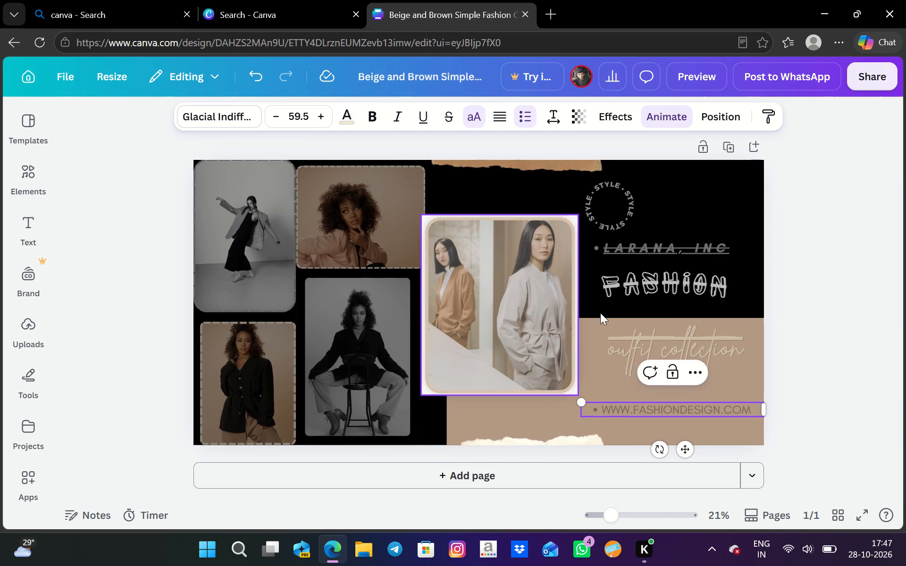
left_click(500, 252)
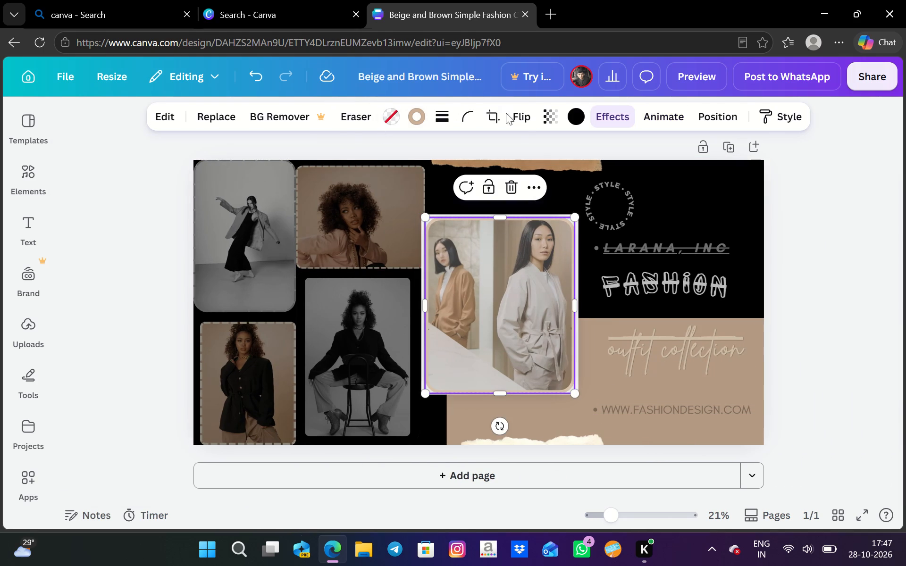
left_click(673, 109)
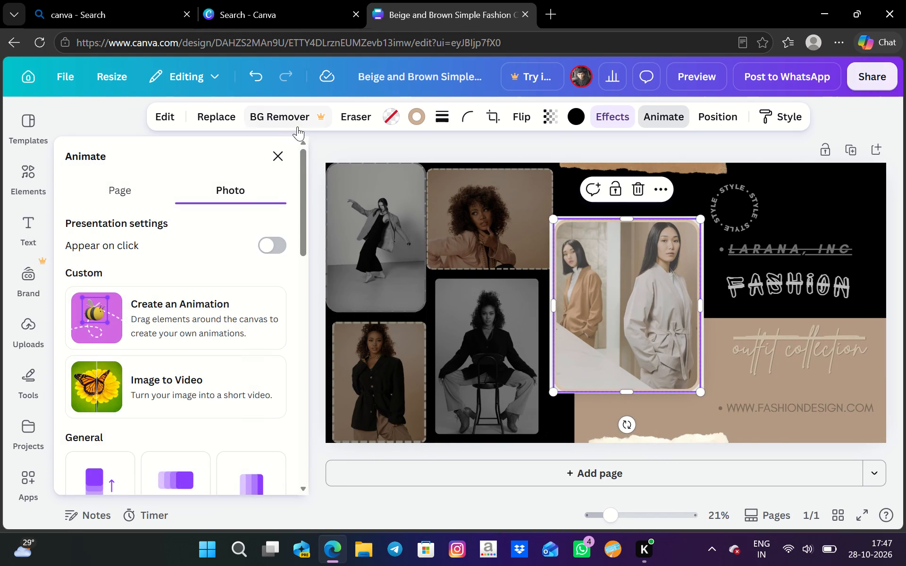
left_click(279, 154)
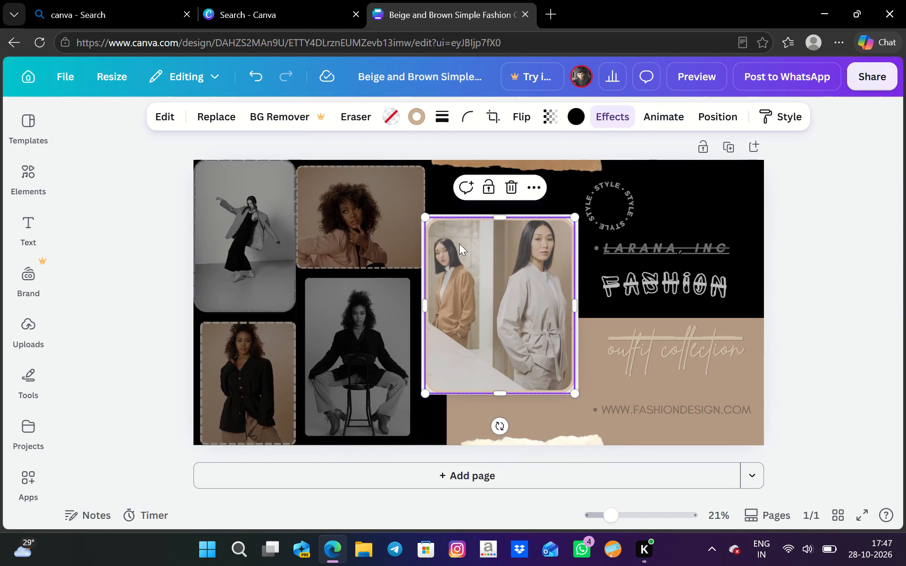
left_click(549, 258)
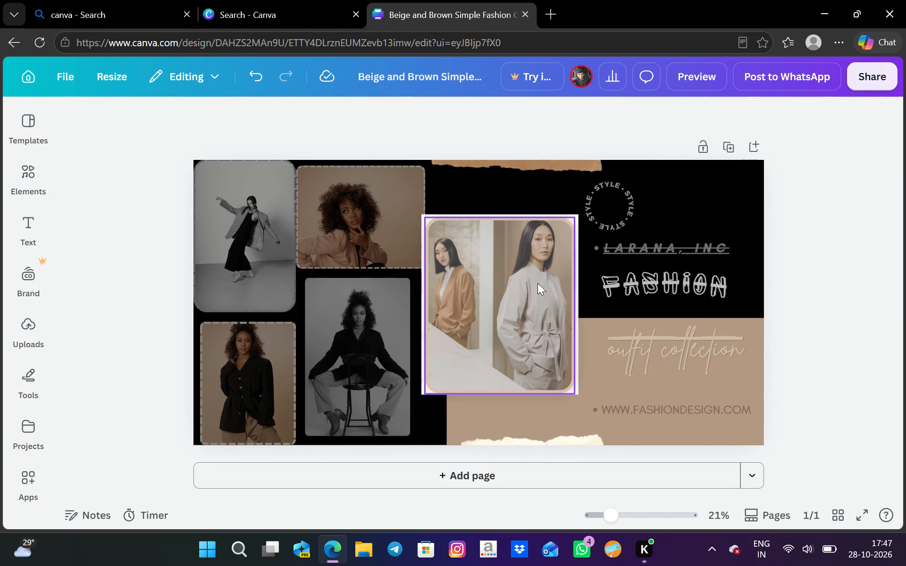
Generate a 5 second video from the central photo of two women using Image to Video in Smart mode.
left_click(523, 304)
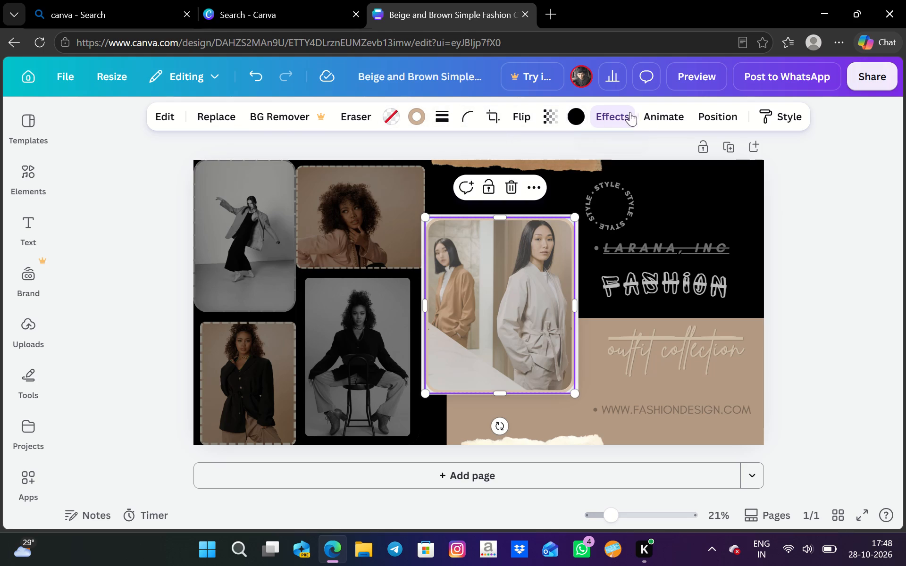
left_click(675, 112)
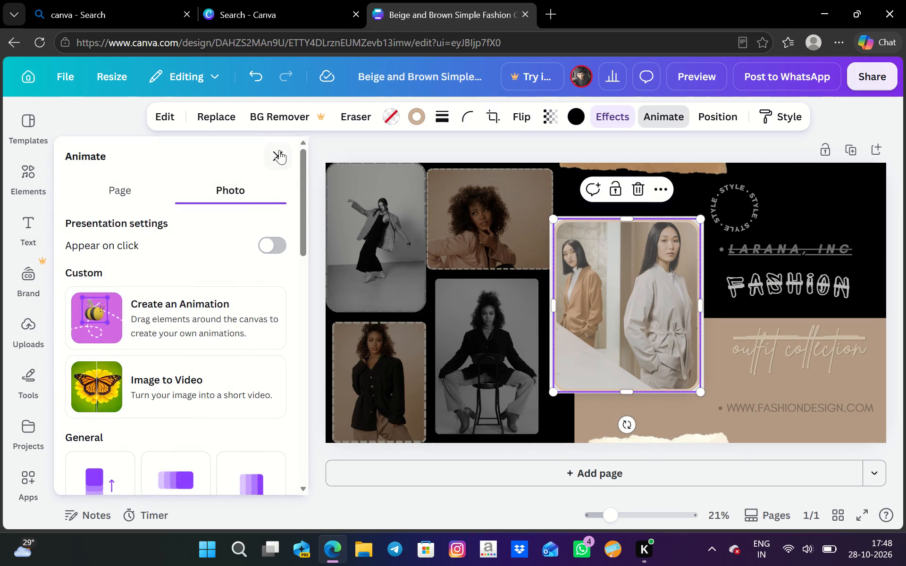
left_click(166, 389)
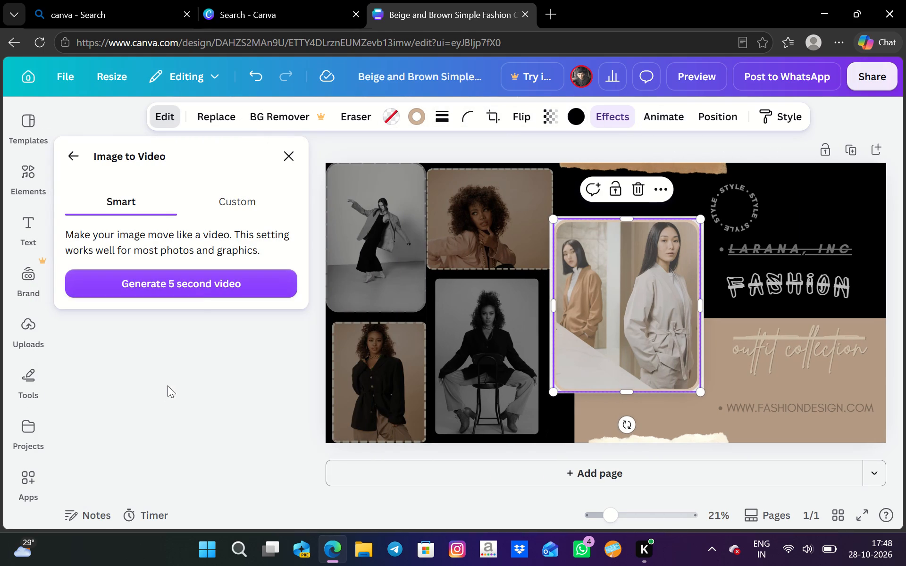
left_click(204, 278)
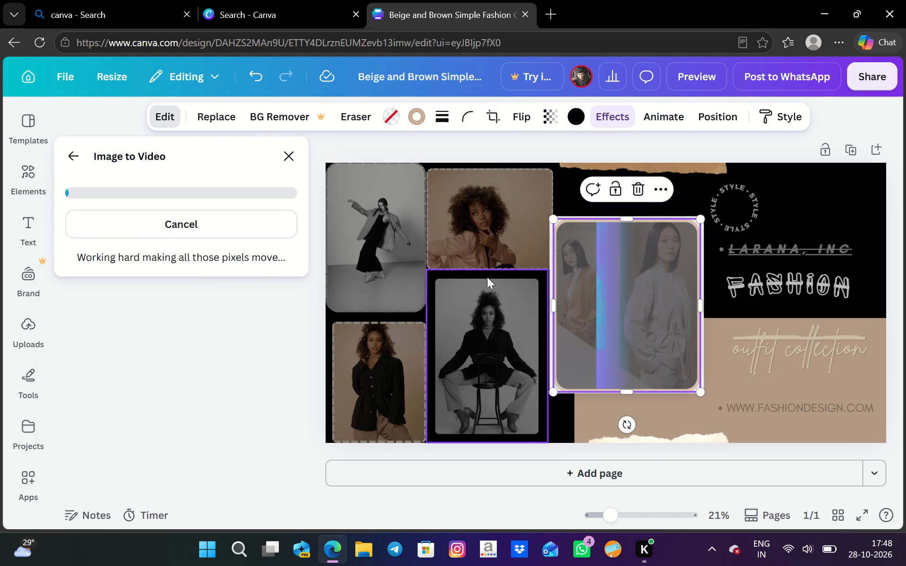
scroll(757, 274, "down", 2)
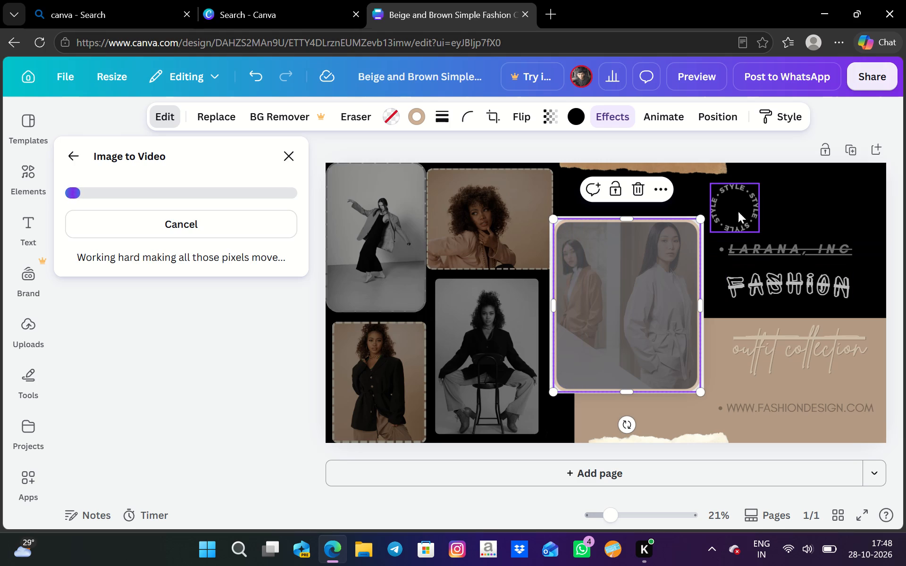
scroll(721, 196, "down", 2)
left_click(804, 212)
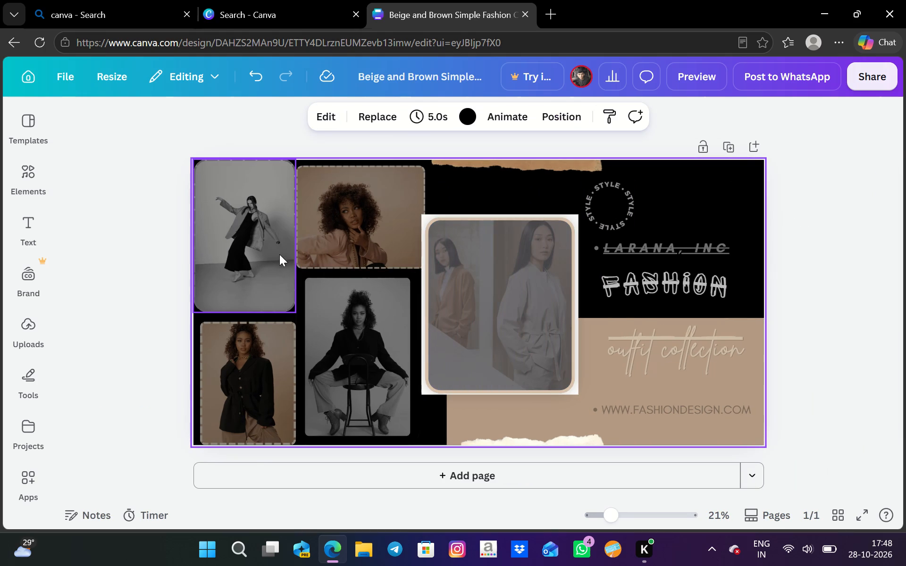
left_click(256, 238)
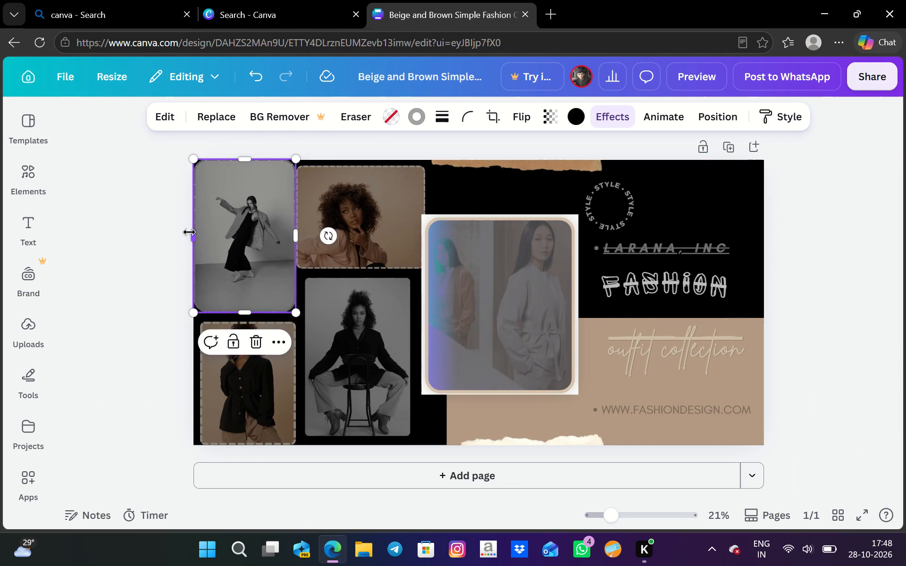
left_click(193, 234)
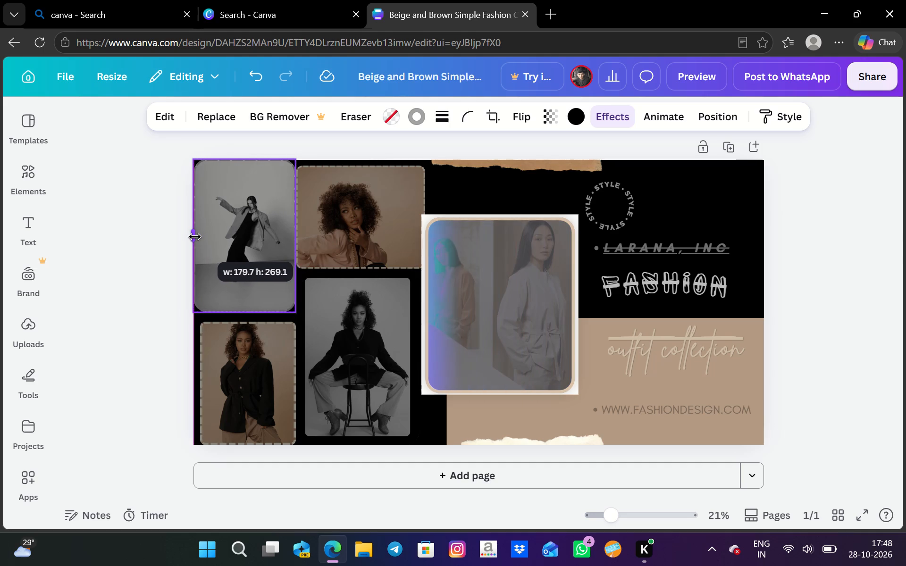
Set the transparency of the central photo of two women to 98.
left_click(524, 256)
left_click(548, 113)
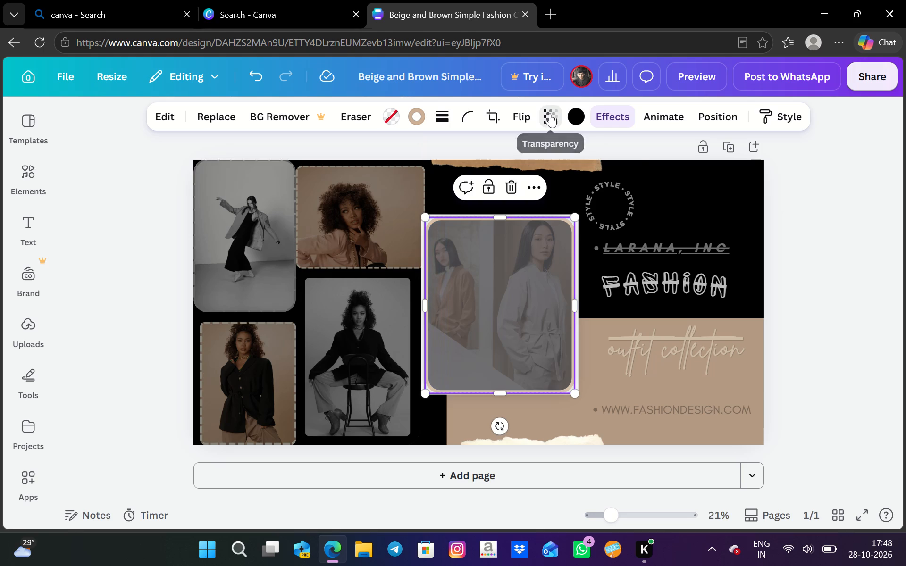
left_click(583, 173)
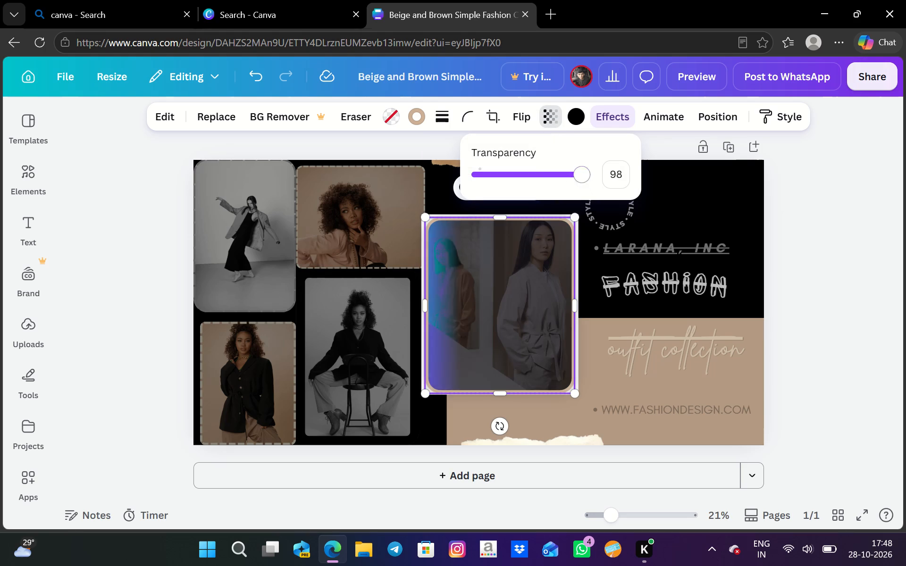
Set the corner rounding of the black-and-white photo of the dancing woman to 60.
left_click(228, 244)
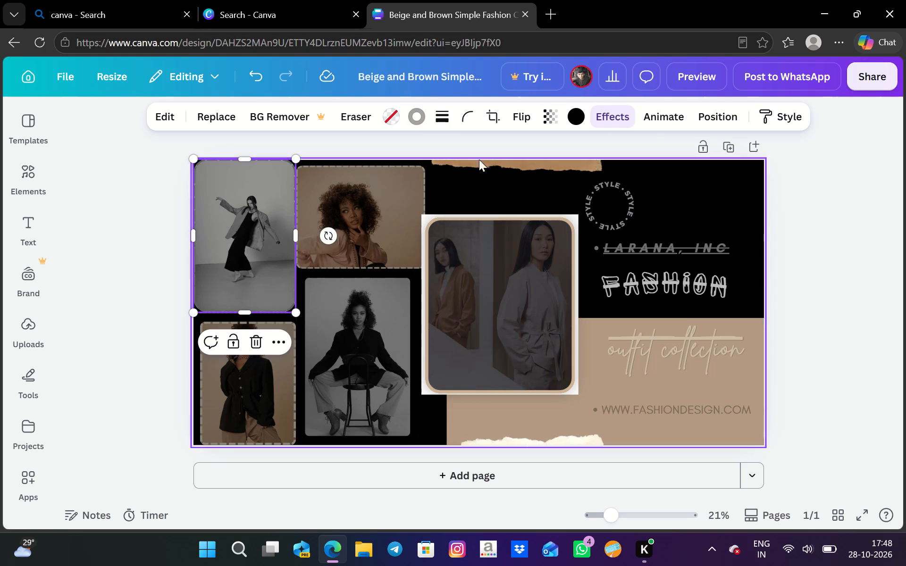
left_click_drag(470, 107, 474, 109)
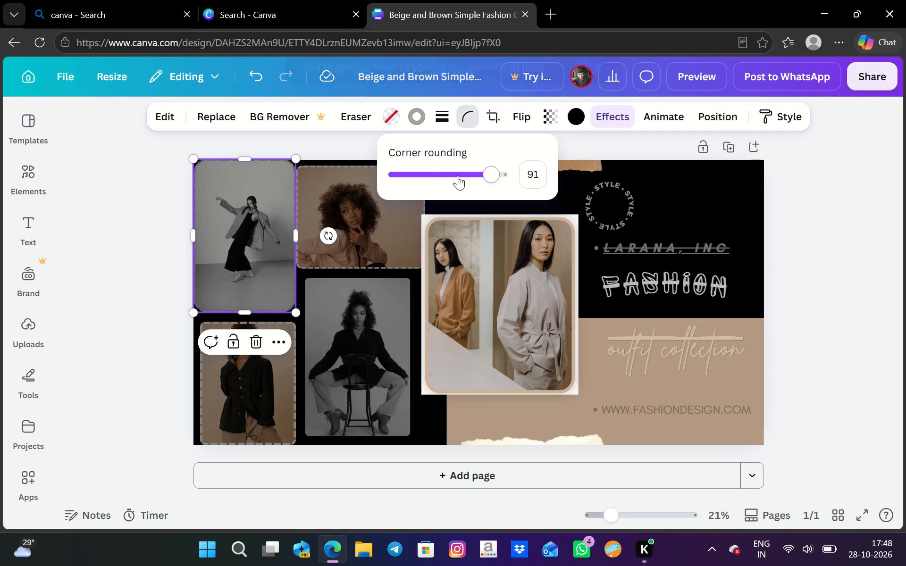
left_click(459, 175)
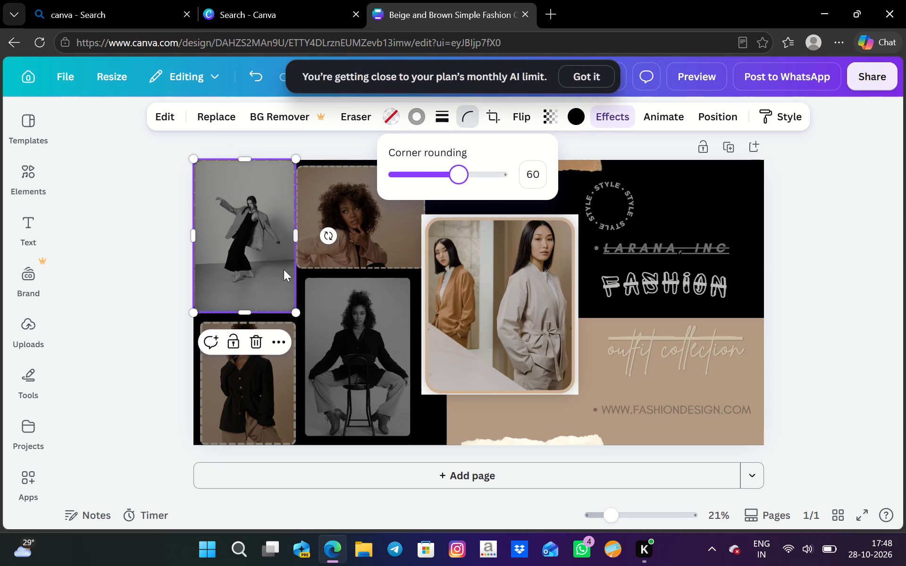
Play the generated video in the central frame to review its motion.
left_click(480, 339)
left_click(480, 339)
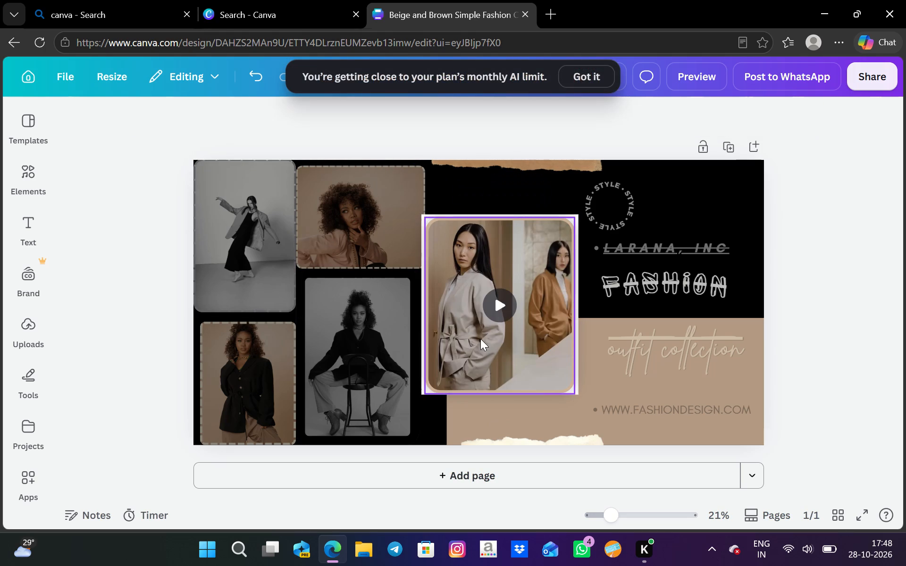
left_click(500, 300)
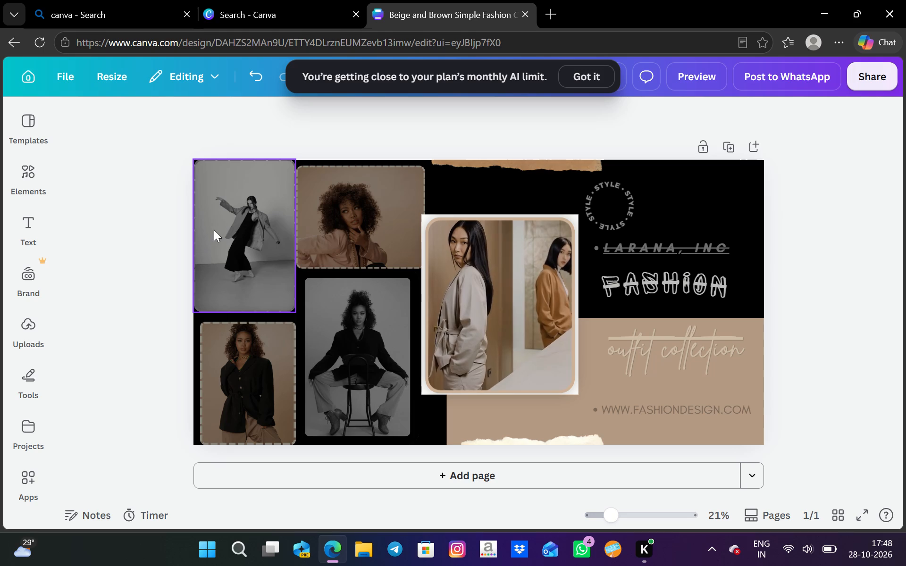
Set the corner rounding of the black-and-white photo of the dancing woman to 77.
left_click(268, 275)
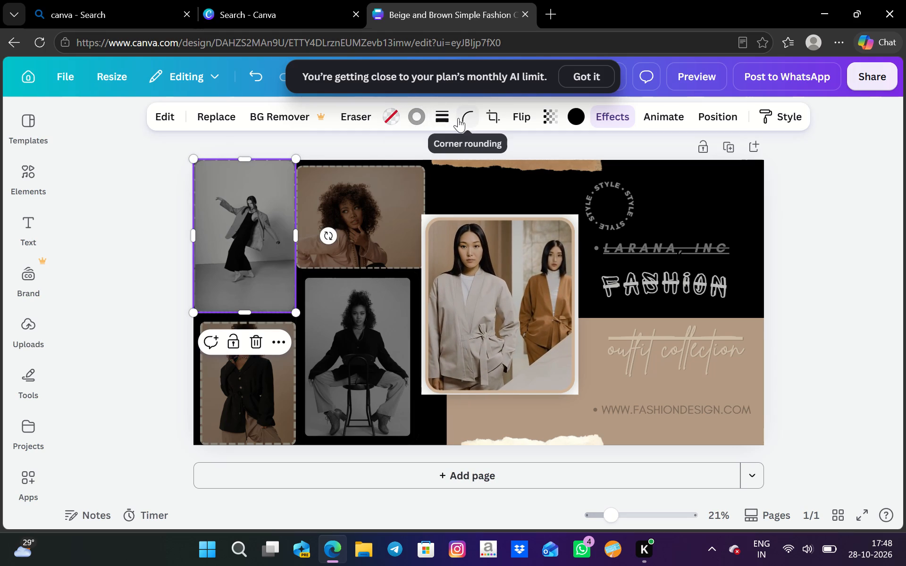
left_click(459, 118)
left_click(476, 183)
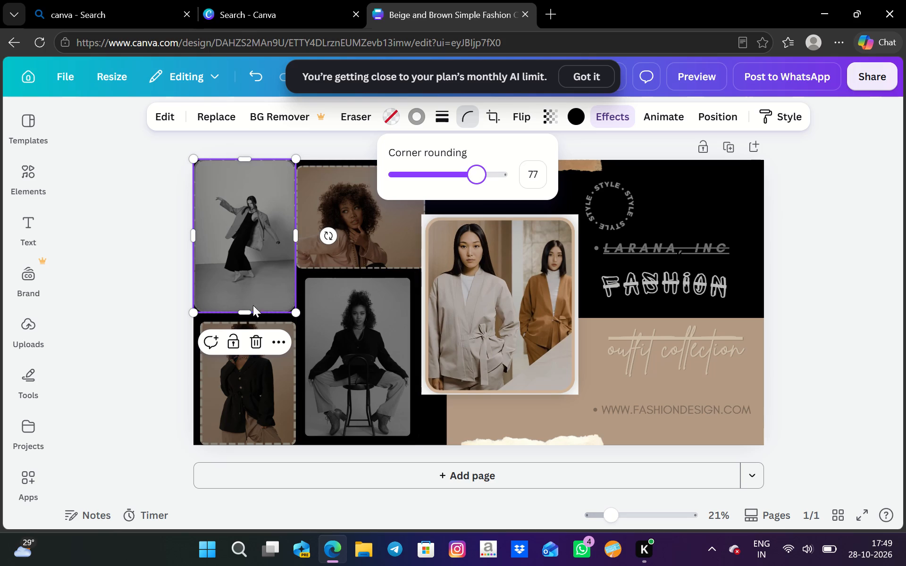
Set the corner rounding of the photo of the woman standing in a black jacket to 57.
left_click(276, 416)
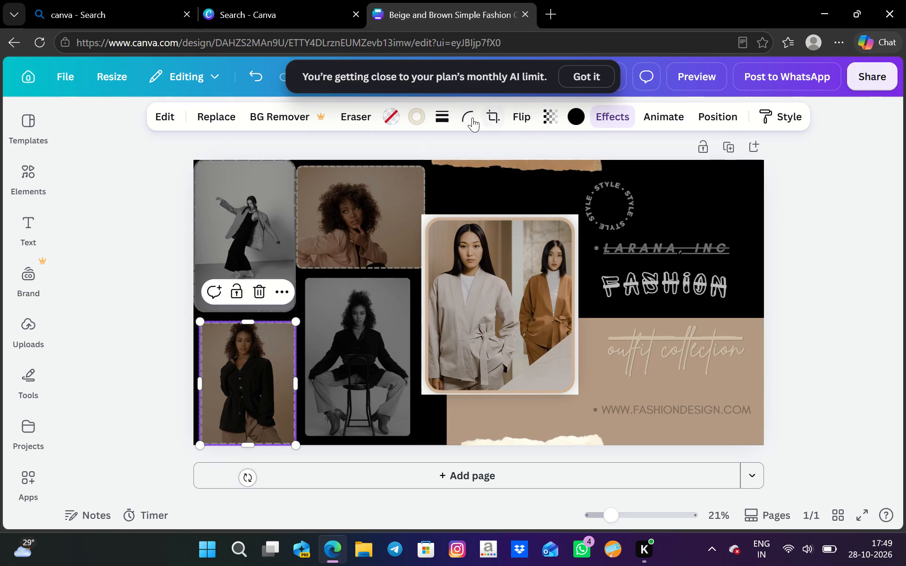
left_click(471, 115)
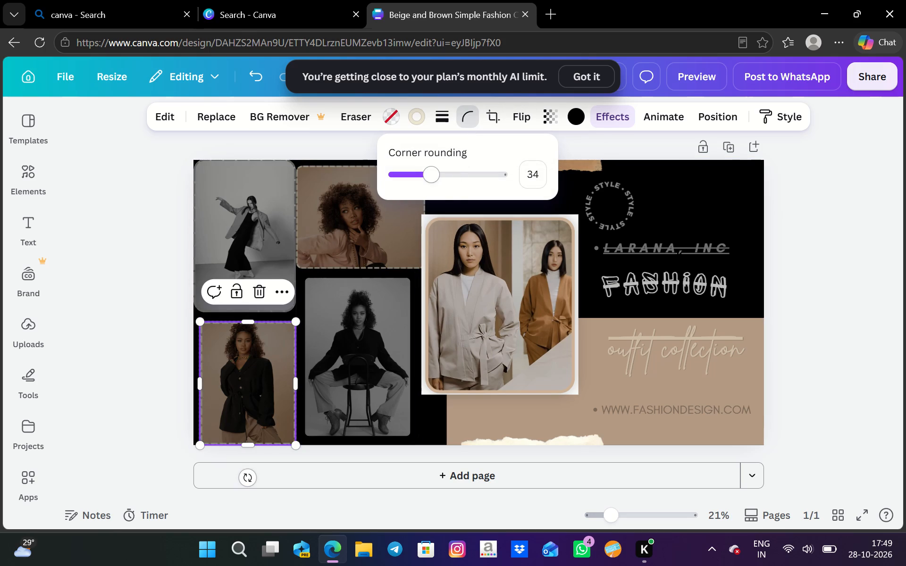
left_click(455, 174)
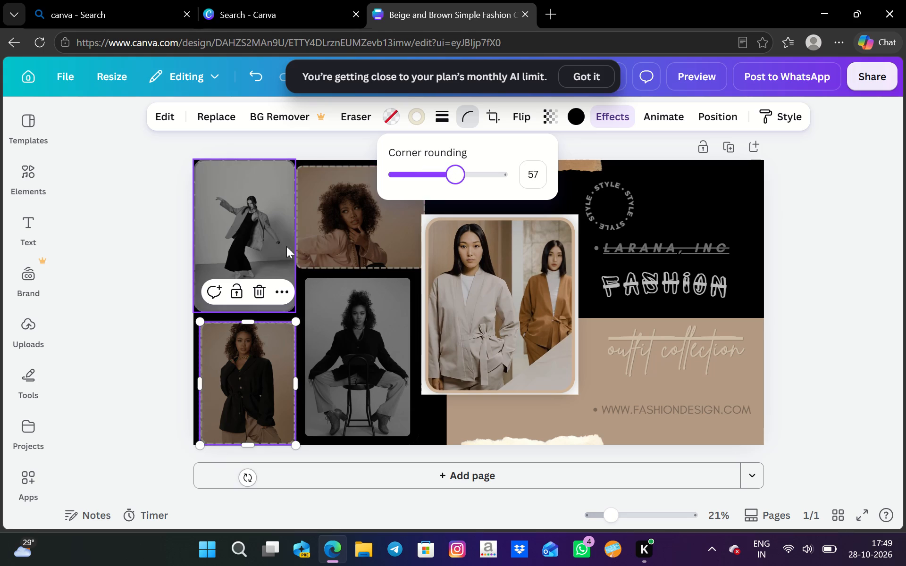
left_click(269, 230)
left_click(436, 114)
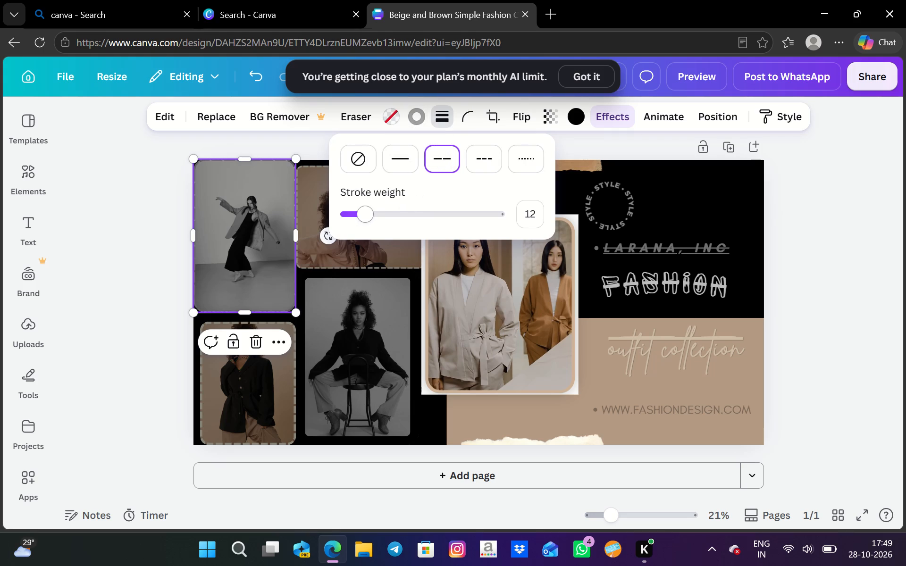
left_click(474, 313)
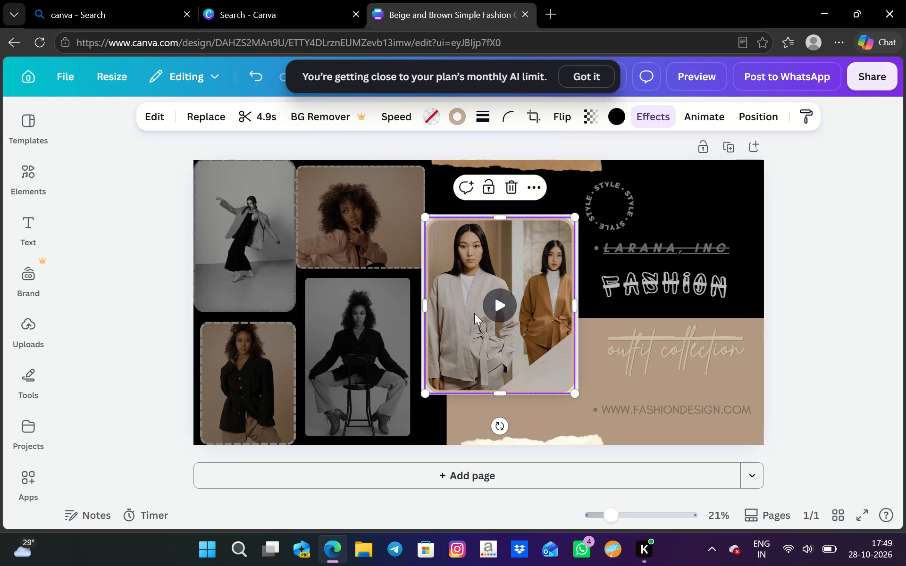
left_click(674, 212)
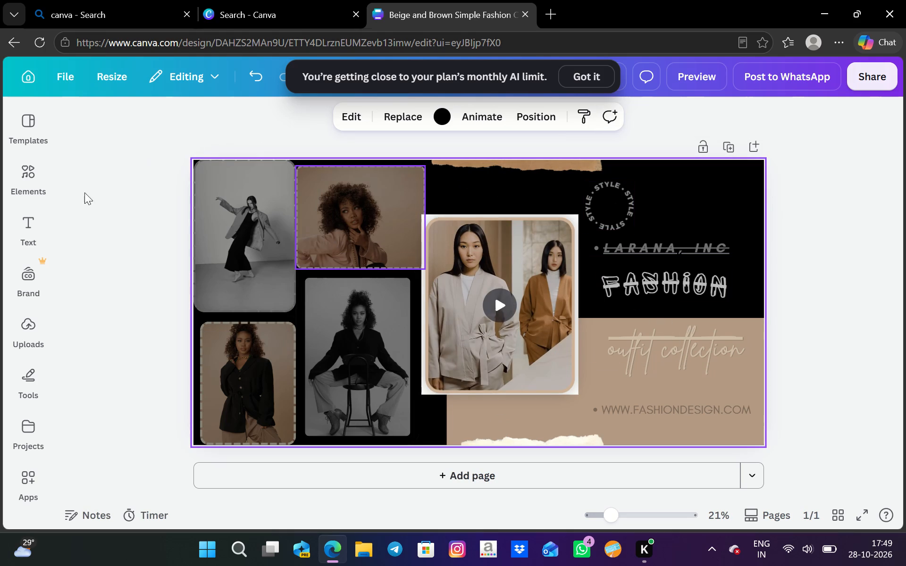
Add a new text box over the central photo and clear its placeholder text.
left_click(27, 221)
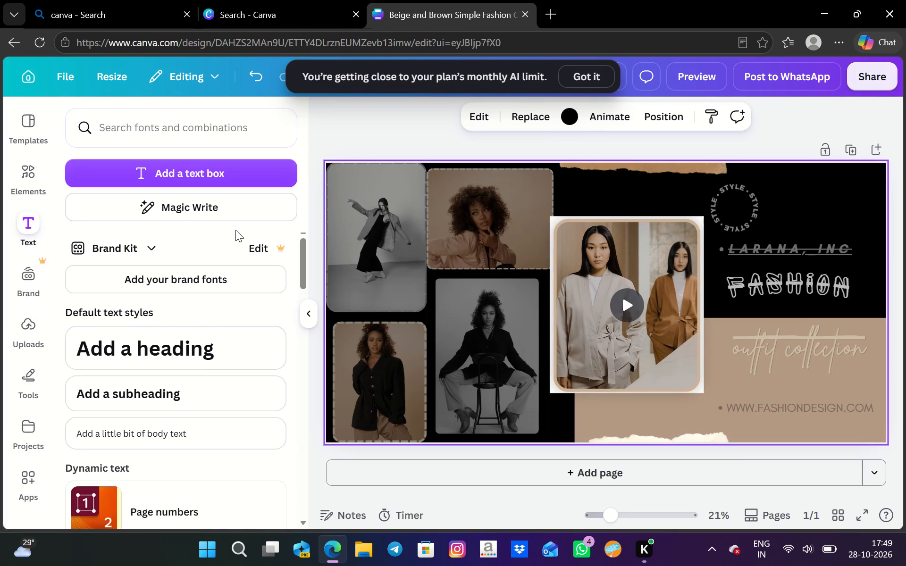
left_click(224, 172)
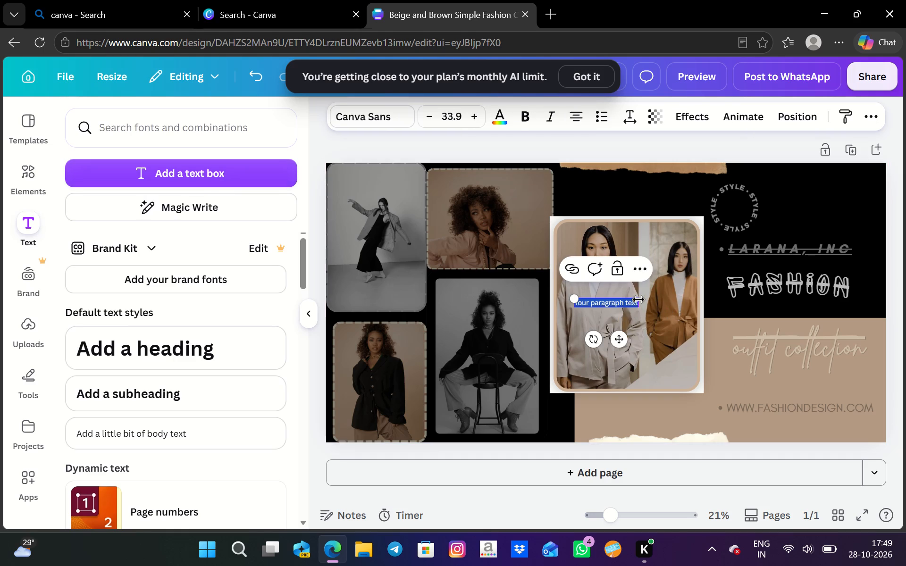
key("BackSpace")
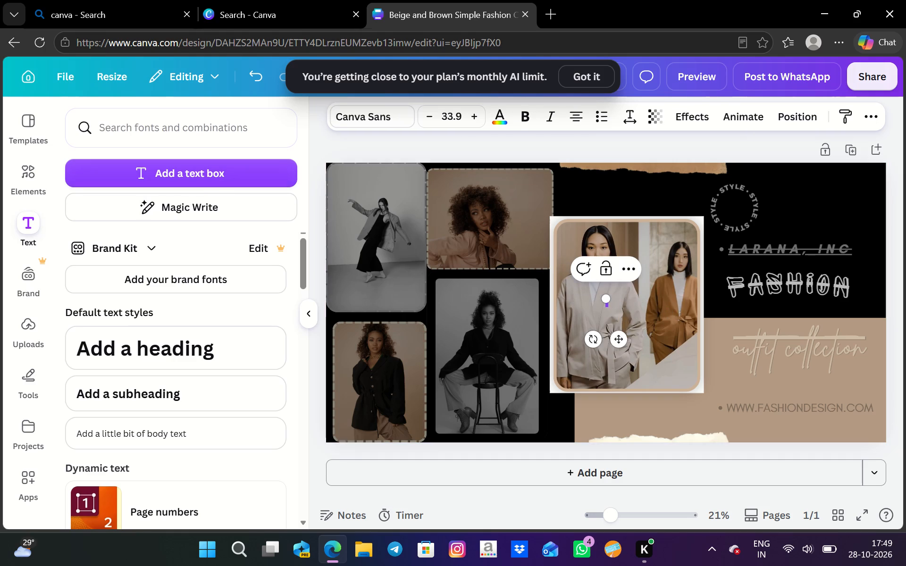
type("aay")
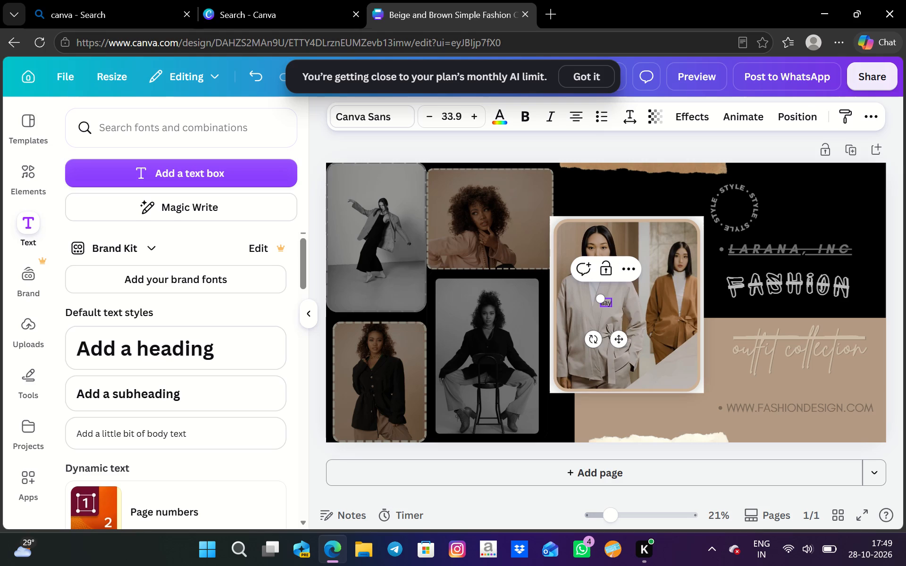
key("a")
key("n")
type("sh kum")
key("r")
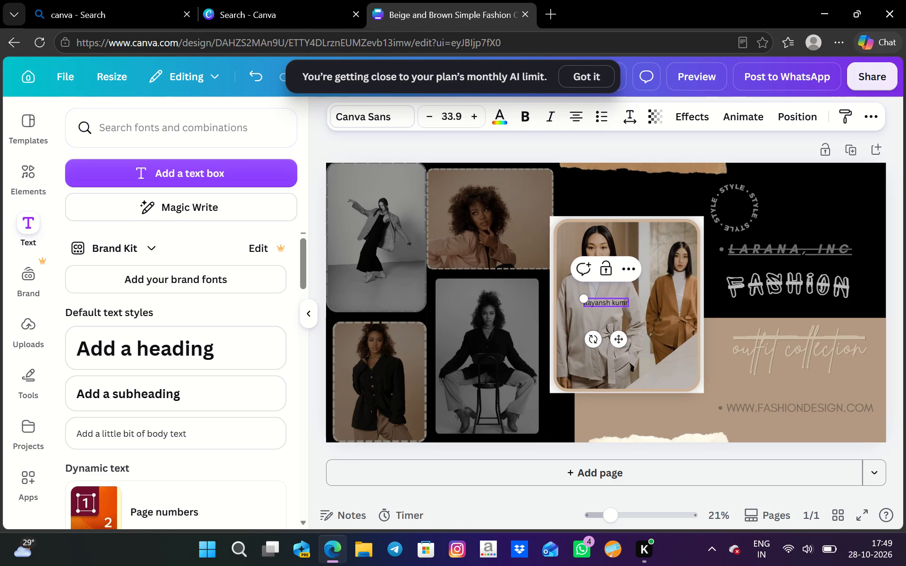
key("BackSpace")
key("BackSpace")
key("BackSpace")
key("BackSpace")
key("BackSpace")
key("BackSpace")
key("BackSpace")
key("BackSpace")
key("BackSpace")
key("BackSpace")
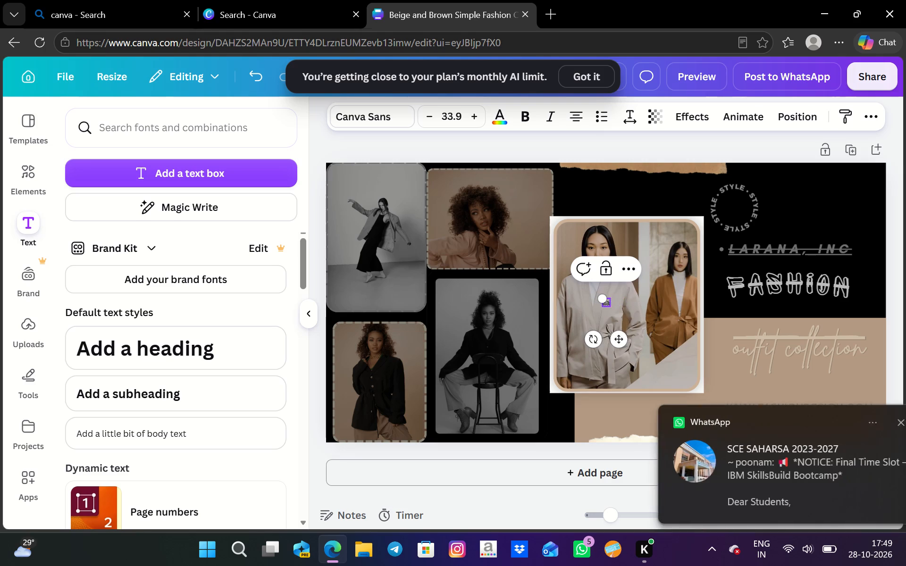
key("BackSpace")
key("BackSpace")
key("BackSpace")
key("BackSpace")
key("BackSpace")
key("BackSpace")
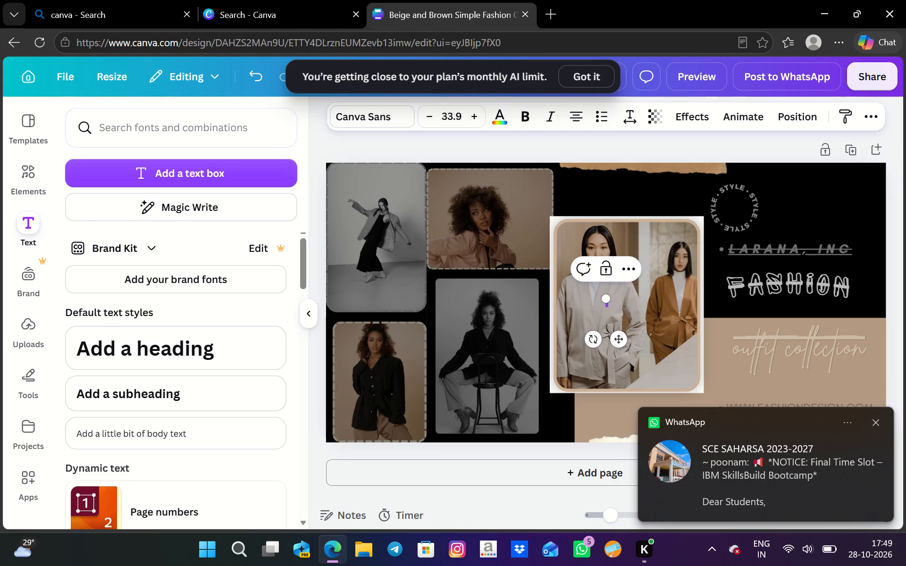
Enter the message "thankyou for giving me a golden chance to" in the new text box.
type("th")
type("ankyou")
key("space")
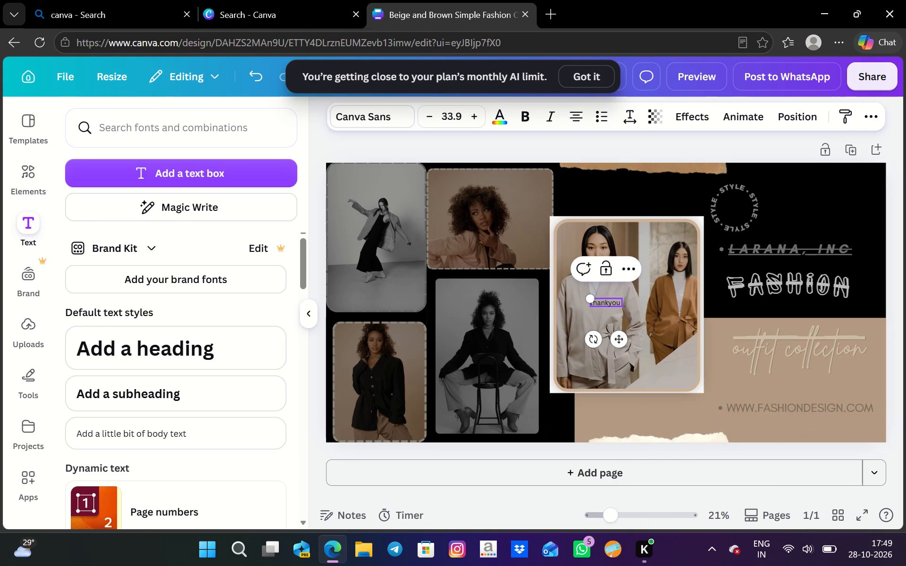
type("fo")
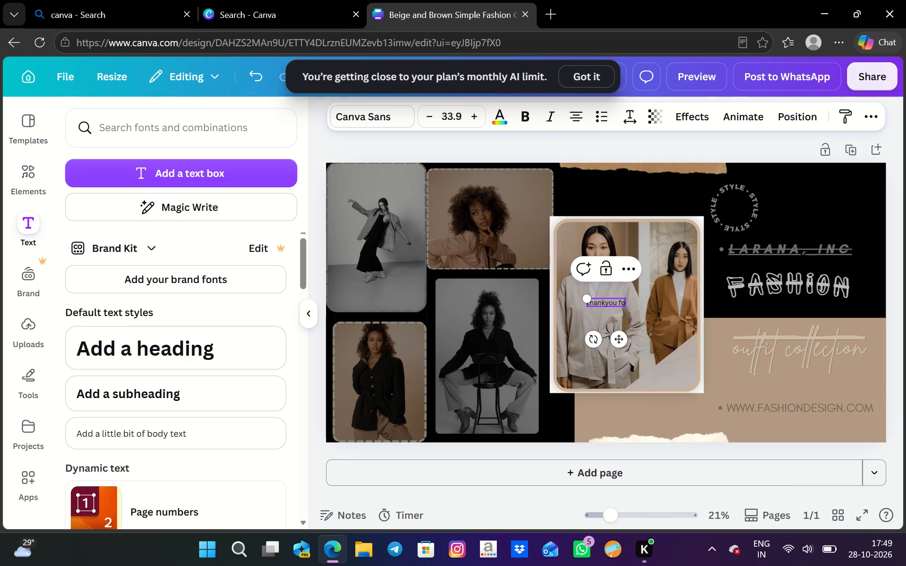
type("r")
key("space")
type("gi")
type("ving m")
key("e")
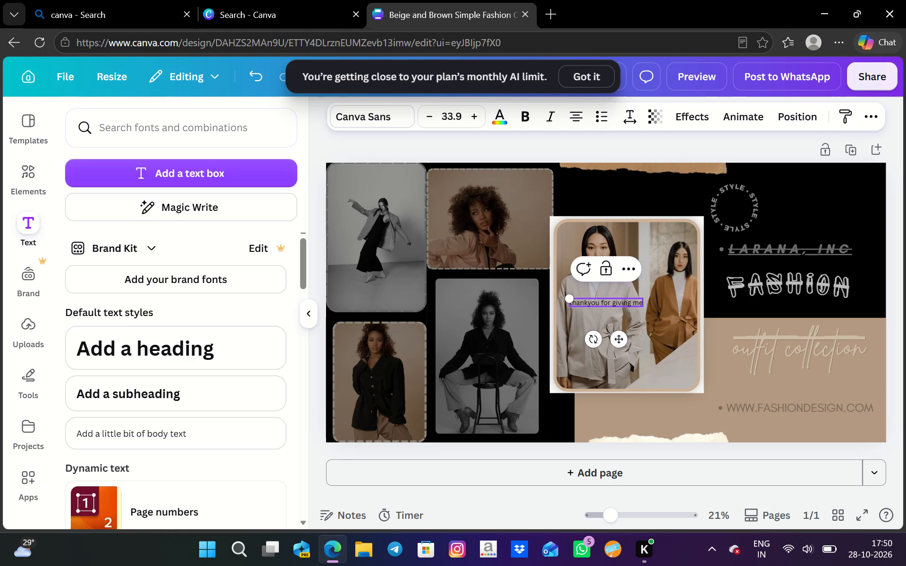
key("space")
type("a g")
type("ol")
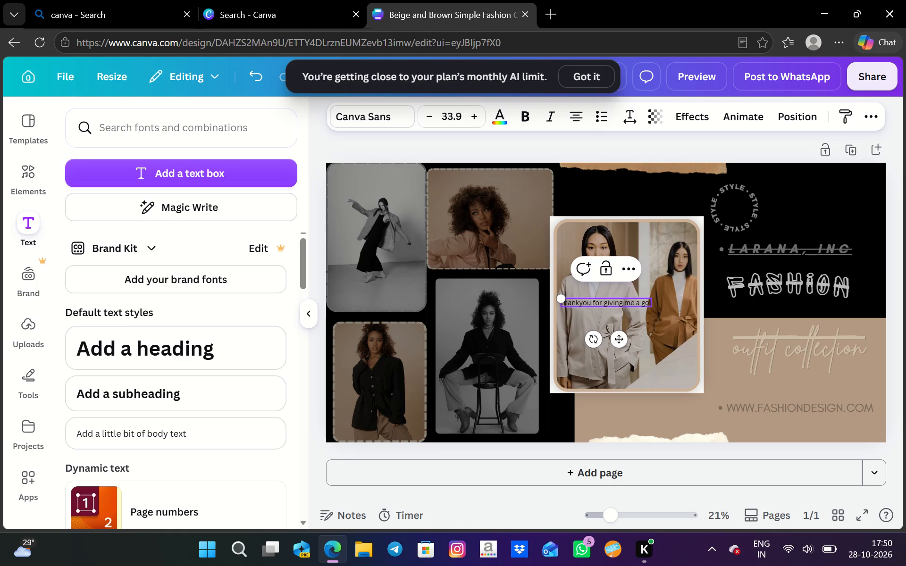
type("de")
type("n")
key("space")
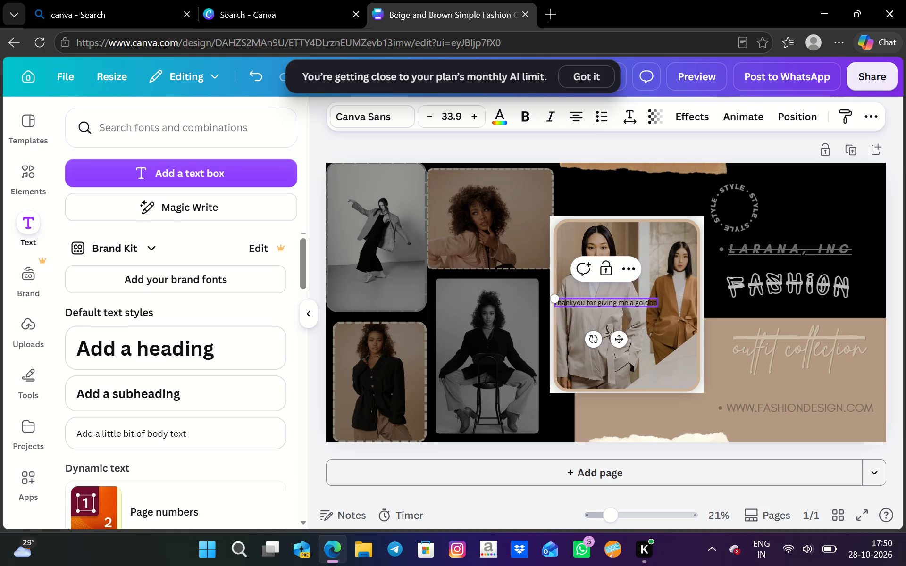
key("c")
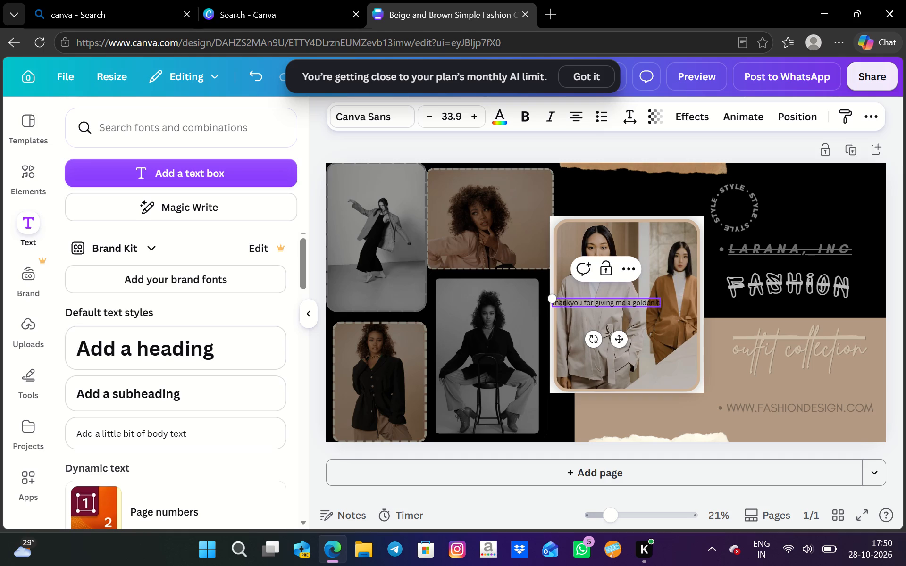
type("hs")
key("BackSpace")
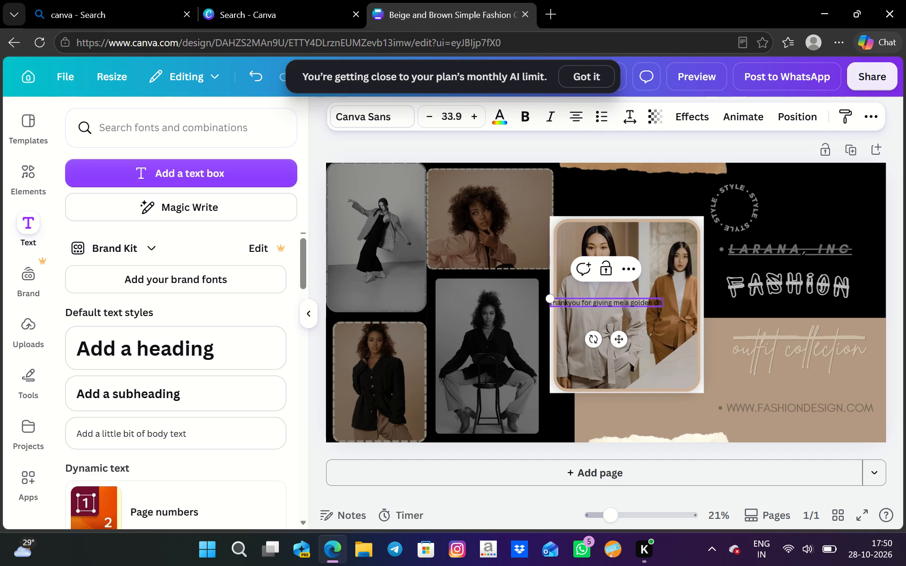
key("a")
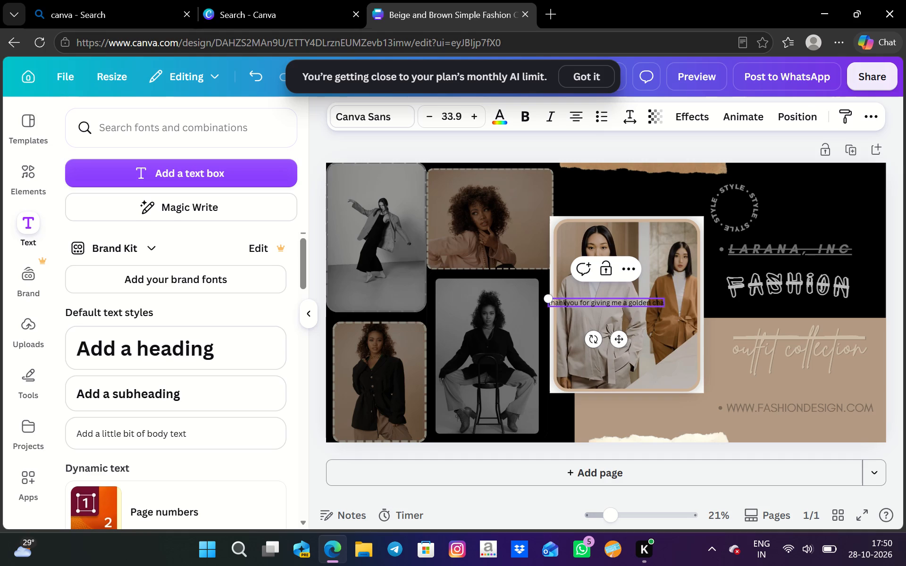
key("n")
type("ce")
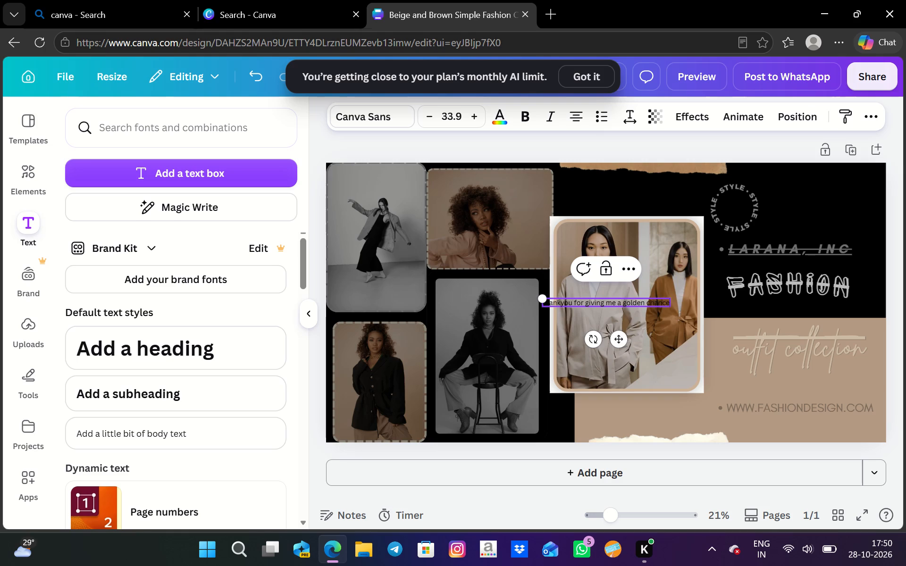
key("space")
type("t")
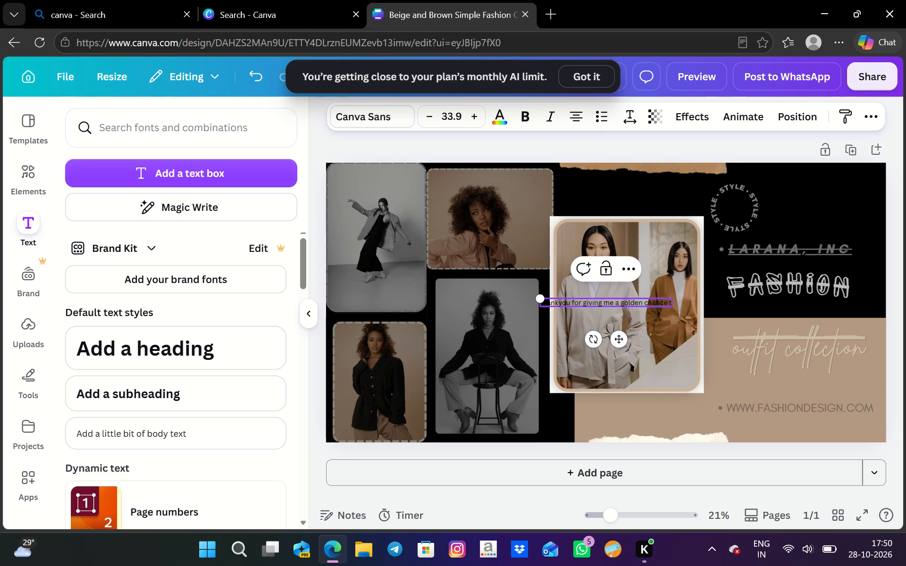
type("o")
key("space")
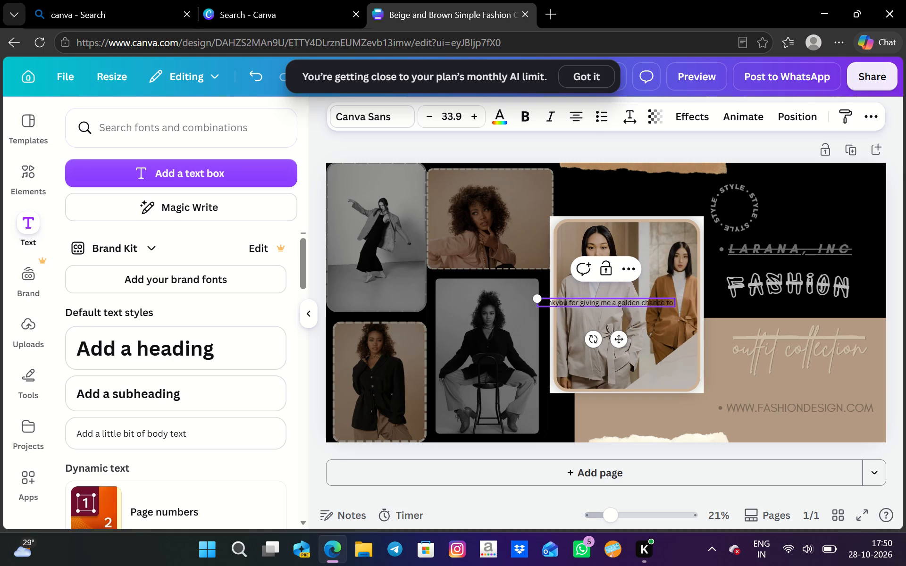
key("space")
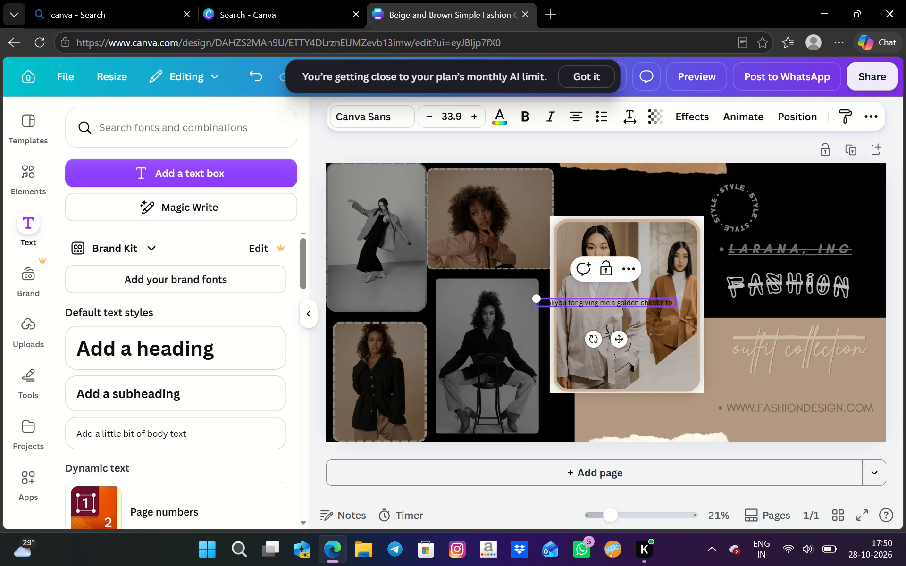
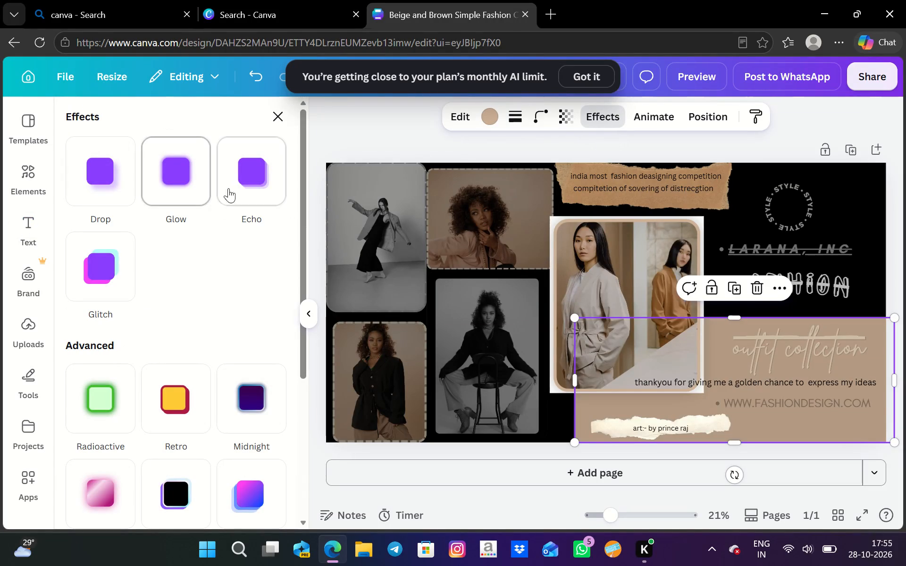
Apply the Glow effect to the beige rectangle behind the outfit collection text with an intensity of 35.
left_click(242, 183)
left_click(176, 171)
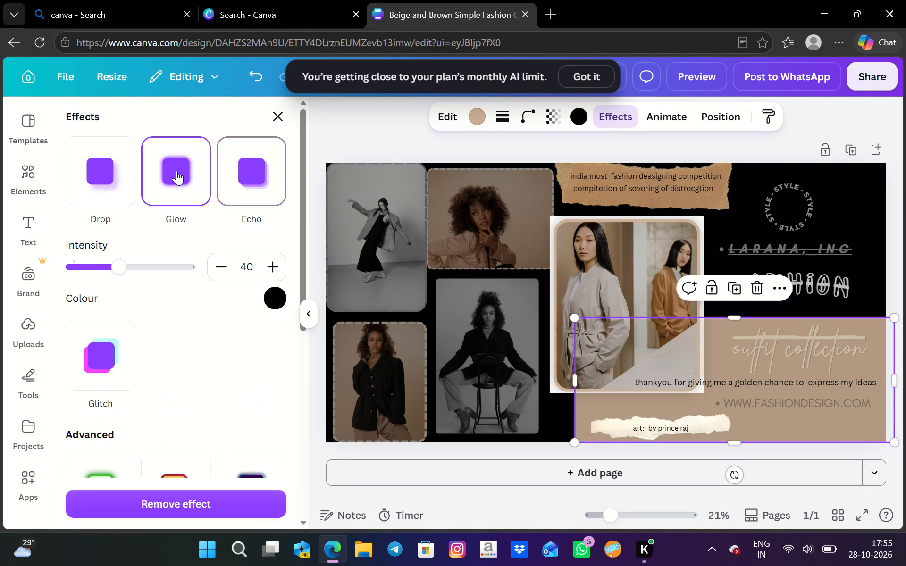
left_click(221, 267)
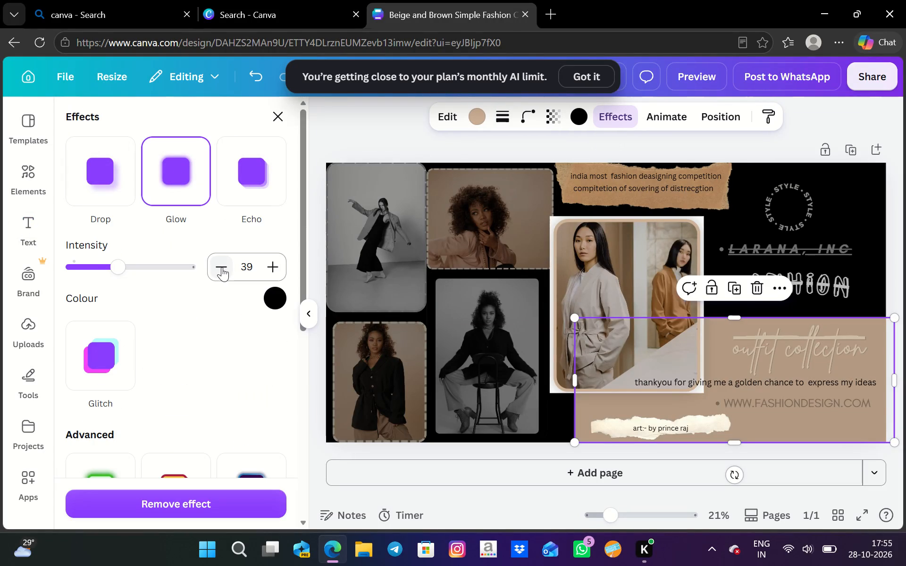
left_click(222, 267)
left_click(221, 268)
left_click(221, 268)
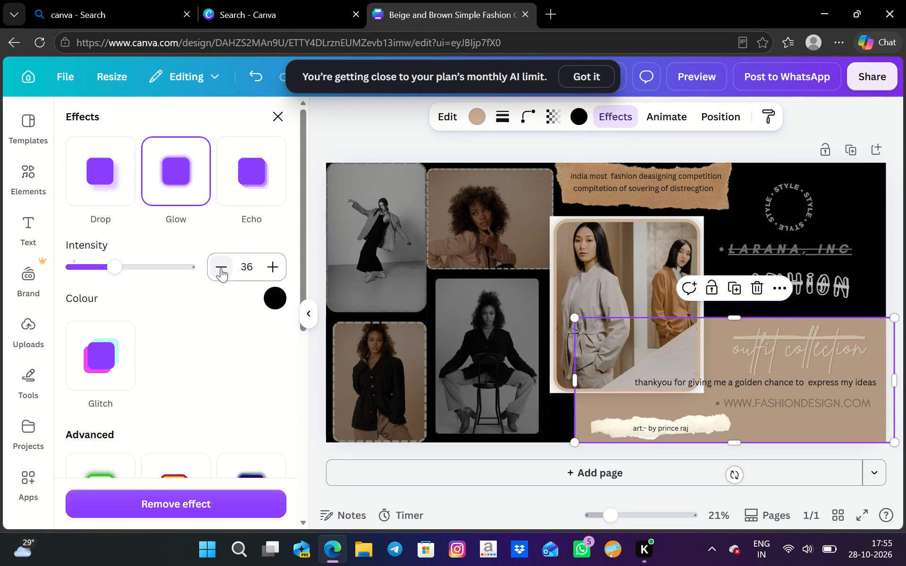
left_click(221, 268)
left_click(281, 120)
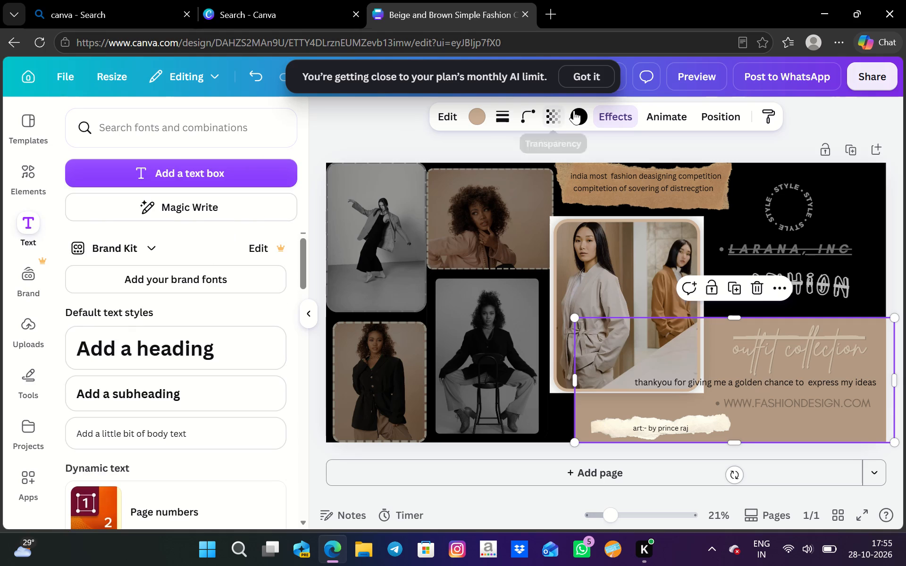
Set the corner rounding of the beige rectangle to 100.
left_click(549, 113)
left_click(524, 117)
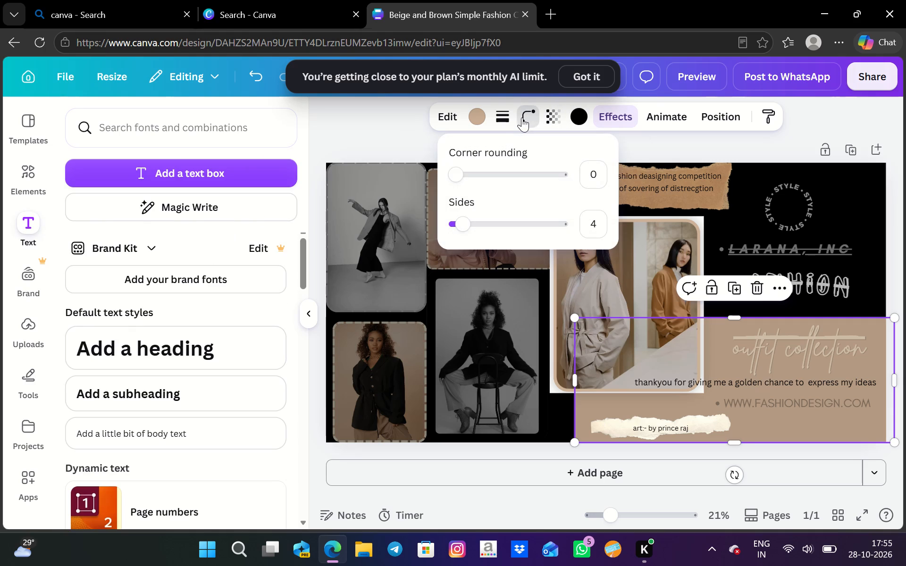
left_click(469, 177)
left_click(483, 184)
left_click(498, 184)
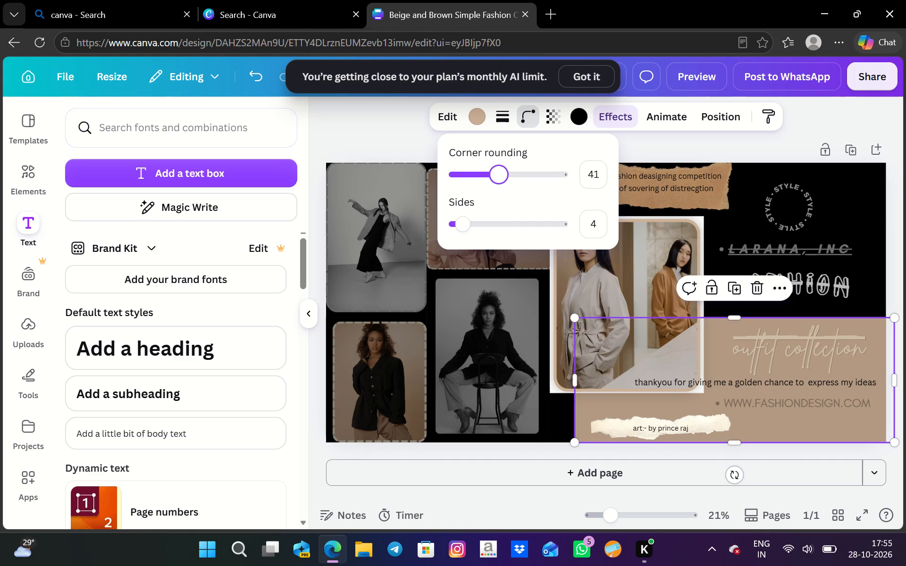
left_click(503, 185)
left_click(504, 185)
left_click(514, 186)
left_click(520, 184)
left_click_drag(529, 186, 536, 191)
left_click(537, 187)
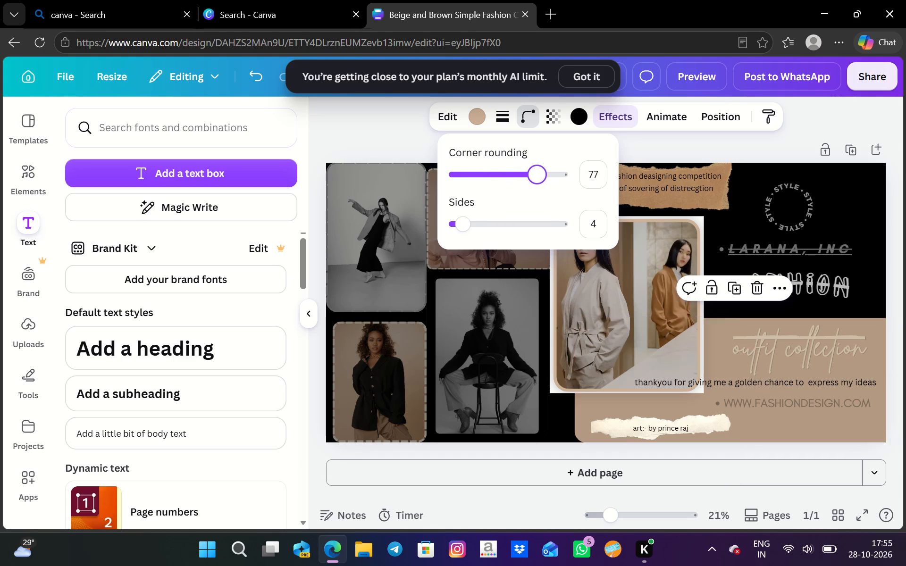
left_click_drag(542, 185, 549, 188)
left_click(554, 183)
left_click(560, 181)
double_click(562, 181)
double_click(566, 181)
left_click_drag(564, 180, 562, 180)
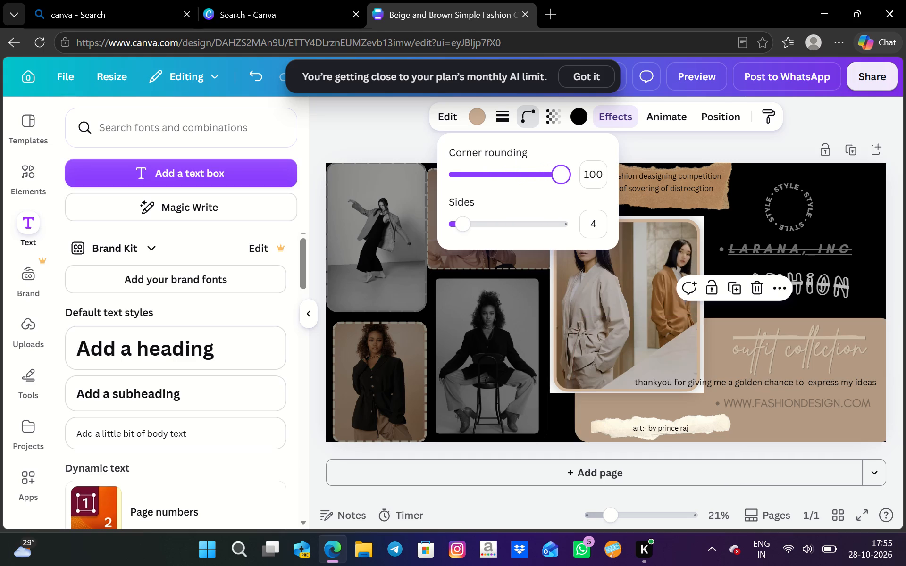
left_click_drag(562, 180, 596, 197)
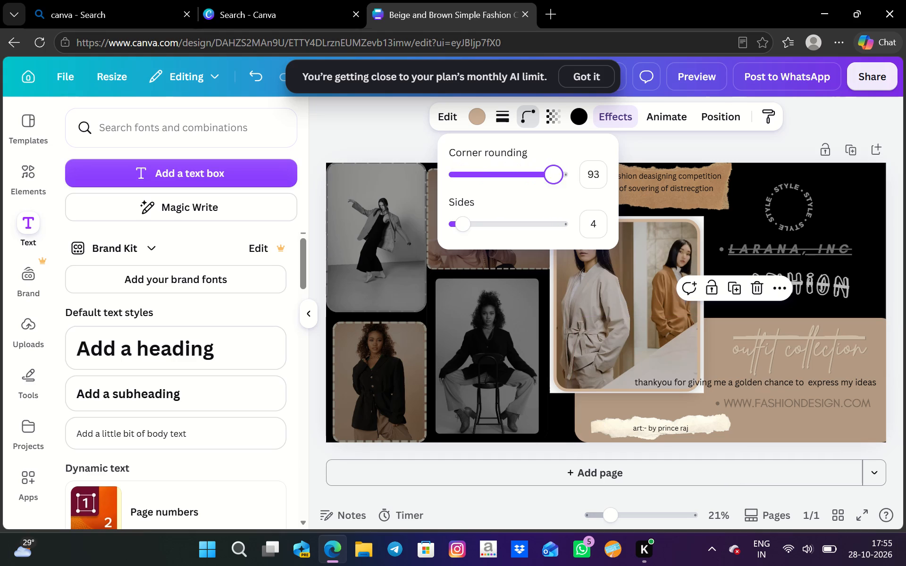
left_click_drag(596, 197, 581, 198)
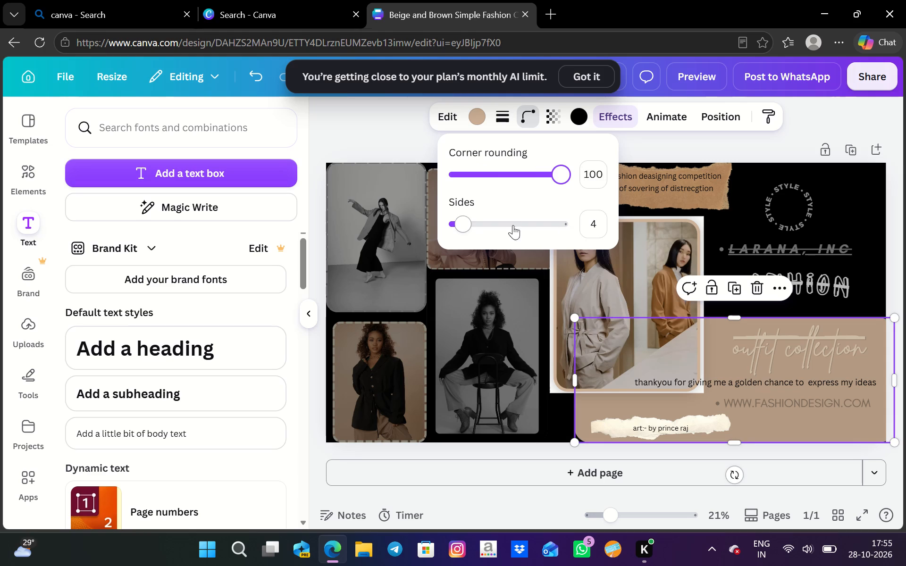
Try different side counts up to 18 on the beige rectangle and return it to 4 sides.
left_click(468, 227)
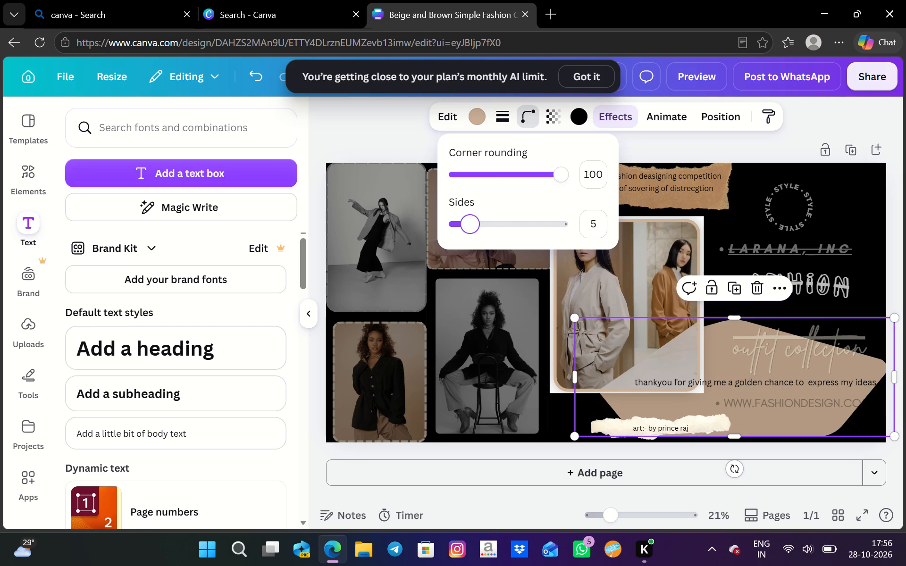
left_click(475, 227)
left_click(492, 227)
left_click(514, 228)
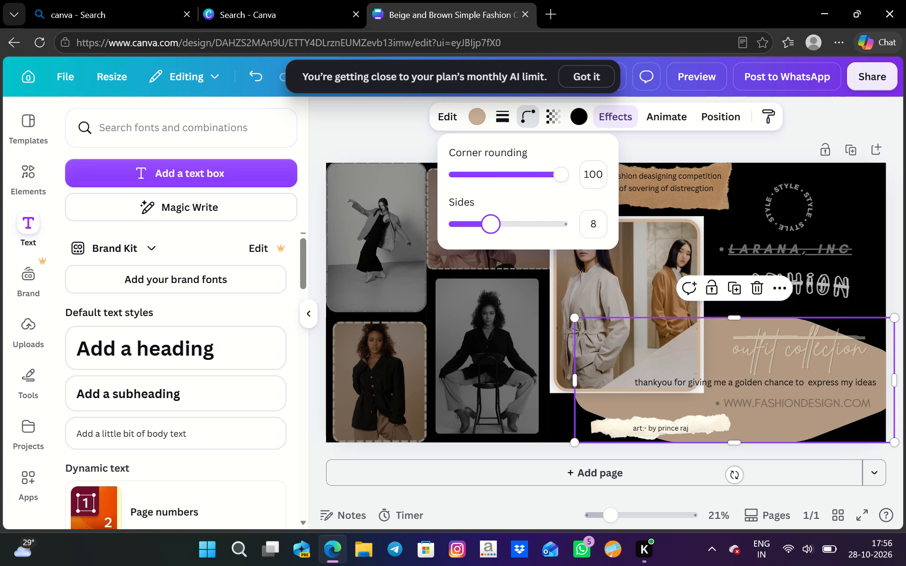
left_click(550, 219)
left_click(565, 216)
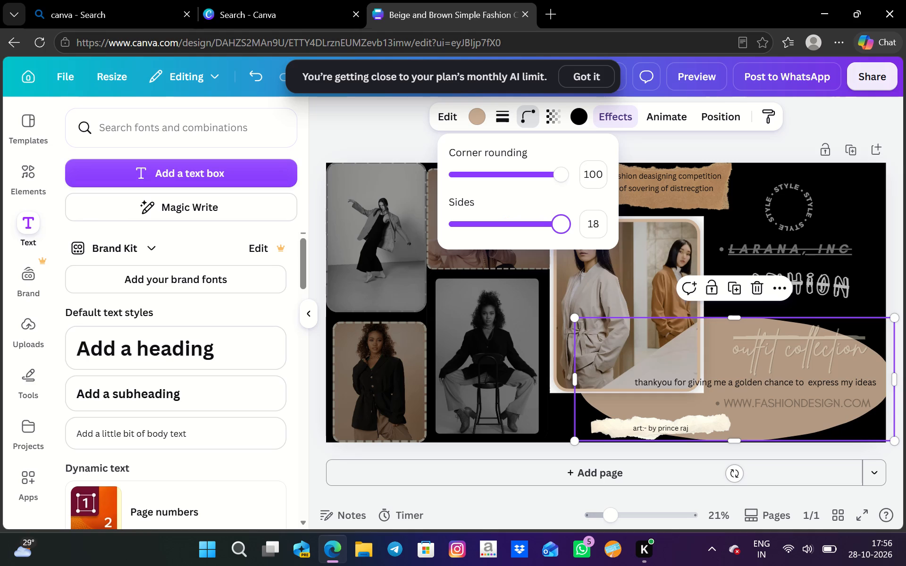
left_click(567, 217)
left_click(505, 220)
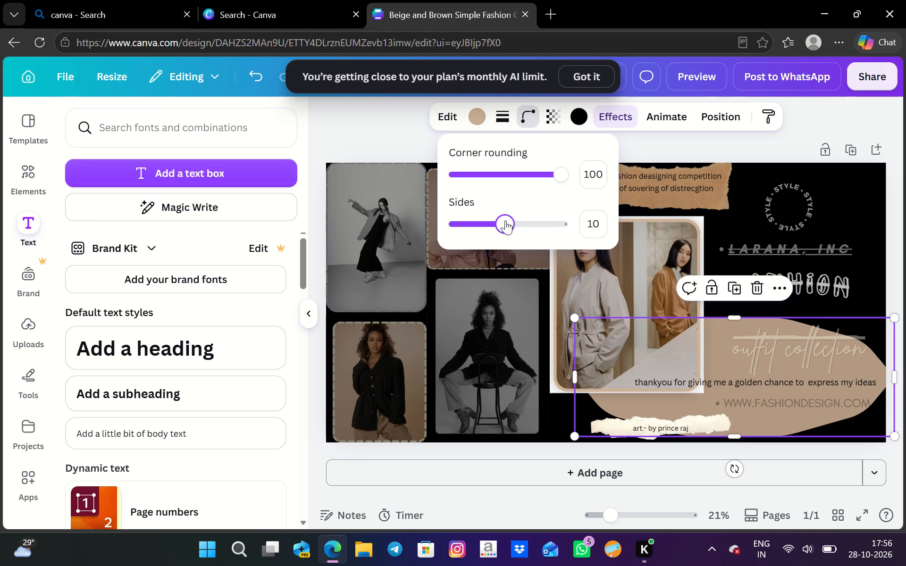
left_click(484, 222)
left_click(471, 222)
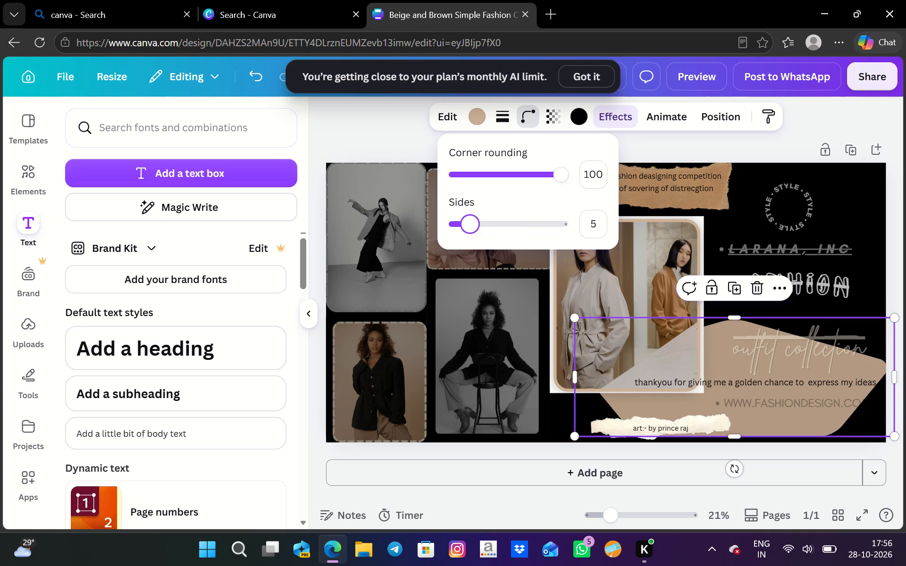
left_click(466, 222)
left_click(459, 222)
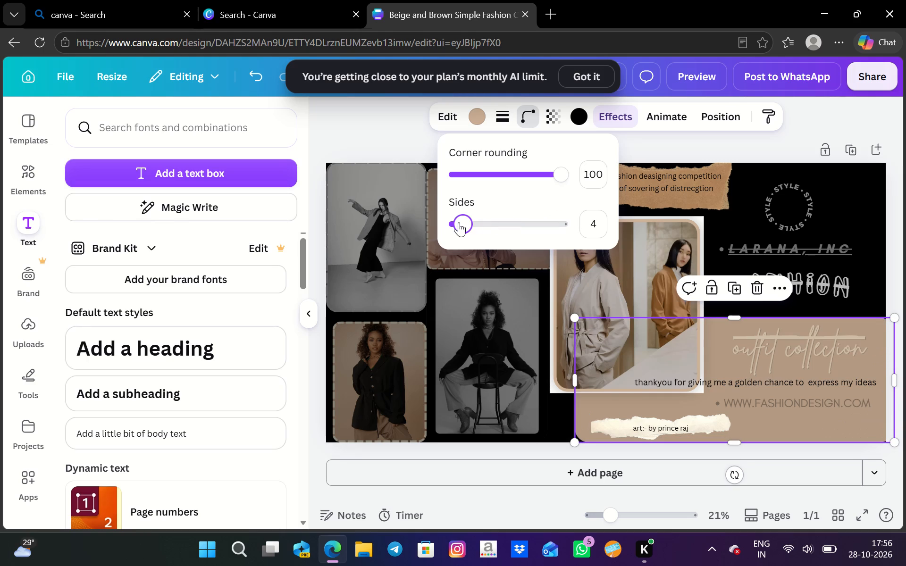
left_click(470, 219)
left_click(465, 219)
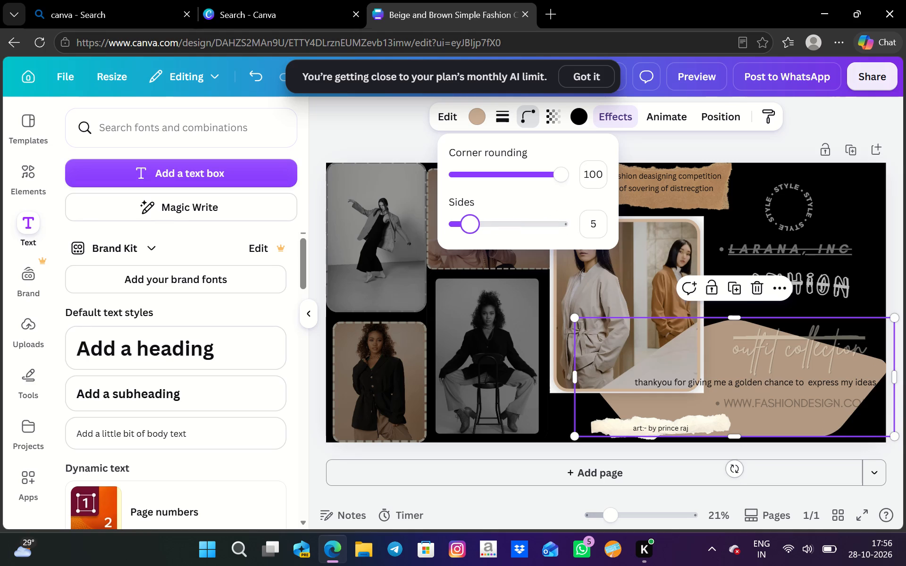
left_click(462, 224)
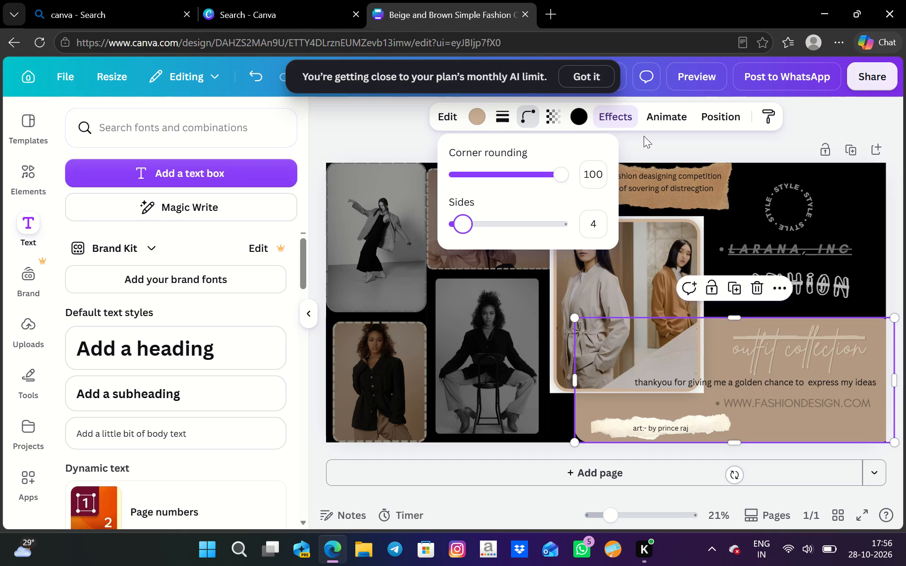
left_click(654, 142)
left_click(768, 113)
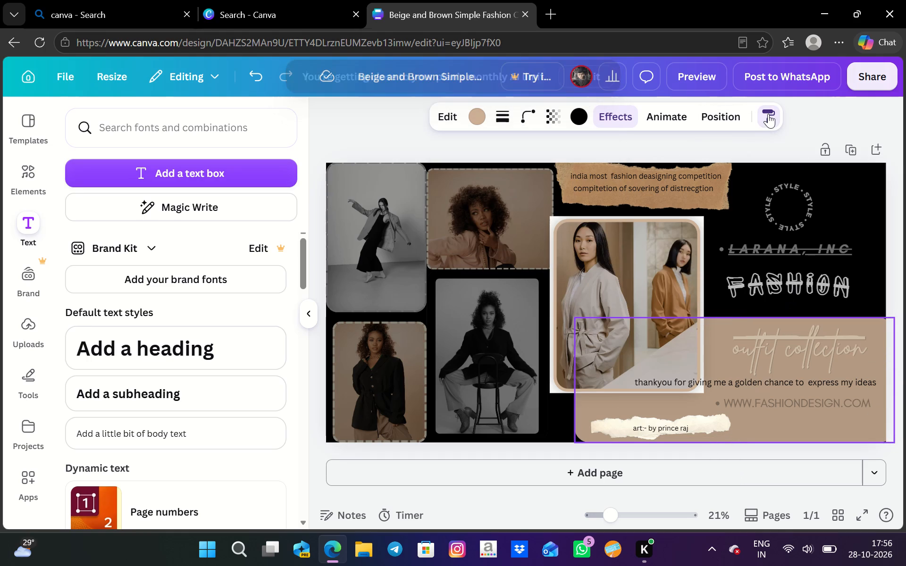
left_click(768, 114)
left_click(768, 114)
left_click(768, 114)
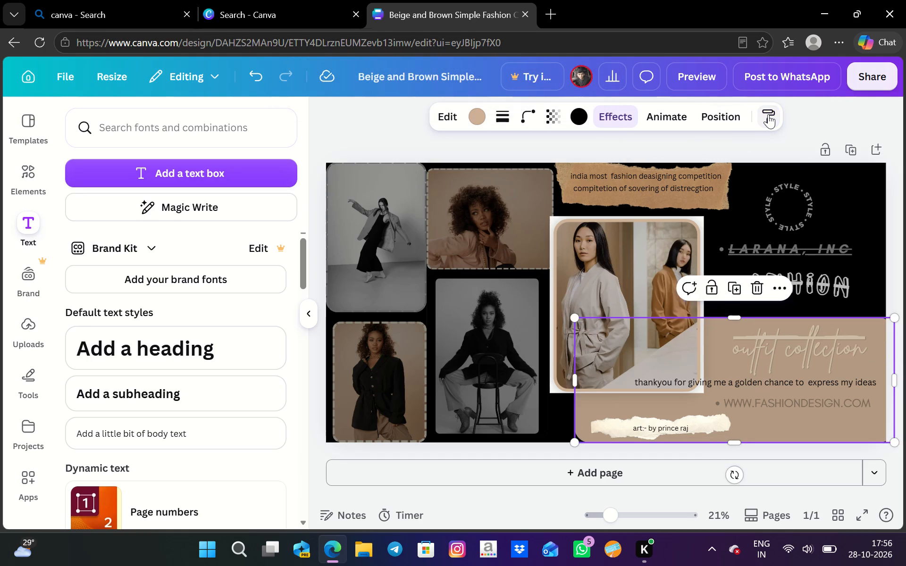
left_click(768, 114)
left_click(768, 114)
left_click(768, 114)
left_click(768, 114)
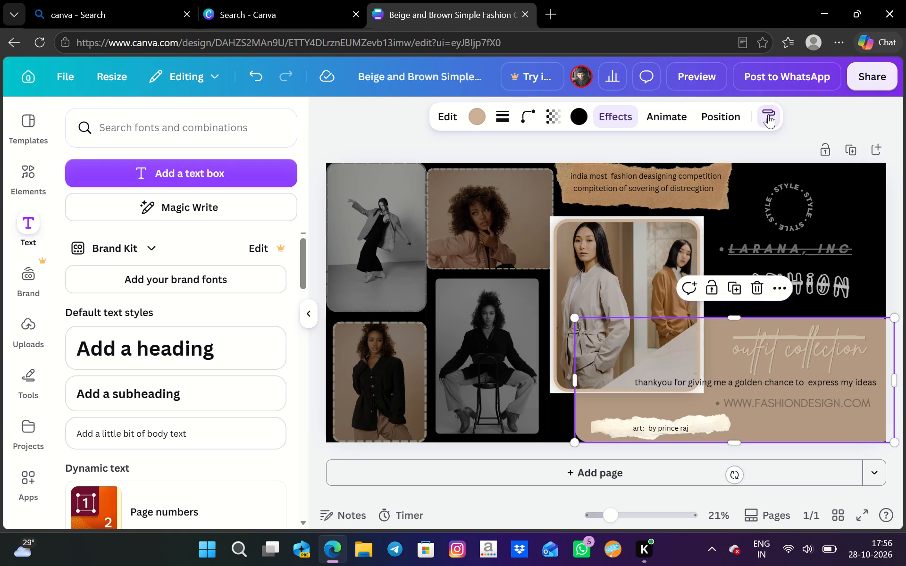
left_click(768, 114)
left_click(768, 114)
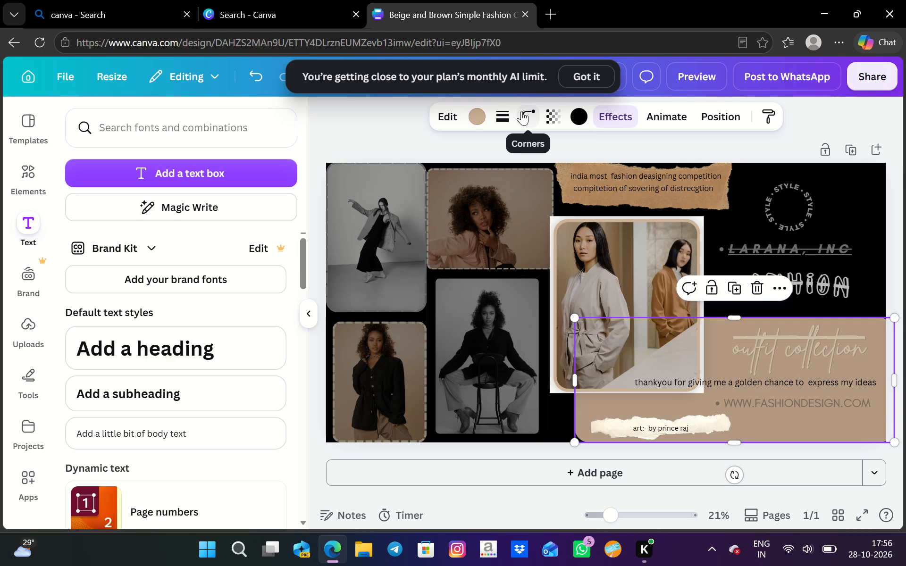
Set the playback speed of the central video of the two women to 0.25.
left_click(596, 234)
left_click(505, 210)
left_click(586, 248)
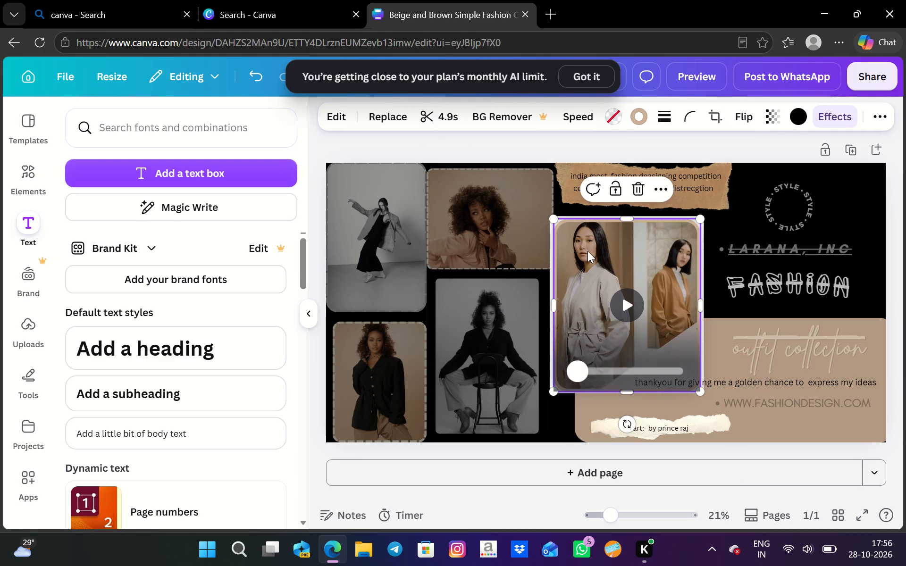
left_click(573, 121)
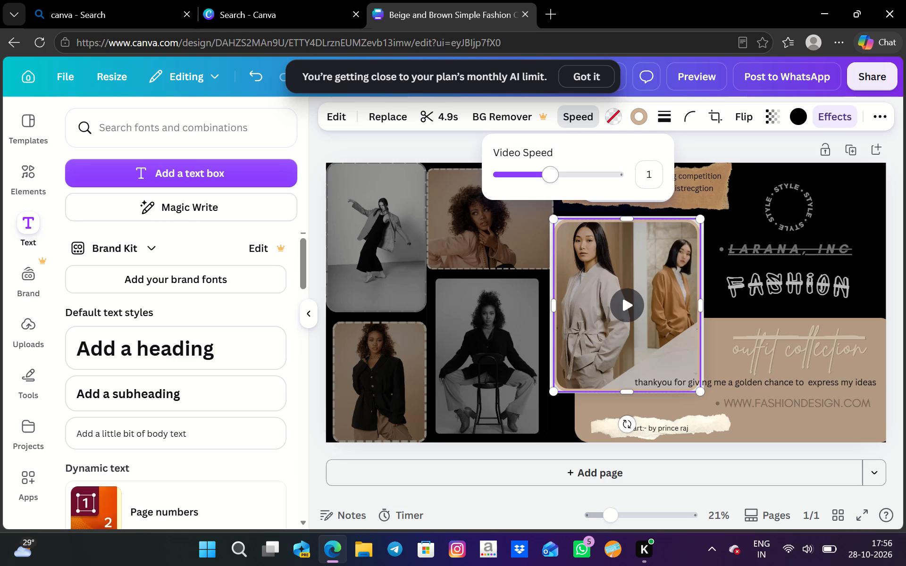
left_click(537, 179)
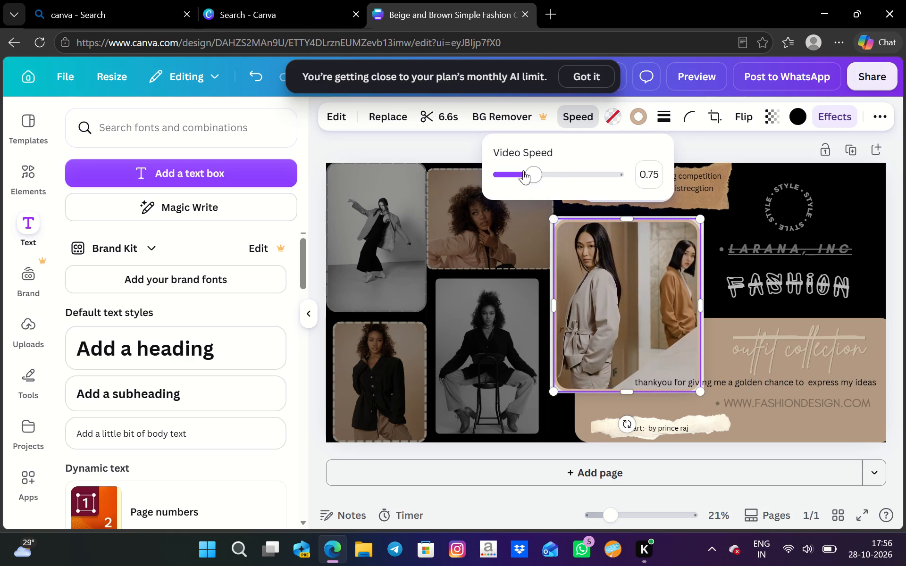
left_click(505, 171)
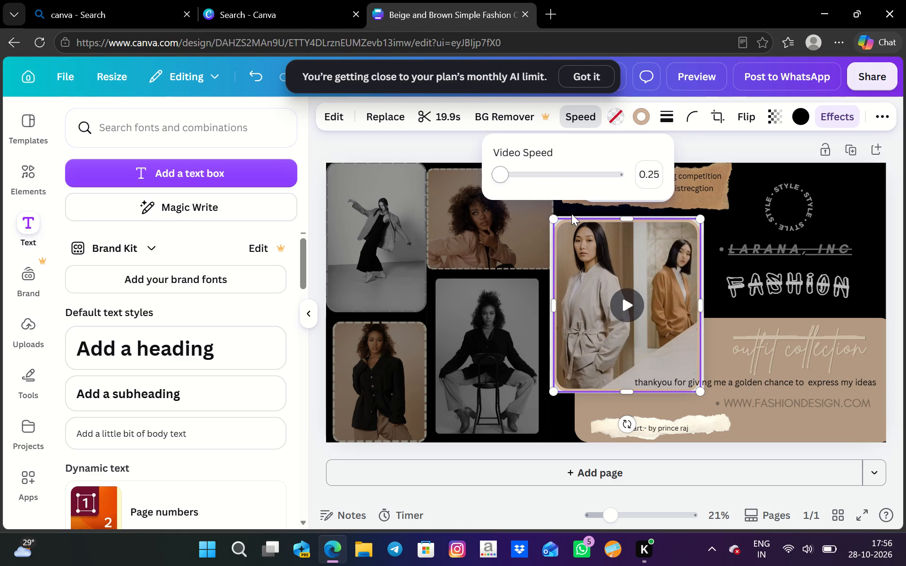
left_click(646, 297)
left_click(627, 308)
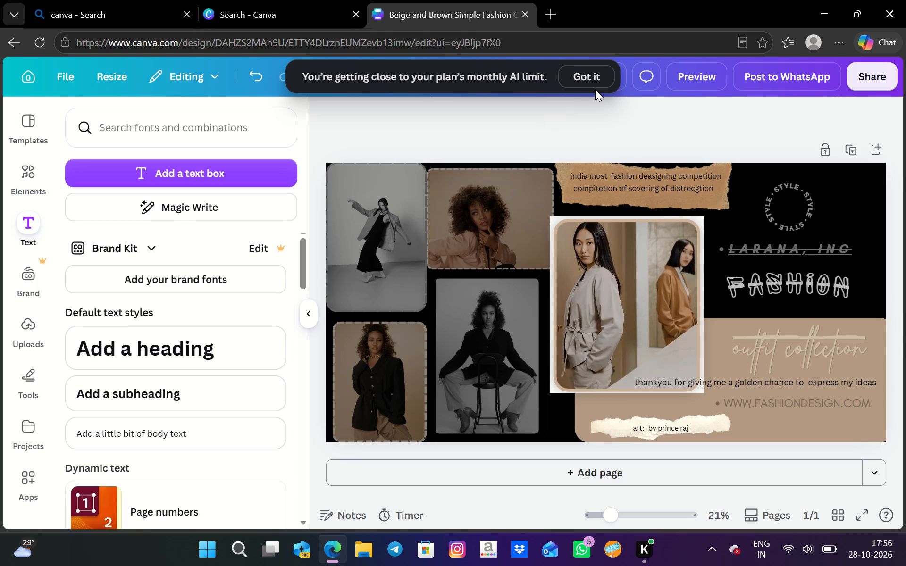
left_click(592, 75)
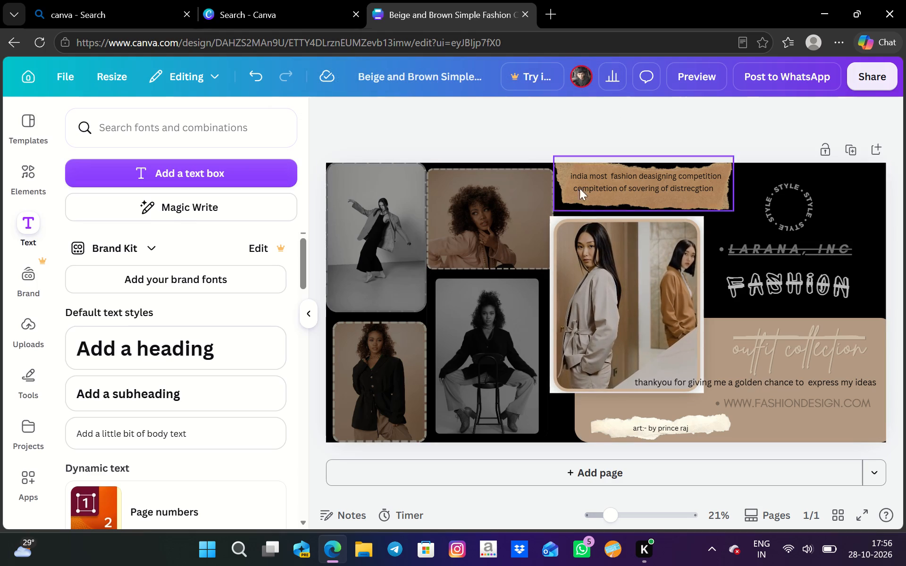
Set the playback speed of the central video of the two women to 1.75.
left_click(596, 301)
left_click(575, 120)
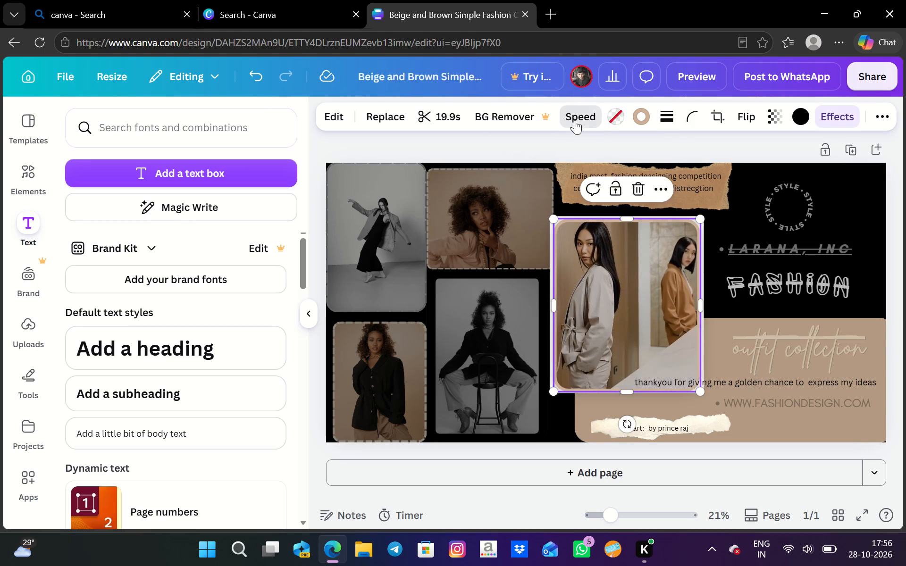
left_click(519, 173)
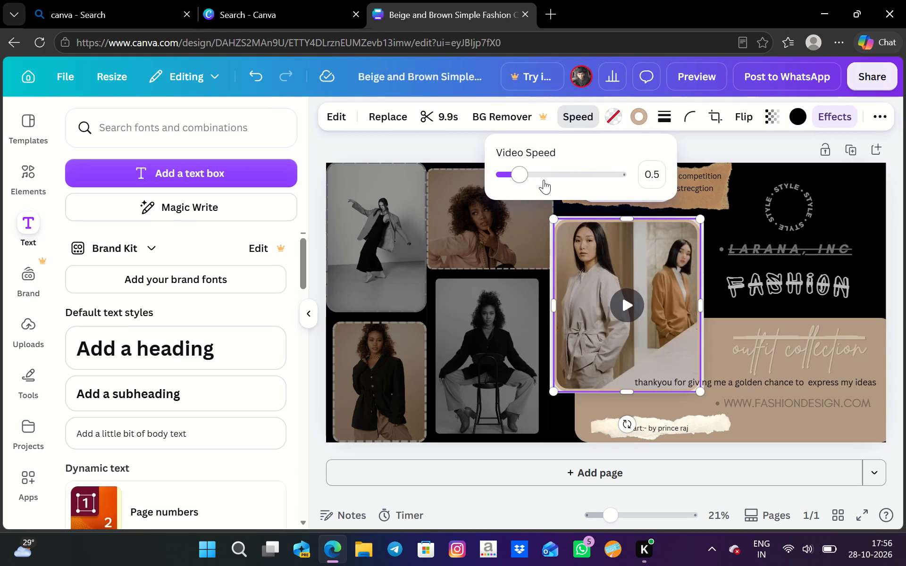
left_click(544, 180)
left_click(580, 178)
left_click(604, 178)
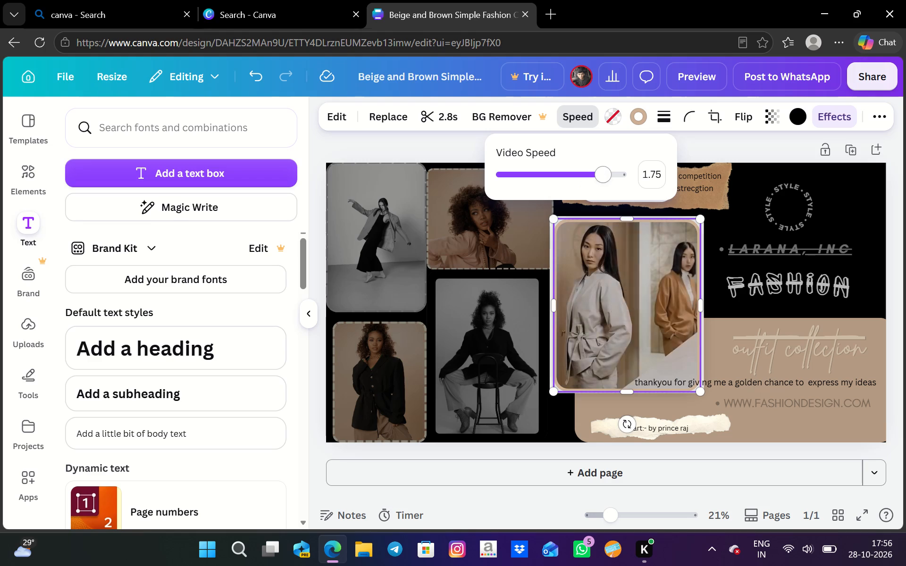
left_click(587, 178)
left_click(604, 177)
Choose Greyorange #cdb096 as the fill colour of the central video.
left_click(616, 116)
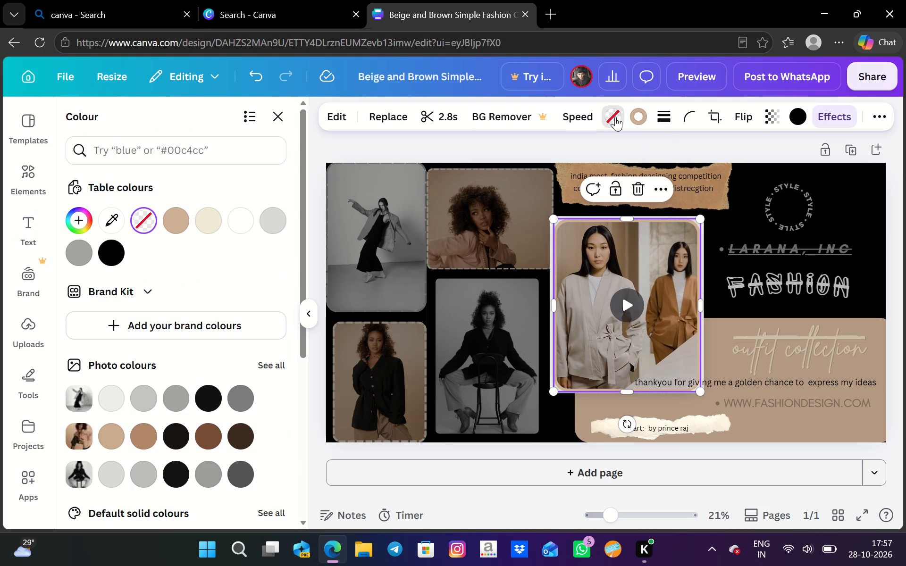
left_click(187, 220)
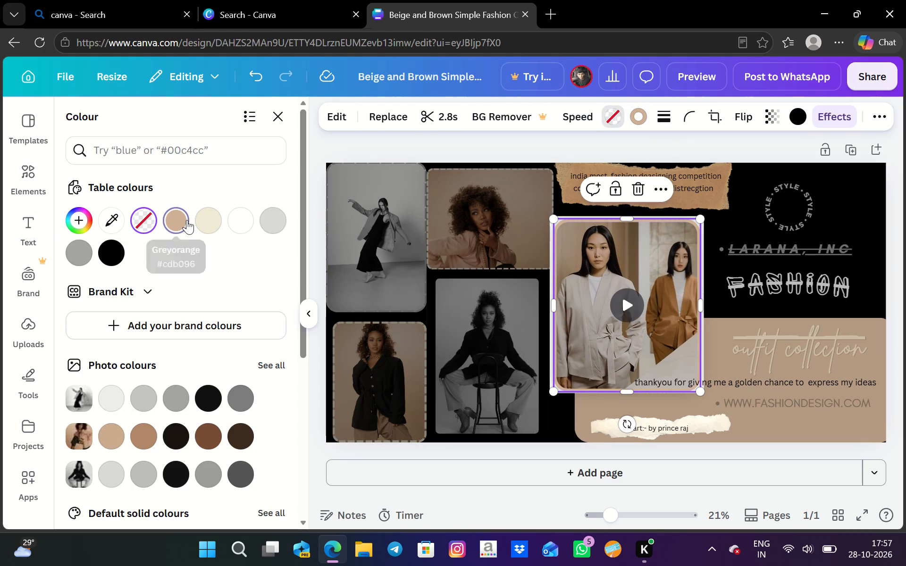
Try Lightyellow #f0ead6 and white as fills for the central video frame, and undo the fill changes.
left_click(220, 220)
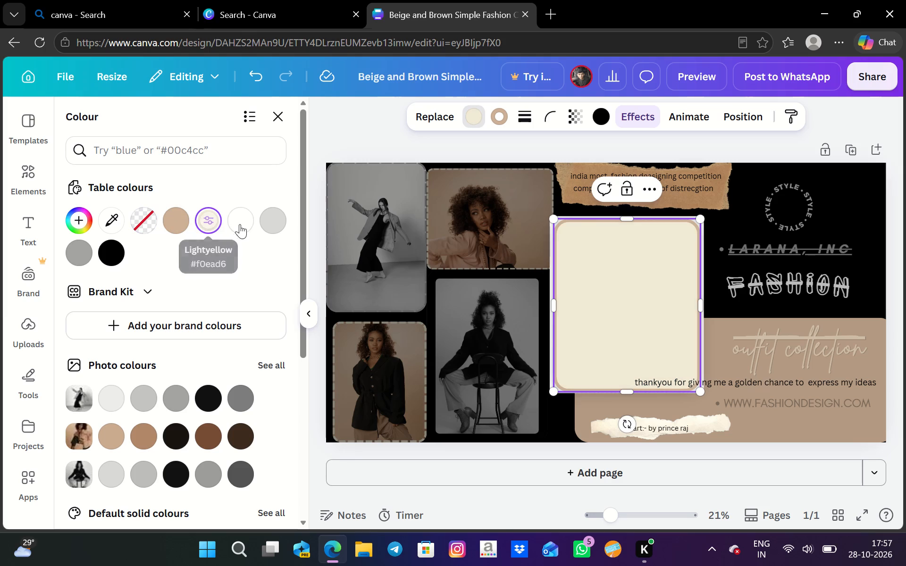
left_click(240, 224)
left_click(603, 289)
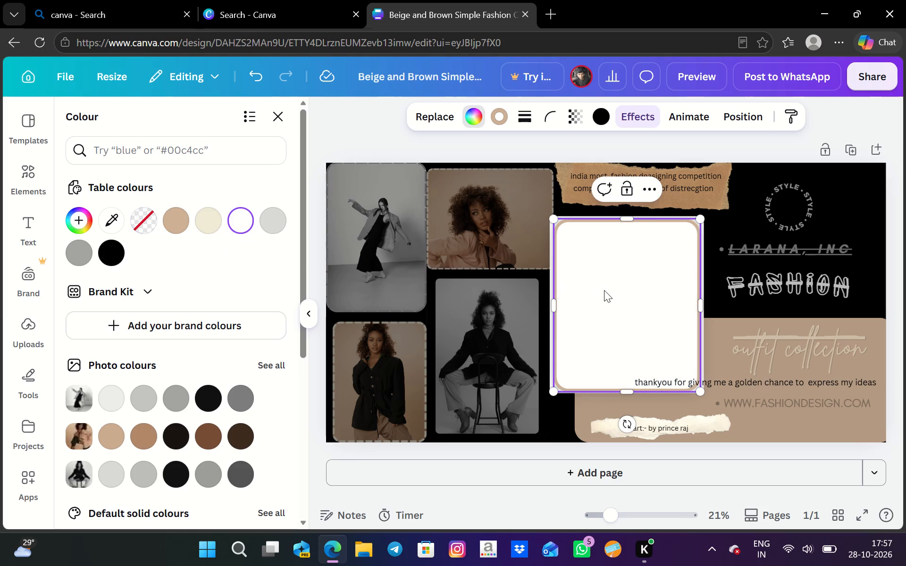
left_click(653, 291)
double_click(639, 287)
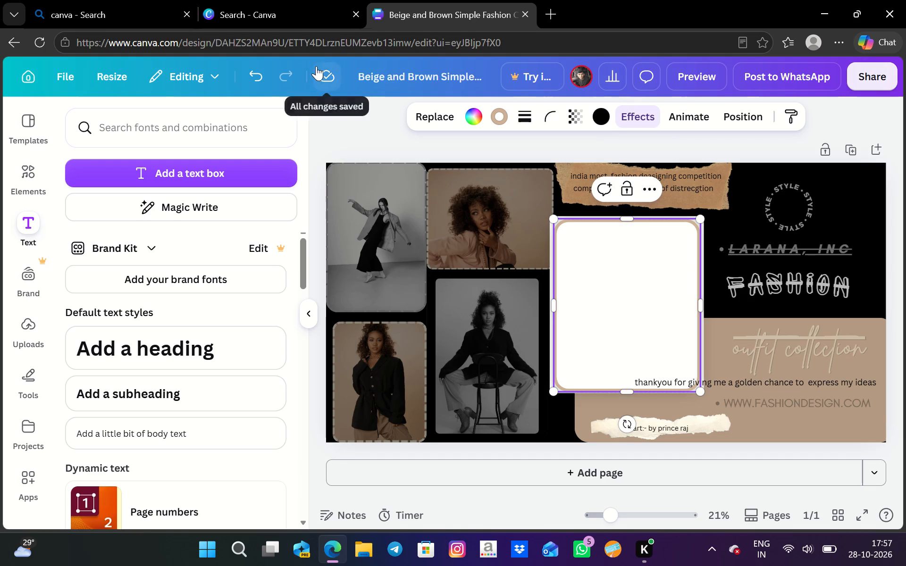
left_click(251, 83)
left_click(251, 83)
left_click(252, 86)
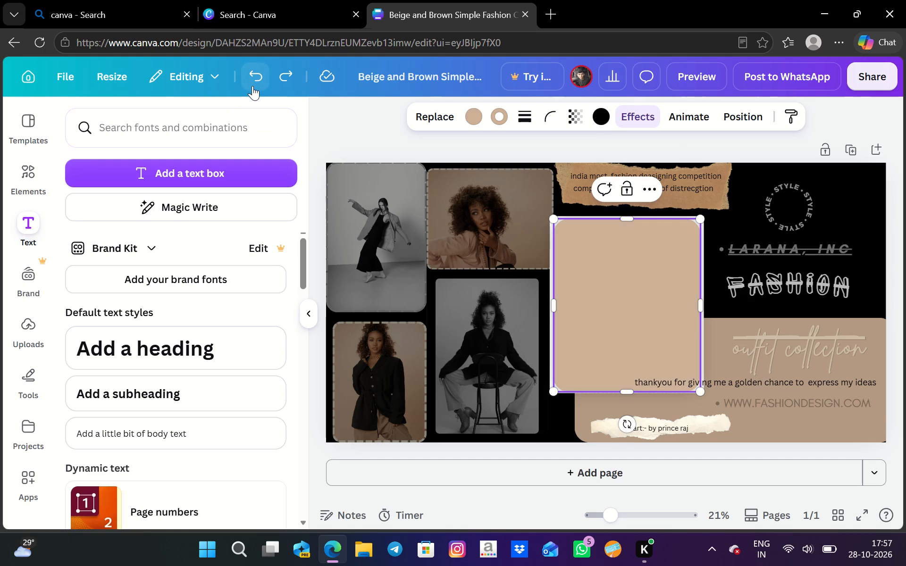
Play the central video of the two women.
left_click(643, 285)
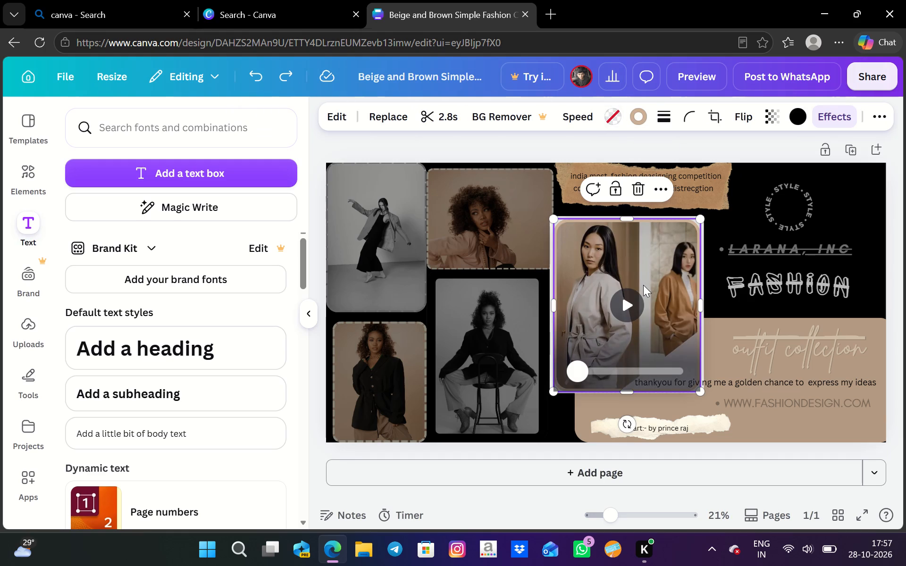
left_click(623, 300)
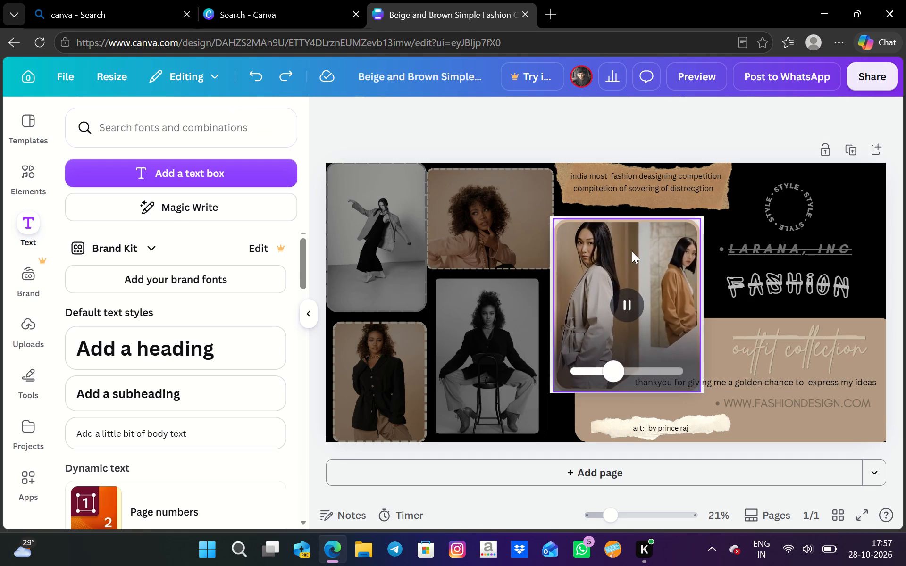
Apply the Chroma effect to the central video of the two women after trying Radioactive.
left_click(629, 234)
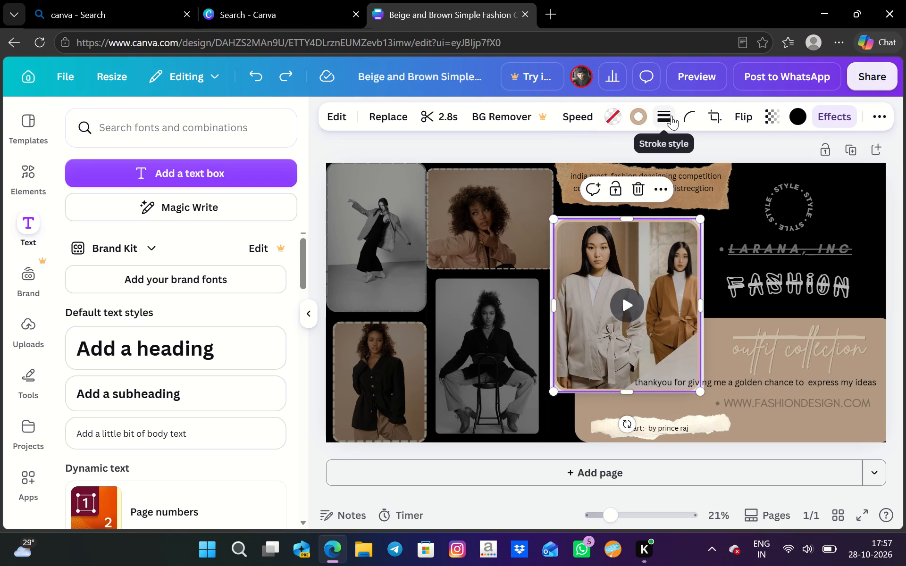
left_click(671, 116)
left_click(671, 116)
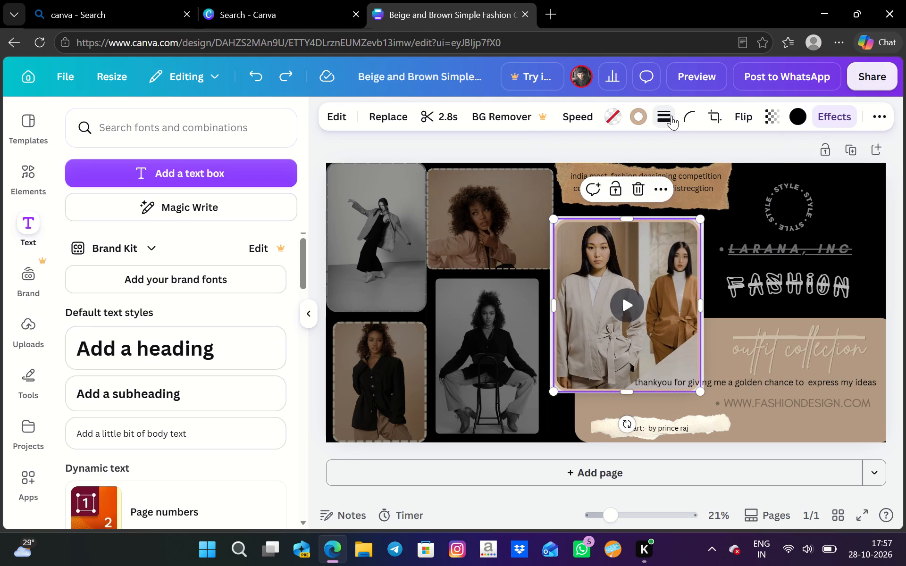
left_click(822, 116)
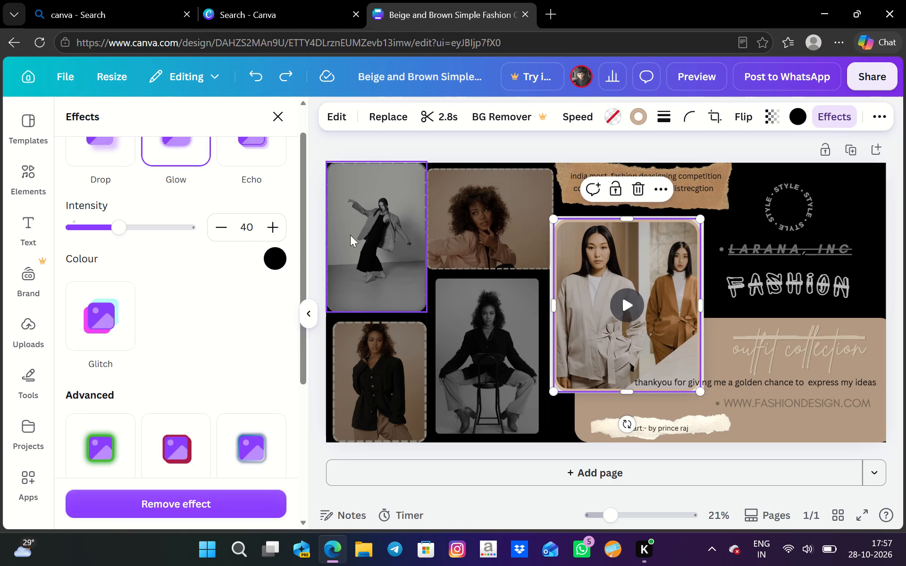
left_click(104, 441)
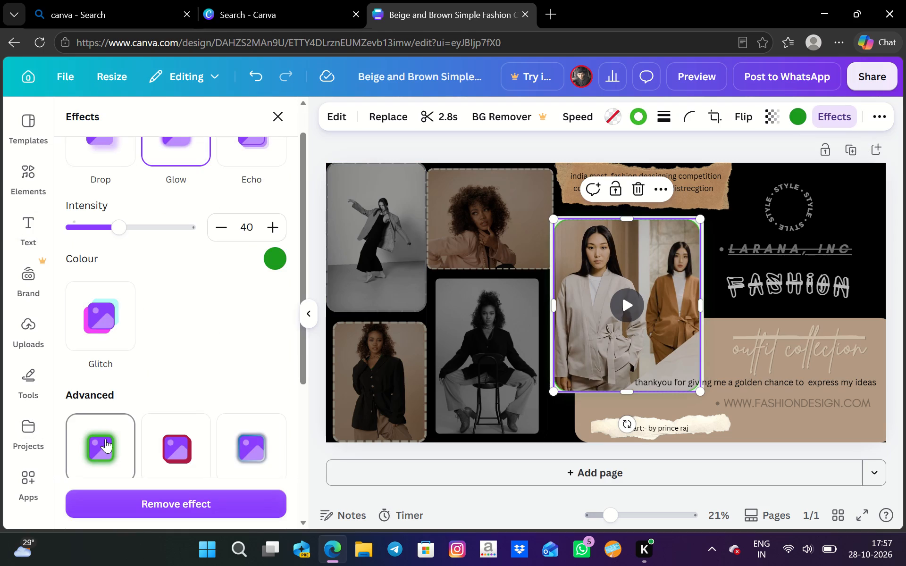
scroll(173, 342, "down", 3)
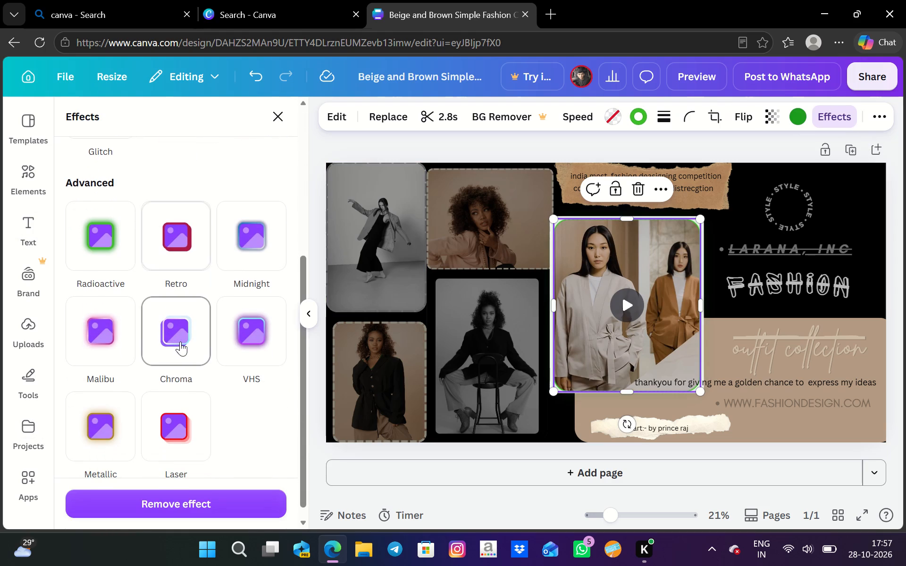
left_click(182, 342)
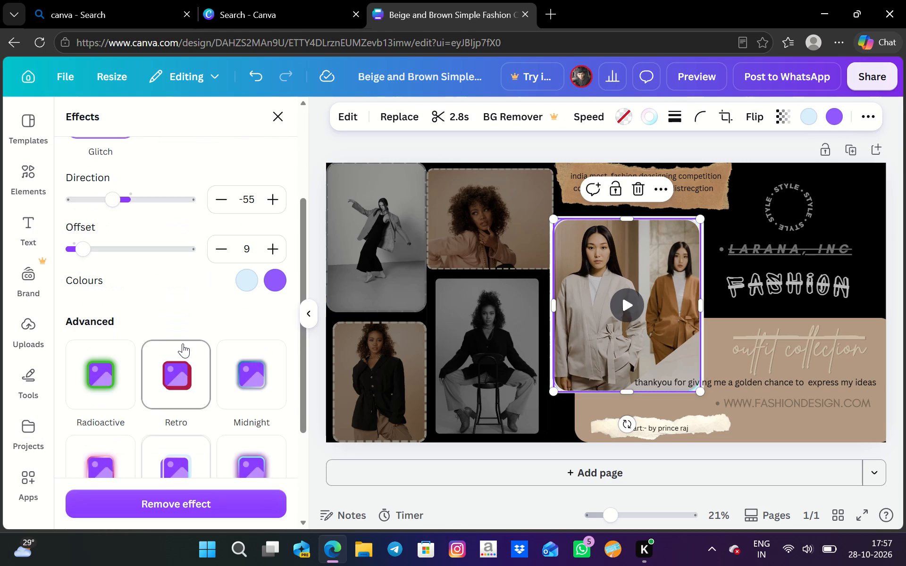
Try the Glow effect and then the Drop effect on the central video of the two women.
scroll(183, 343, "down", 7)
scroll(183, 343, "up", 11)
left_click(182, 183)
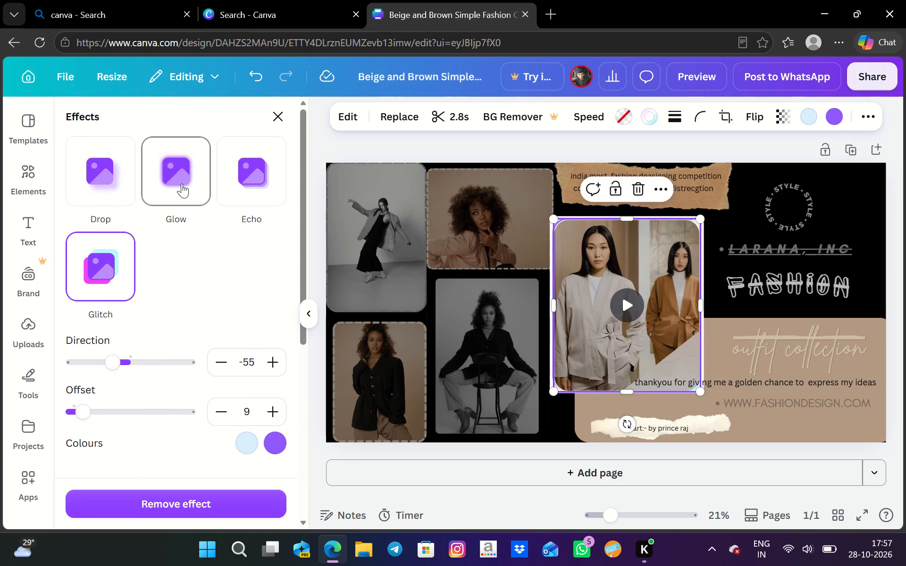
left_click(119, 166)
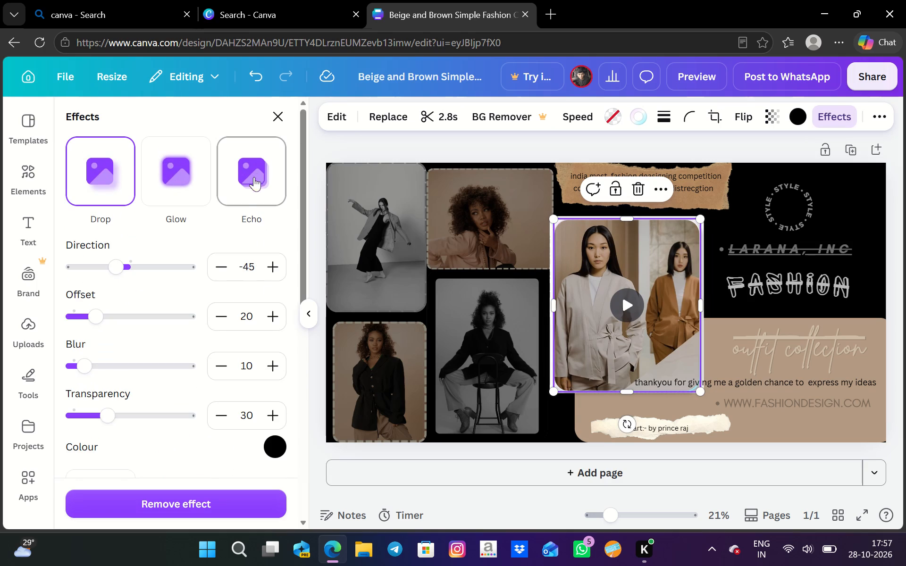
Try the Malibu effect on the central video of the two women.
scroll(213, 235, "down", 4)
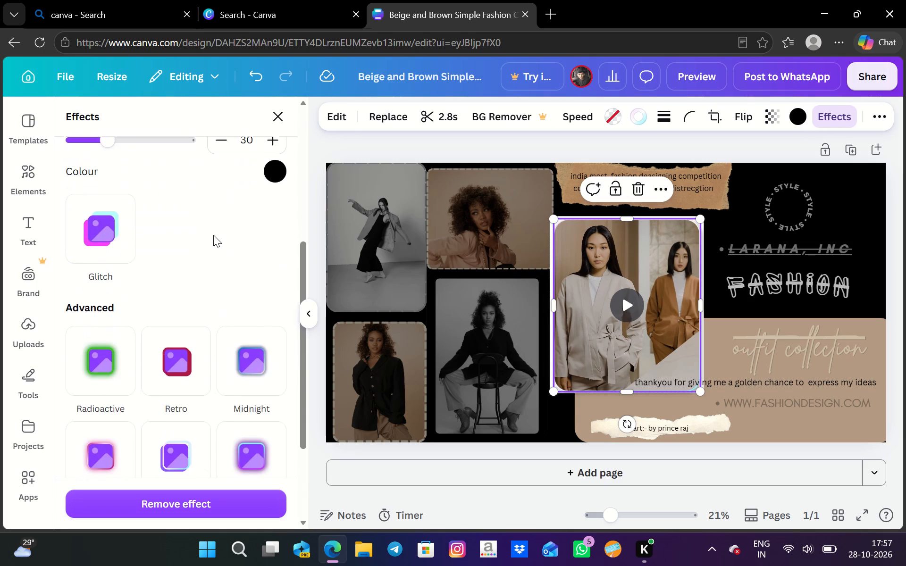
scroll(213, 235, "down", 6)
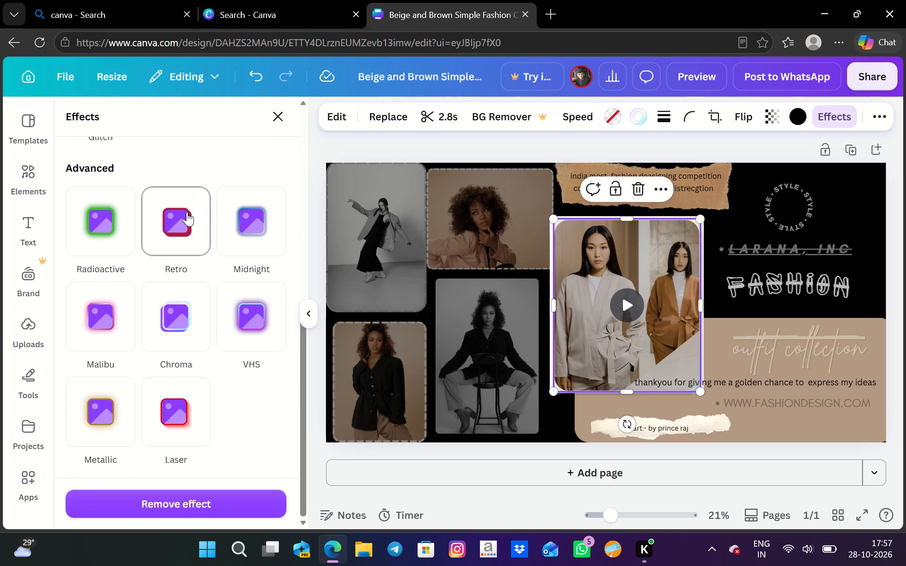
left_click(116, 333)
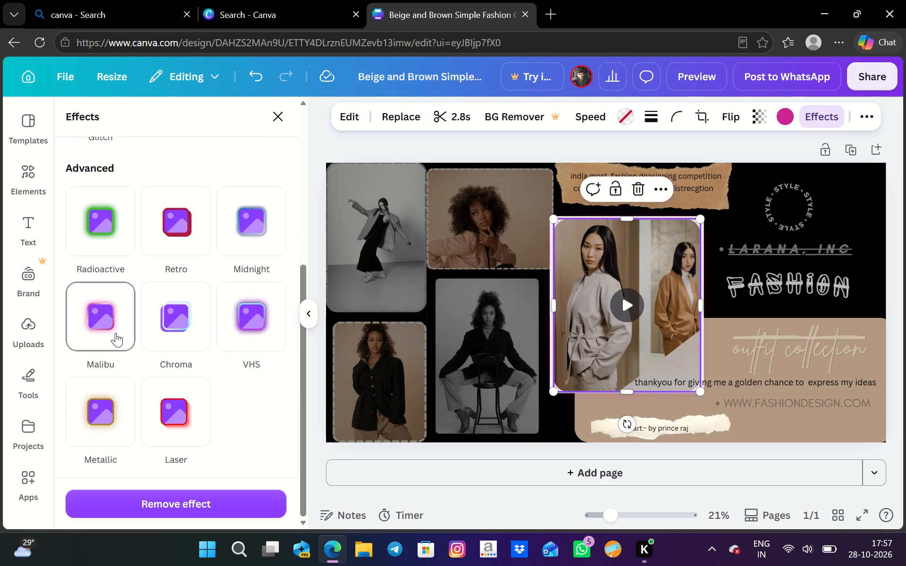
Apply the Drop shadow effect to the central video of the two women and dismiss the WhatsApp notification.
scroll(190, 252, "up", 6)
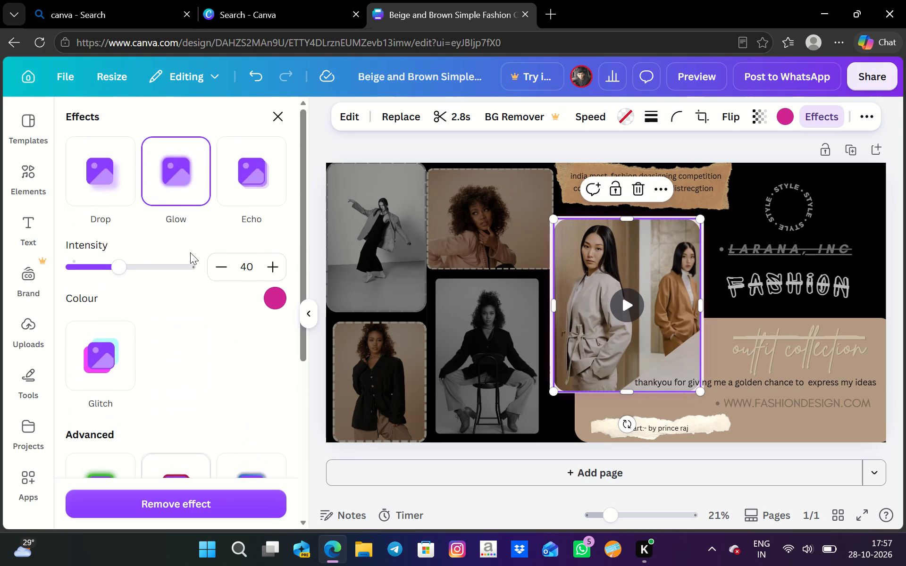
scroll(190, 252, "up", 3)
left_click(98, 197)
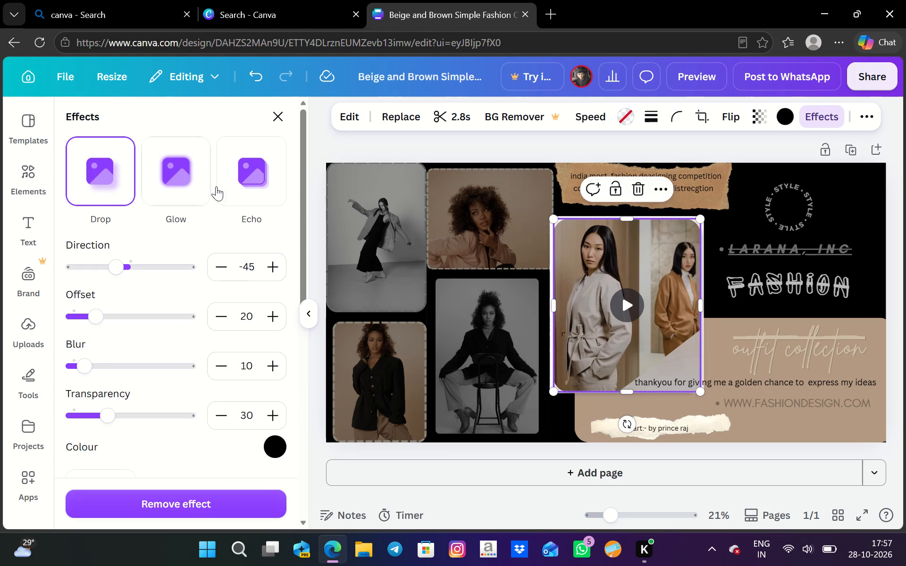
left_click(285, 118)
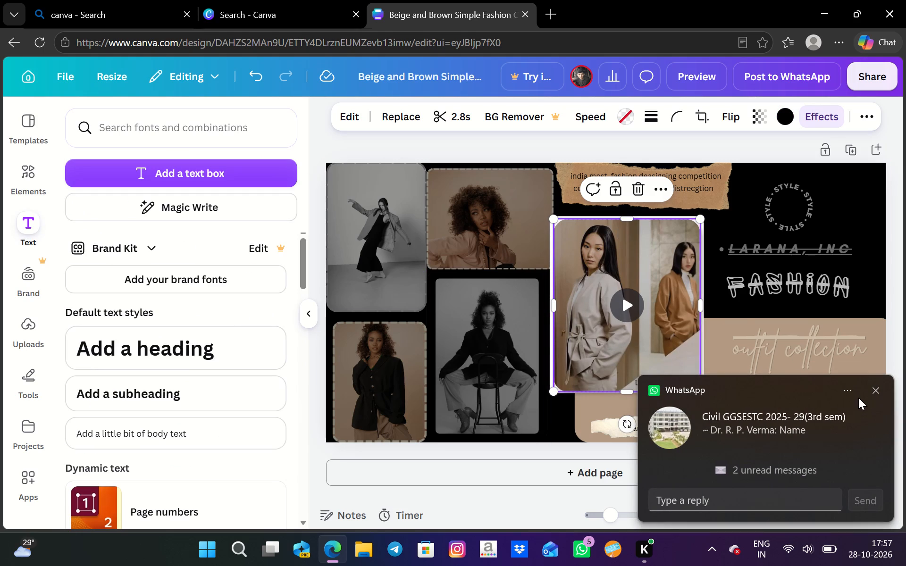
left_click(873, 389)
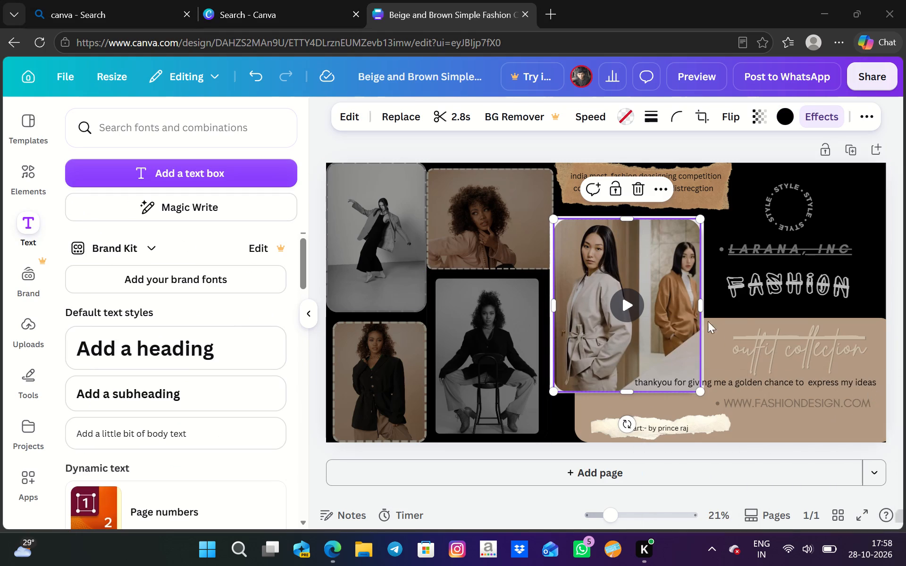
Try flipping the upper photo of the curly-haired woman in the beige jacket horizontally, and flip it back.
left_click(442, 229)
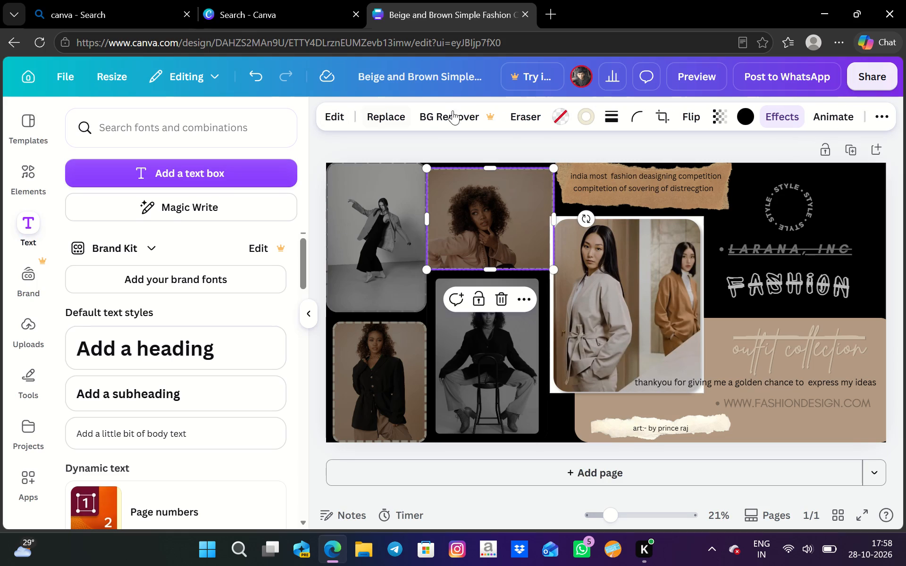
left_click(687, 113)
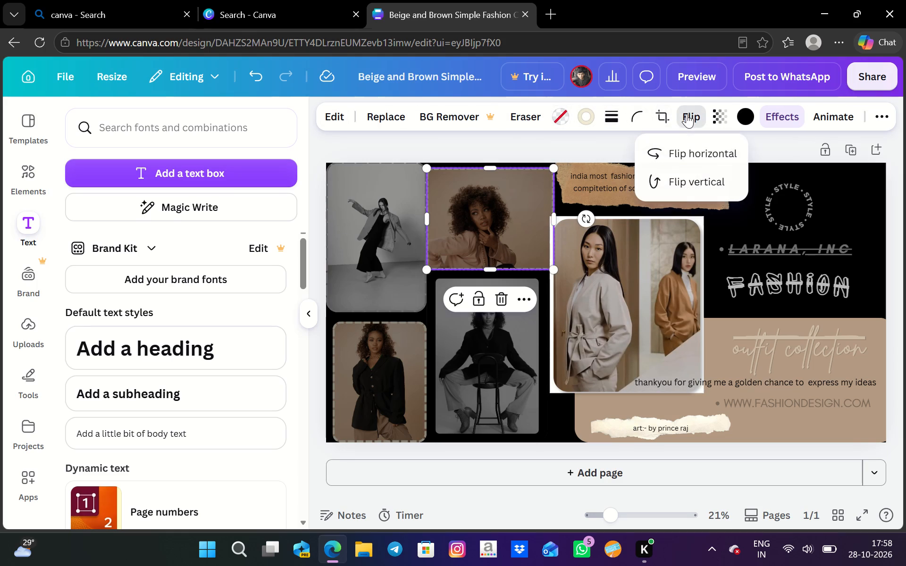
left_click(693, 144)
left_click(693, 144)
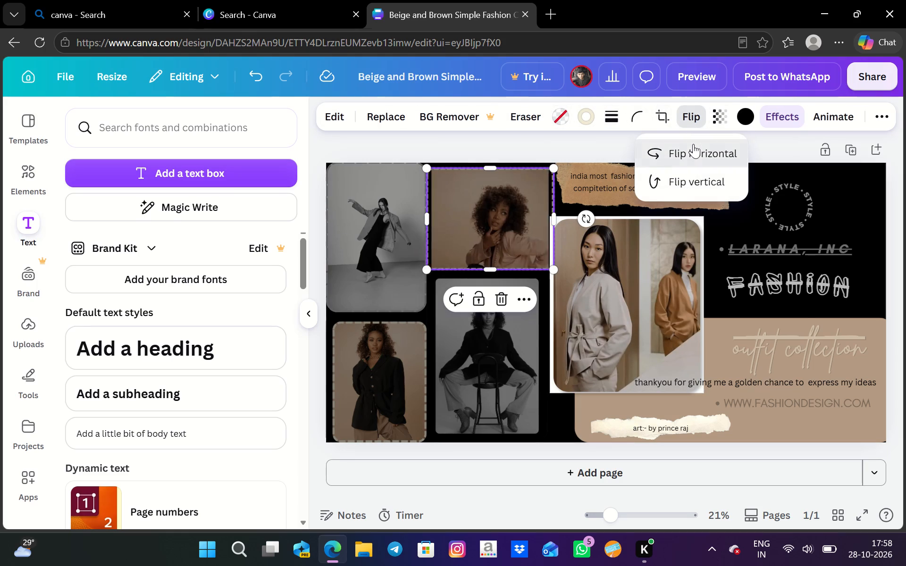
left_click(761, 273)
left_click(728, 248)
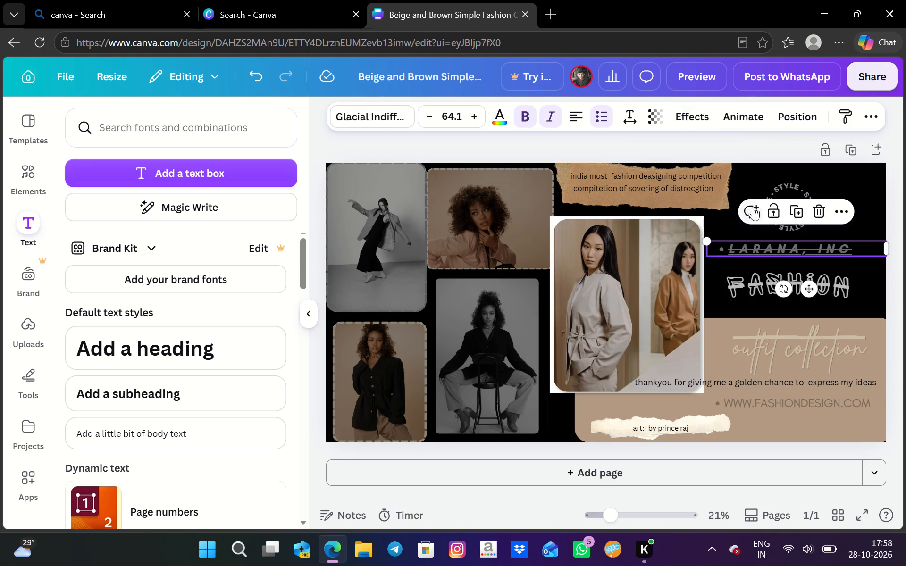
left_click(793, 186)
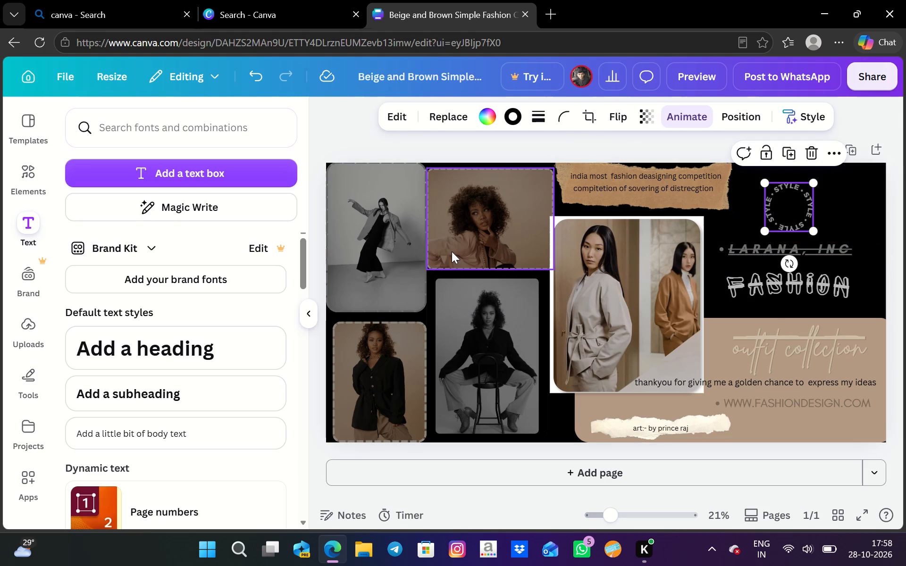
Set the transparency of the grey photo of the woman posing with outstretched arm to 41.
left_click(382, 260)
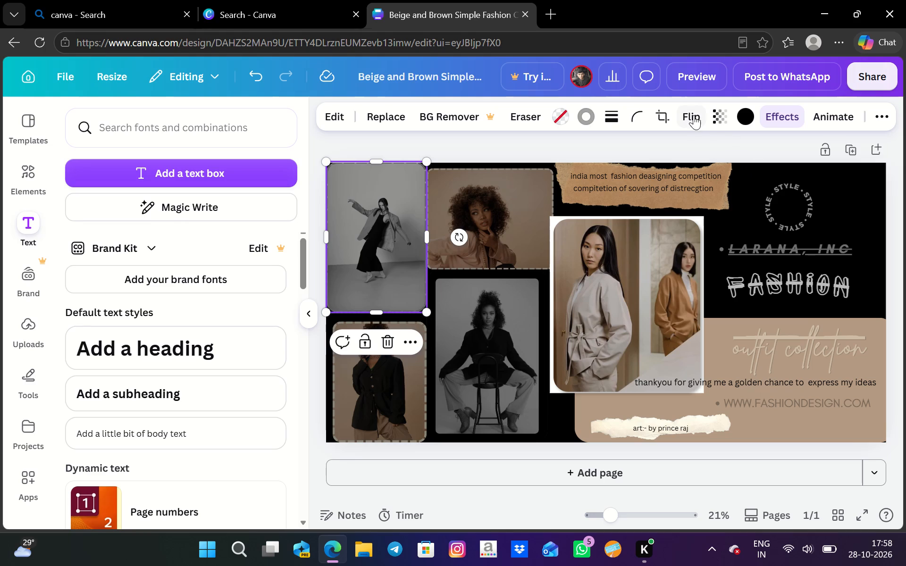
left_click(724, 112)
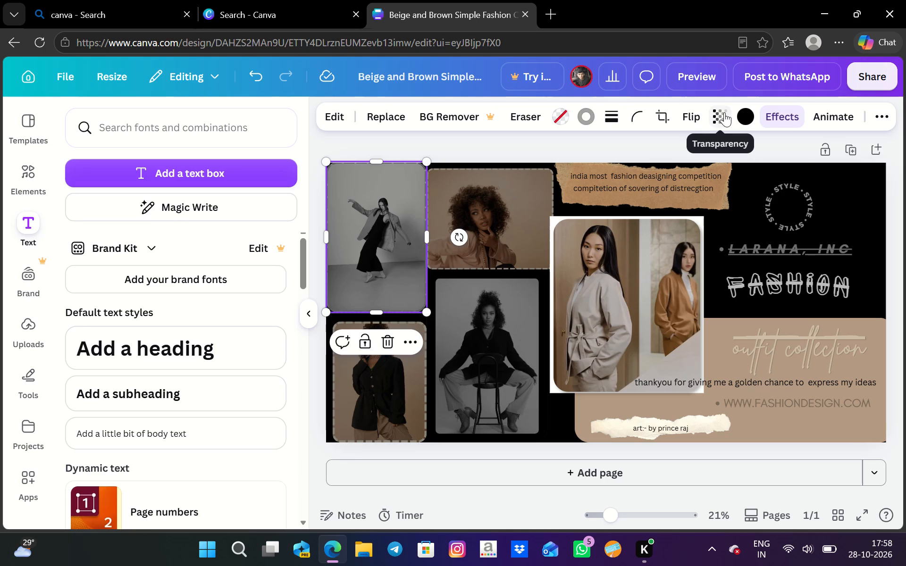
left_click(691, 179)
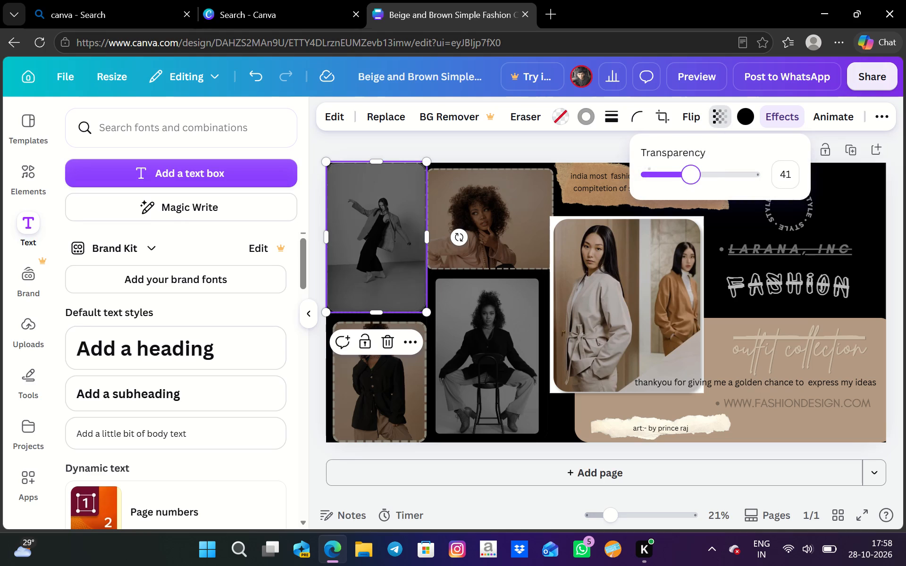
Raise the transparency slider value of the black-and-white photo of the standing woman past 70.
left_click(684, 174)
left_click(698, 179)
left_click(710, 182)
left_click(722, 182)
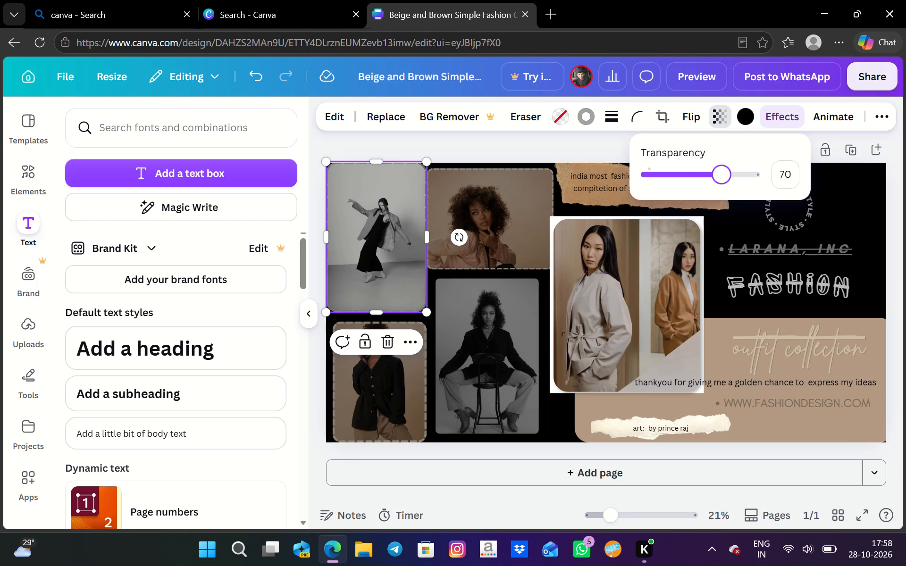
left_click(735, 181)
Nudge the four collage photos slightly upward, moving the seated woman's photo a little to the right as well.
left_click(502, 241)
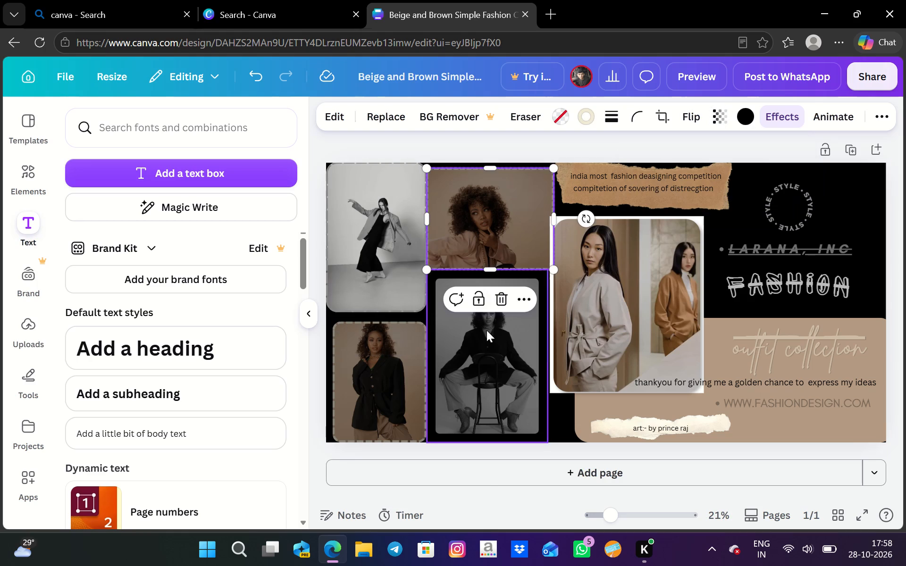
left_click(483, 350)
left_click(475, 352)
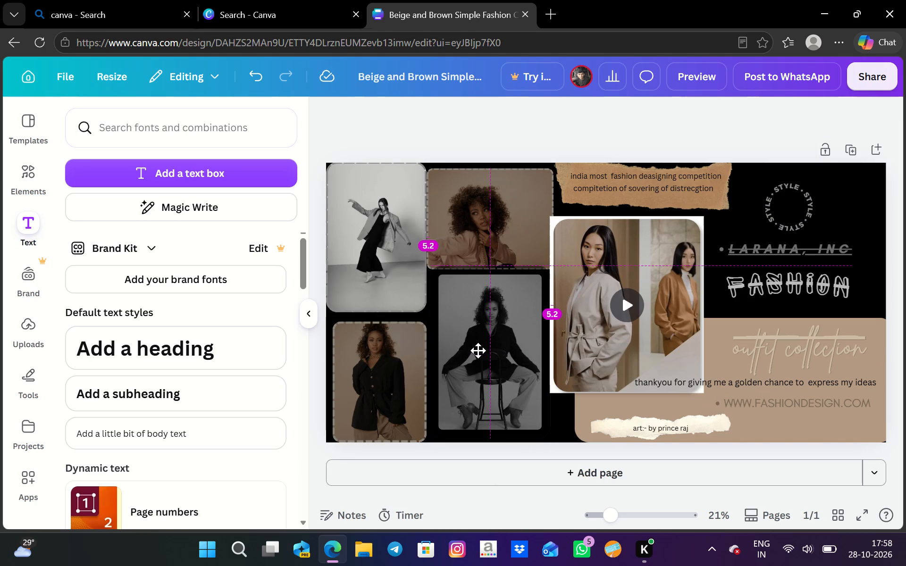
left_click_drag(394, 368, 394, 361)
left_click_drag(407, 214, 413, 200)
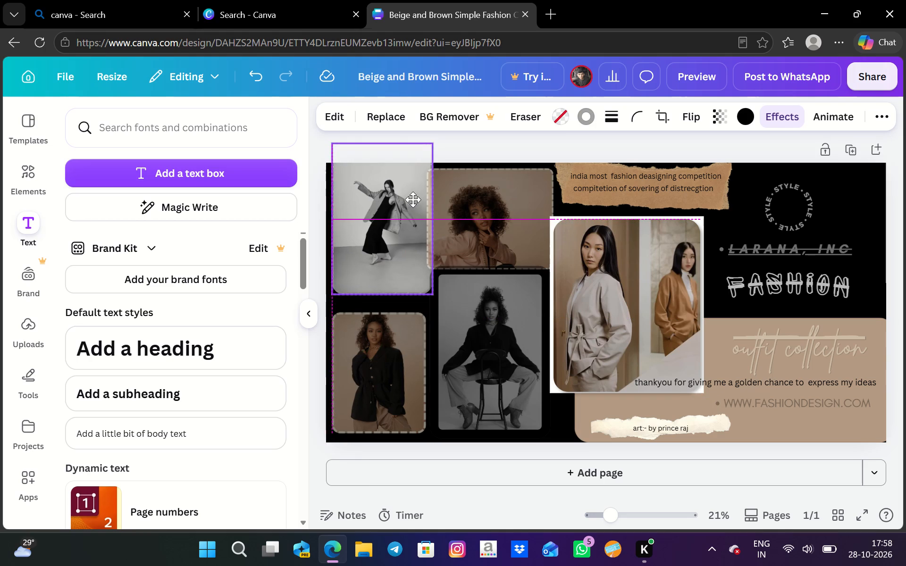
left_click_drag(413, 200, 406, 199)
left_click(504, 187)
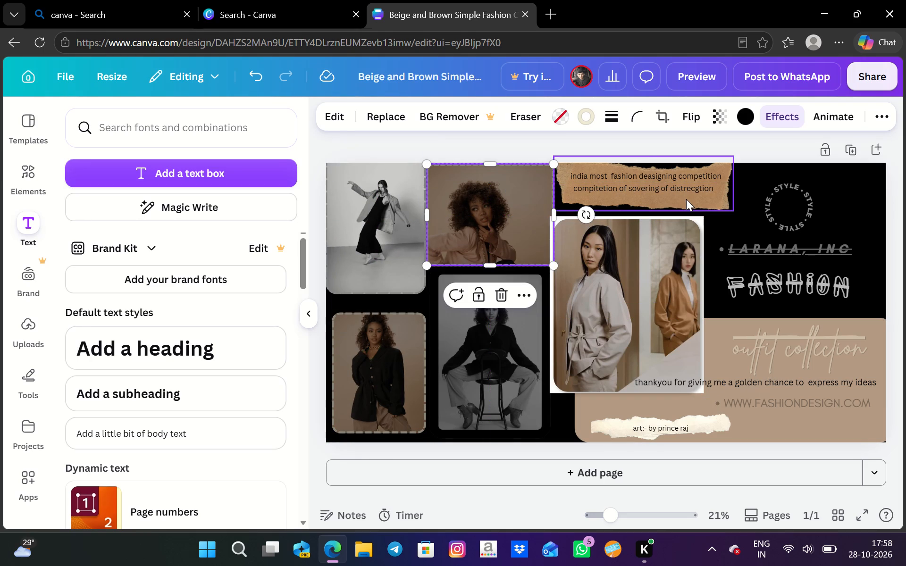
Shift the brown torn-paper strip behind the fashion competition text slightly up and to the left.
left_click_drag(687, 199, 684, 202)
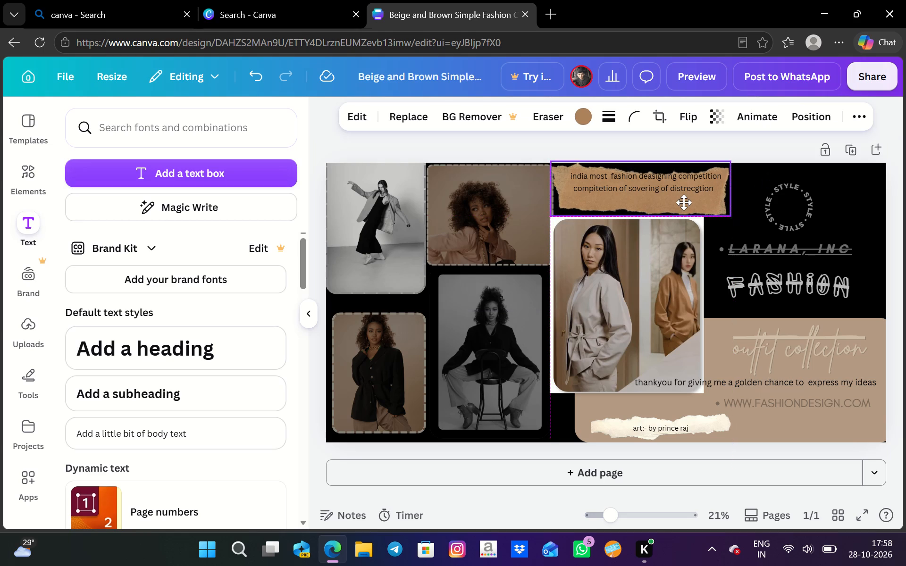
left_click_drag(684, 202, 682, 197)
Crop the circular STYLE graphic with the Freeform ratio after trying Original and 1:1, rotating its content to 60 degrees.
left_click(780, 208)
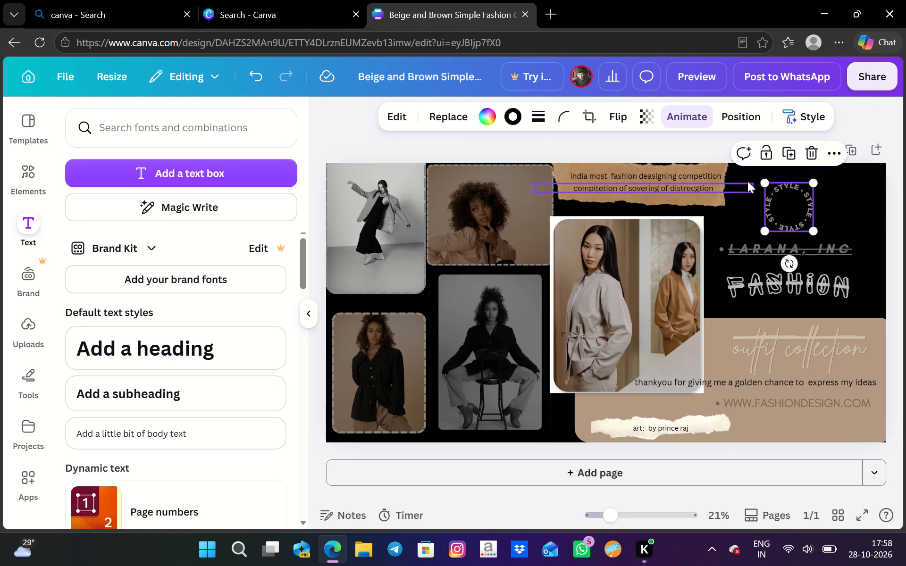
left_click(788, 203)
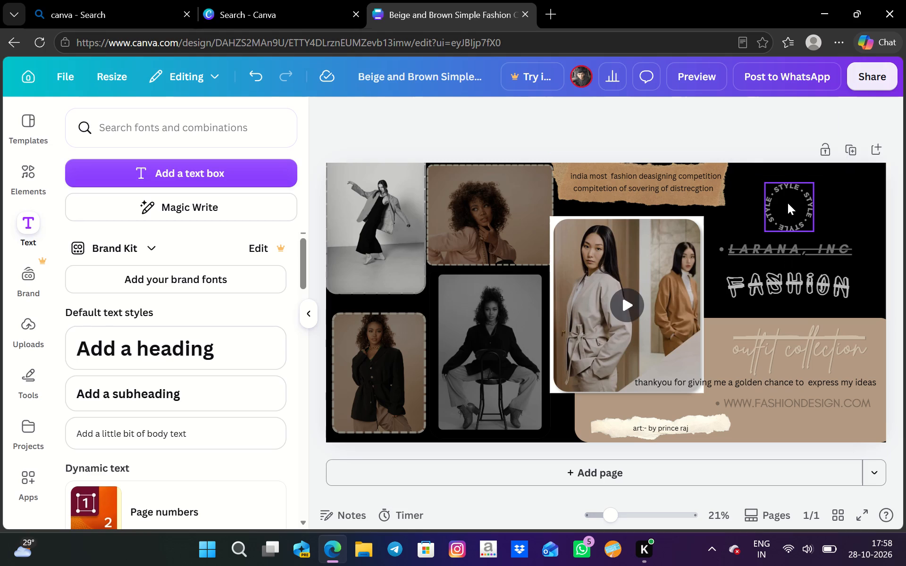
triple_click(786, 201)
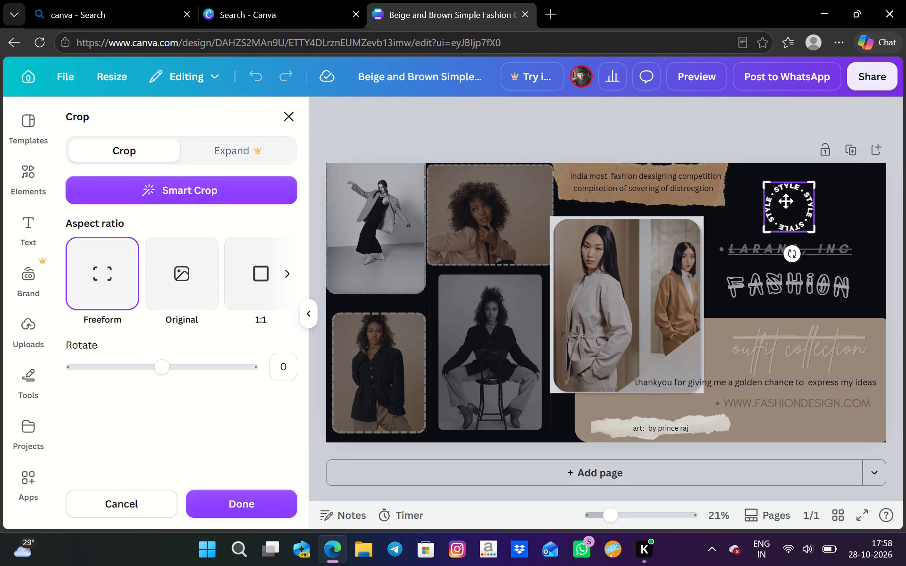
left_click(164, 286)
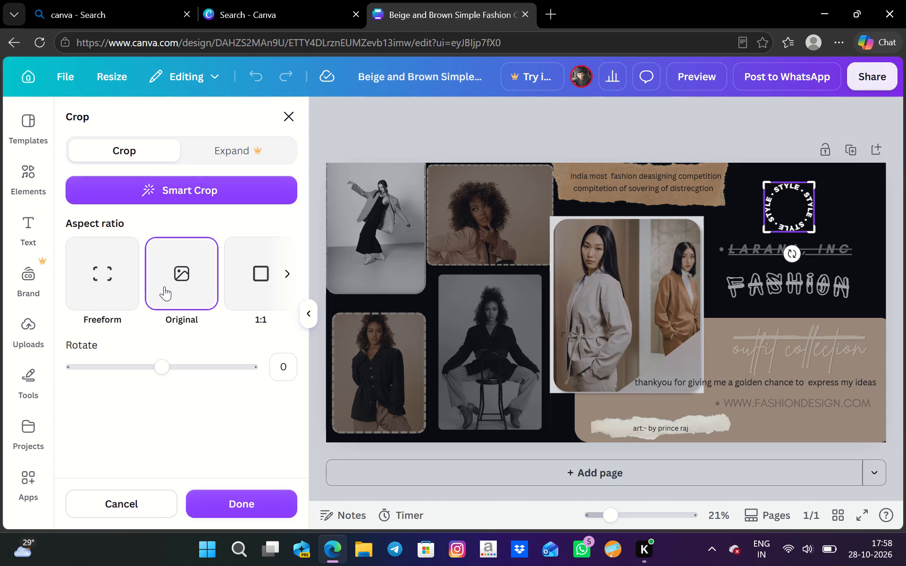
left_click(257, 272)
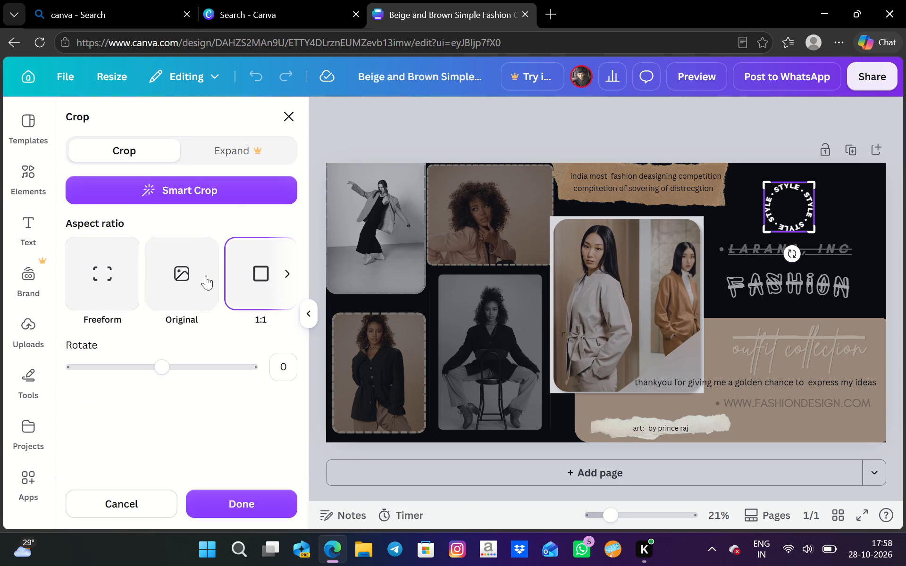
left_click(183, 274)
left_click(82, 275)
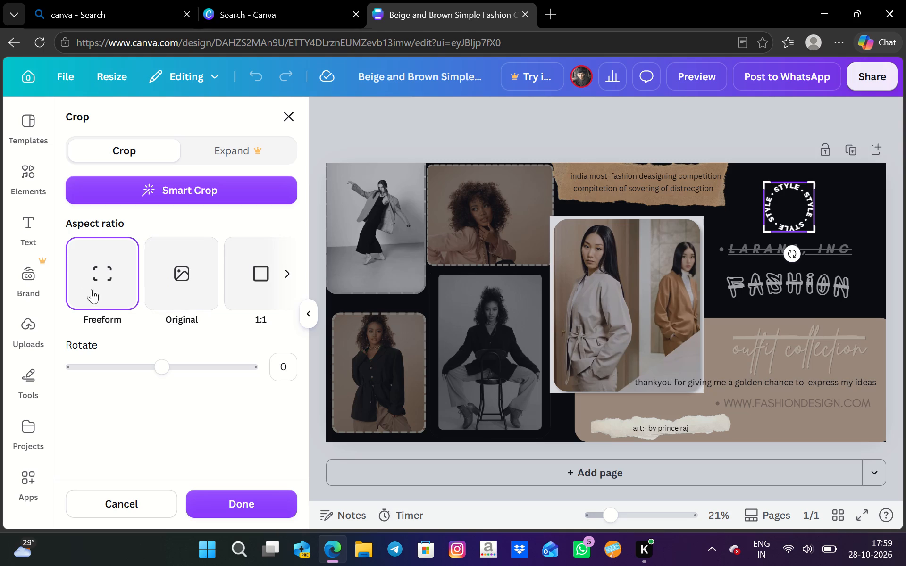
left_click_drag(163, 367, 122, 366)
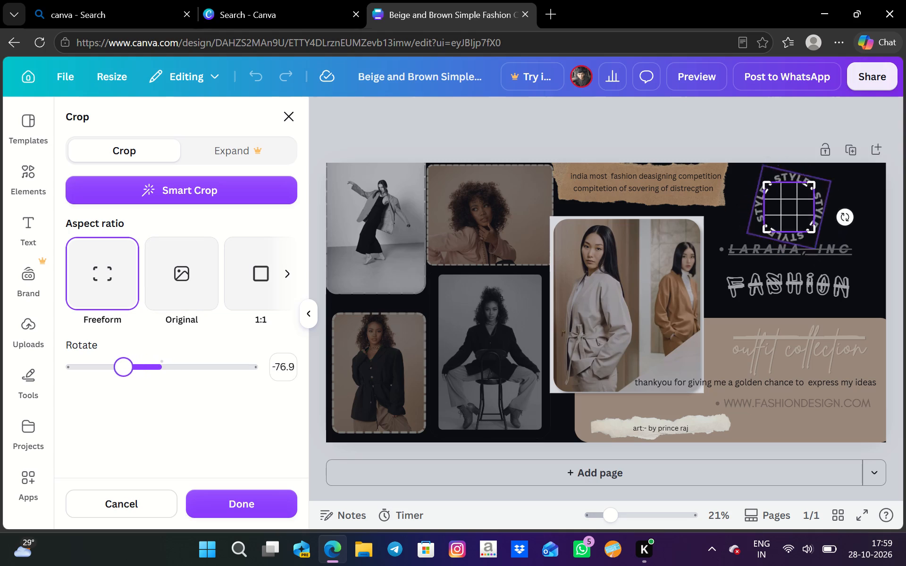
left_click_drag(122, 366, 253, 399)
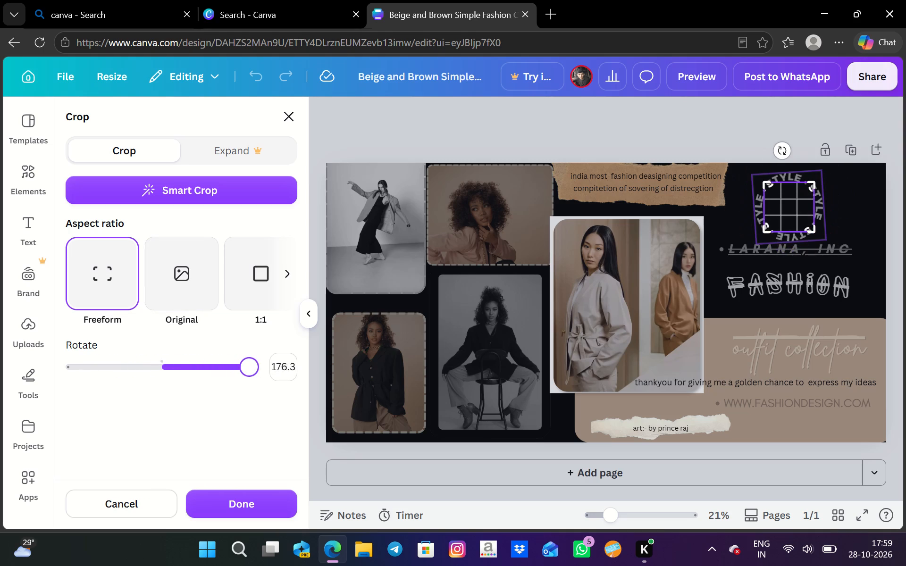
left_click_drag(253, 399, 180, 380)
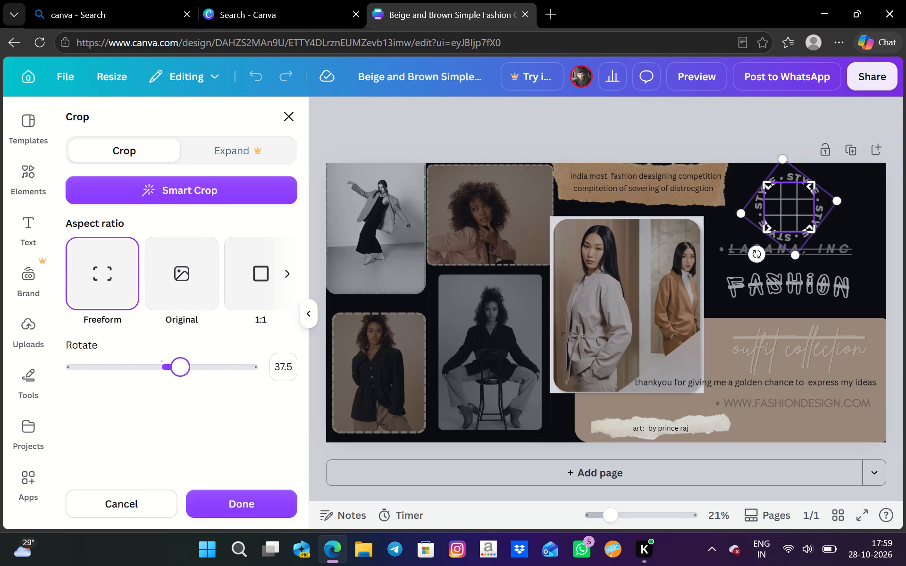
left_click_drag(180, 380, 164, 377)
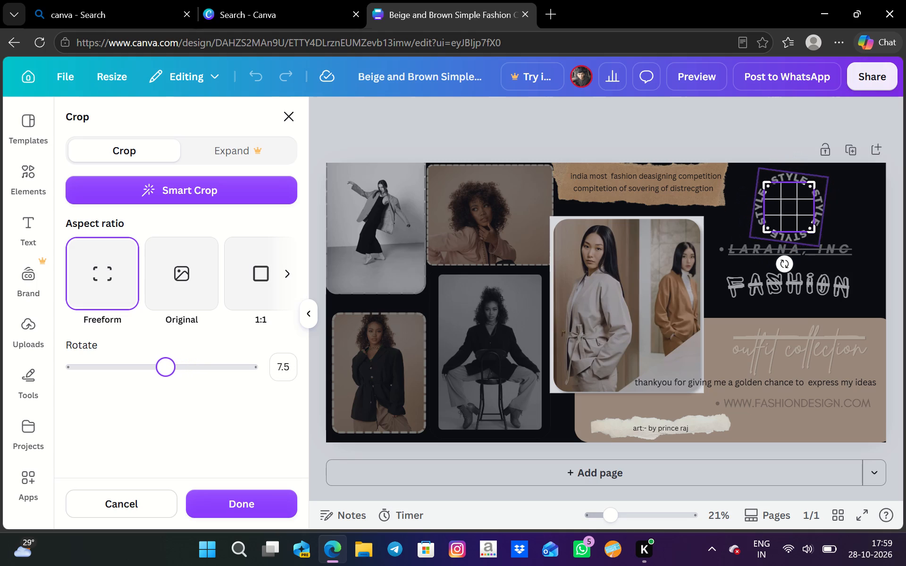
left_click_drag(164, 377, 192, 384)
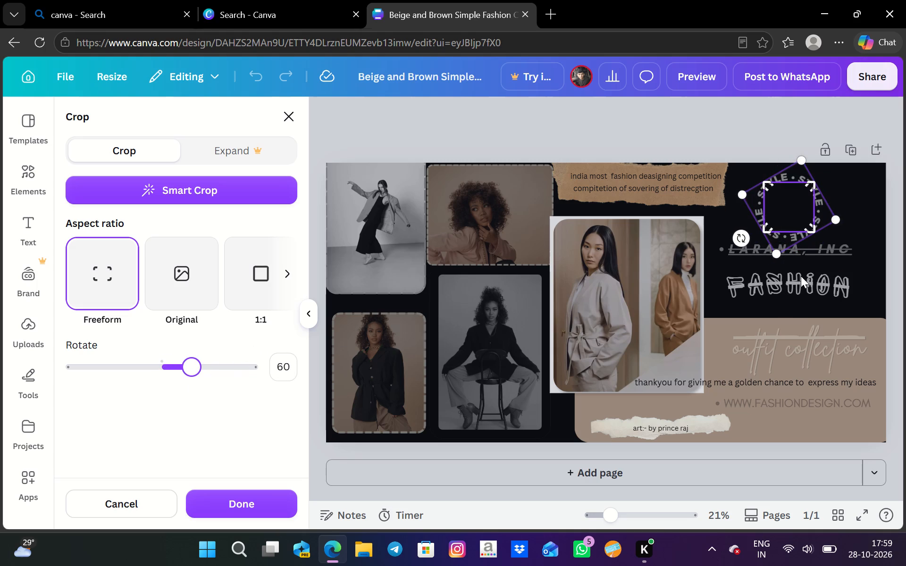
left_click(888, 262)
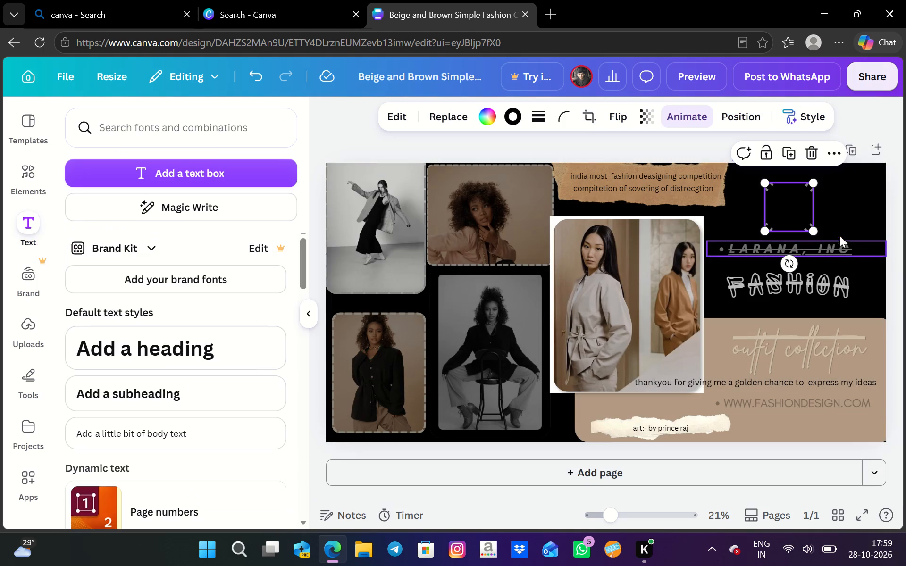
Move the cropped STYLE graphic slightly to the right above LARANA, INC.
left_click(793, 209)
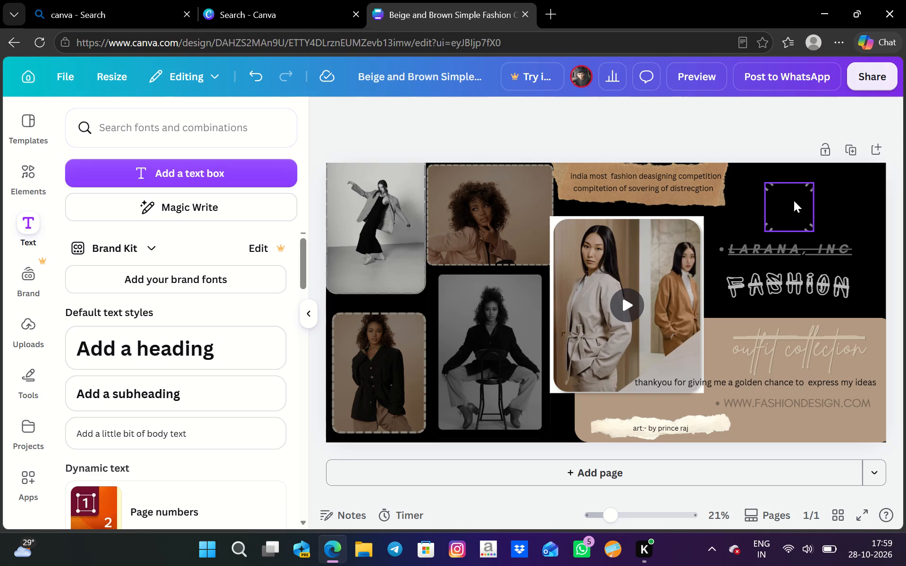
left_click_drag(795, 200, 799, 200)
Set the cropped STYLE graphic's colour to Lightyellow #f0ead6 after trying Greyorange #cdb096.
left_click(789, 205)
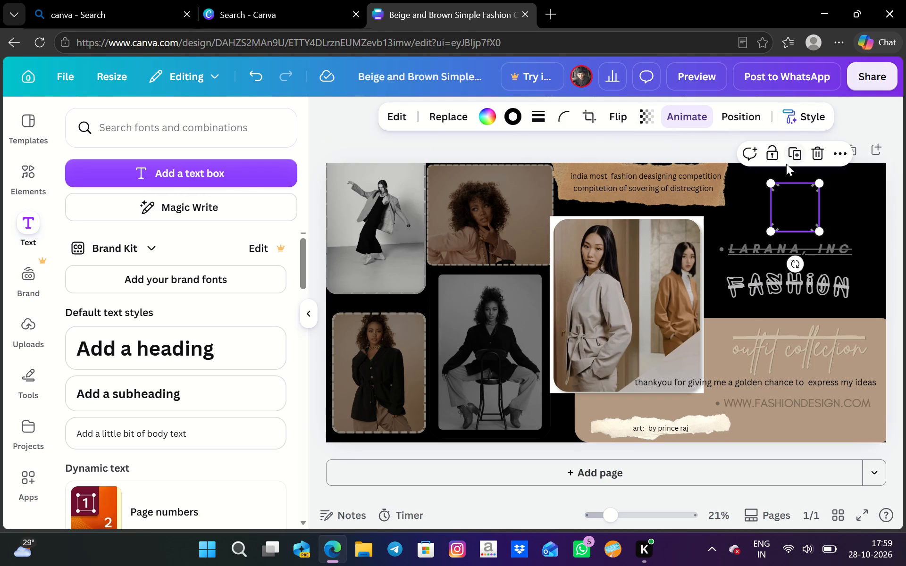
left_click(489, 114)
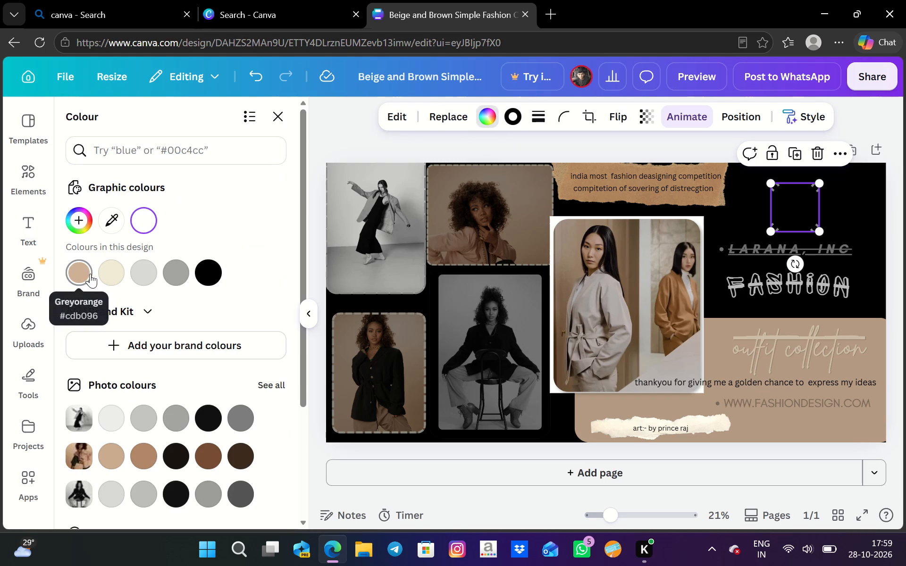
left_click(91, 274)
left_click(112, 276)
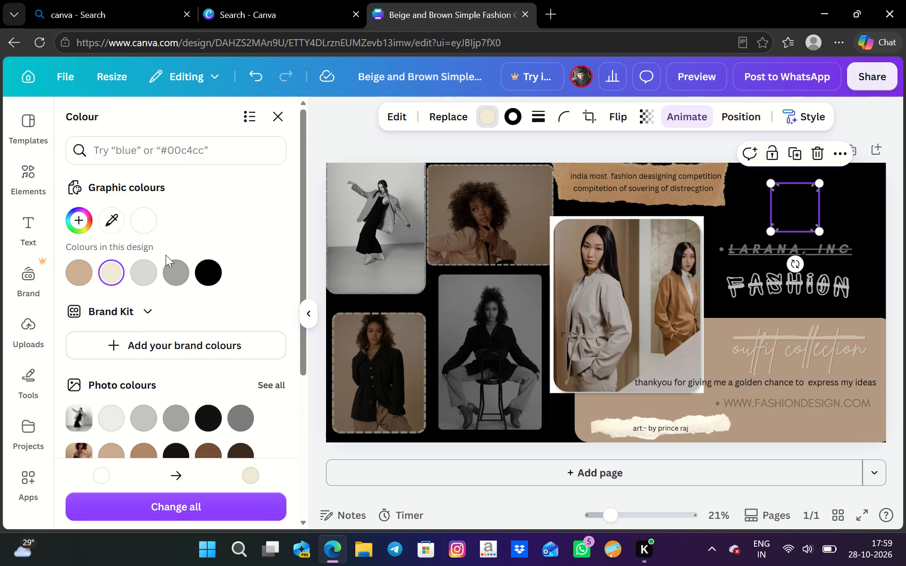
Set the cropped STYLE graphic's colour back to white.
left_click(136, 220)
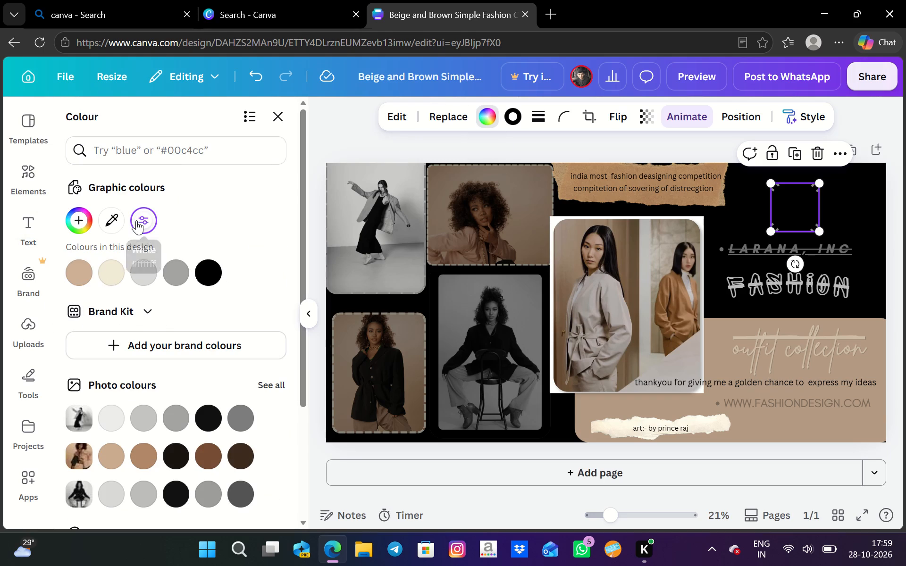
left_click(779, 211)
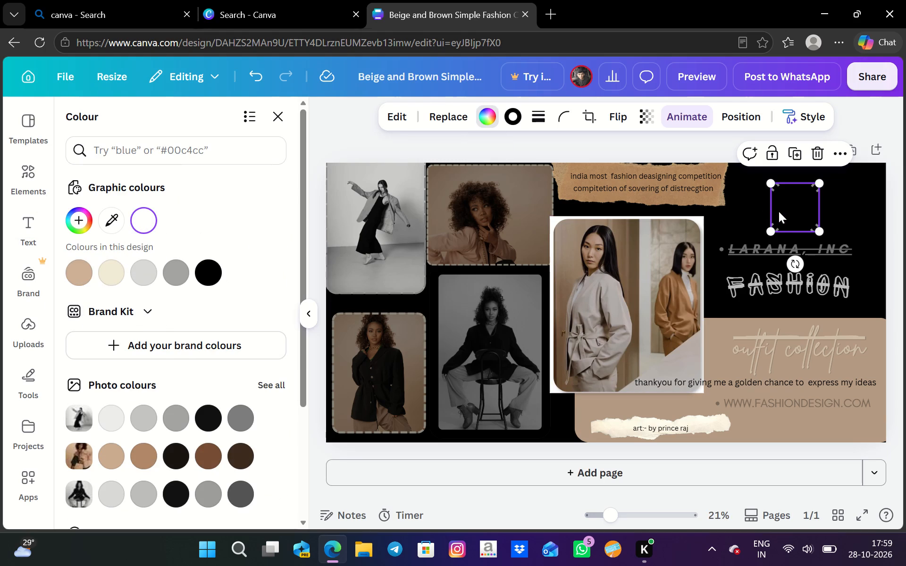
left_click(751, 233)
left_click(780, 206)
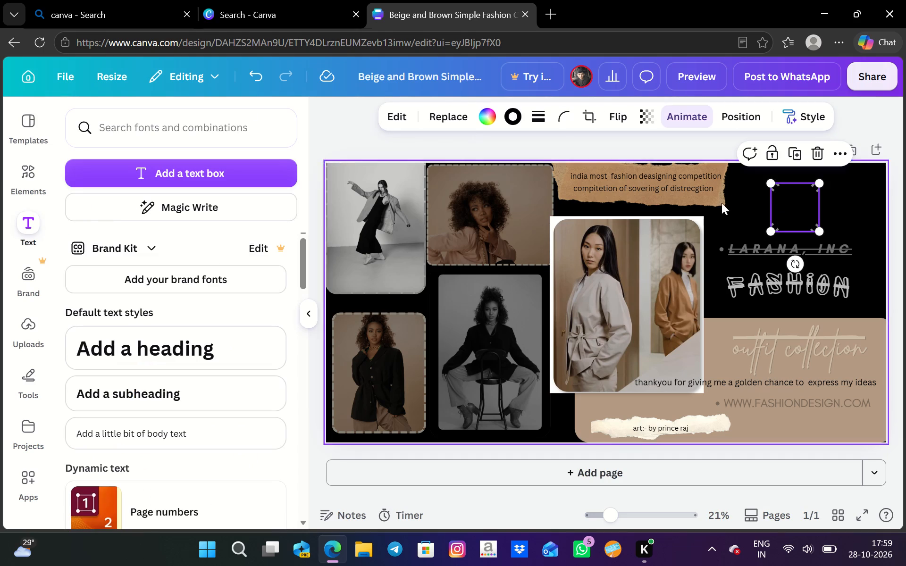
Add the BOLD moves font combination from the text styles to the banner.
scroll(224, 275, "down", 5)
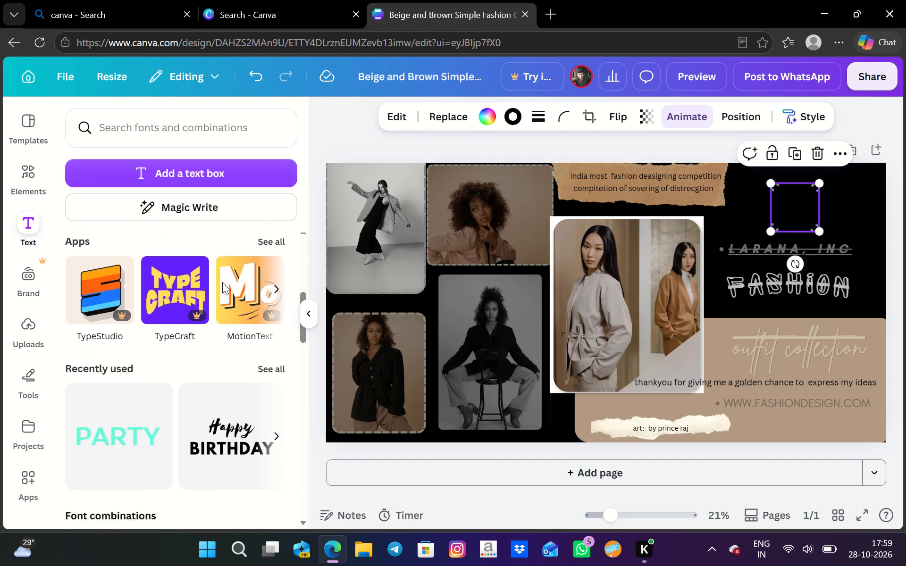
scroll(222, 282, "down", 2)
scroll(187, 306, "down", 2)
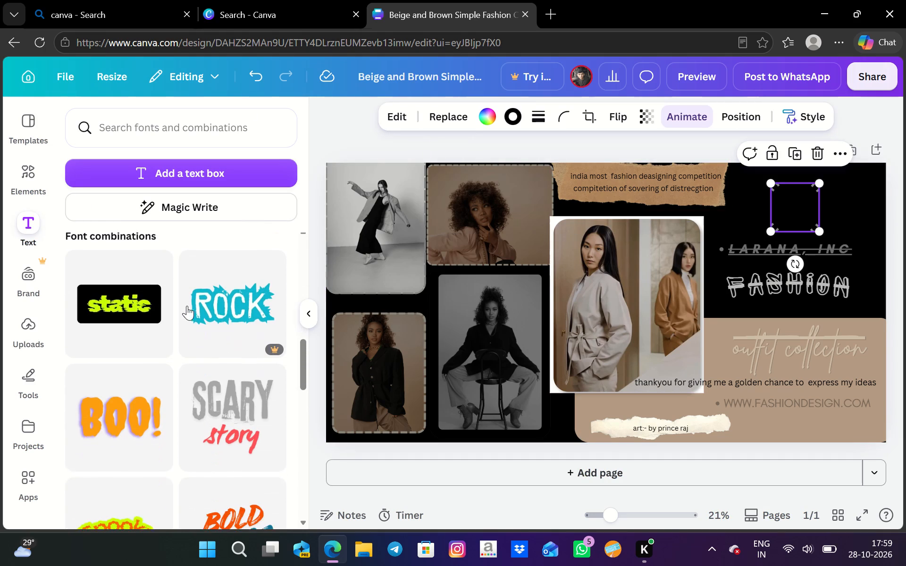
scroll(187, 306, "down", 3)
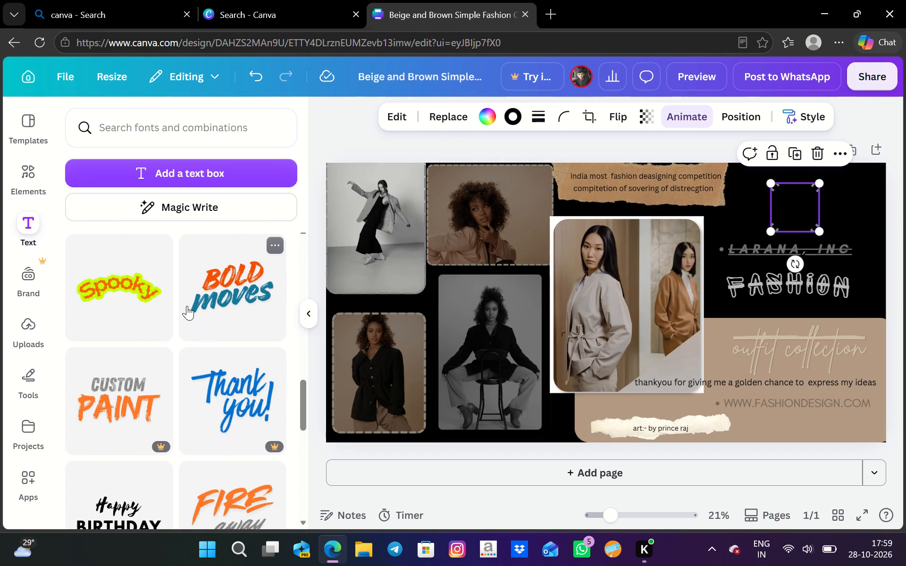
left_click(230, 289)
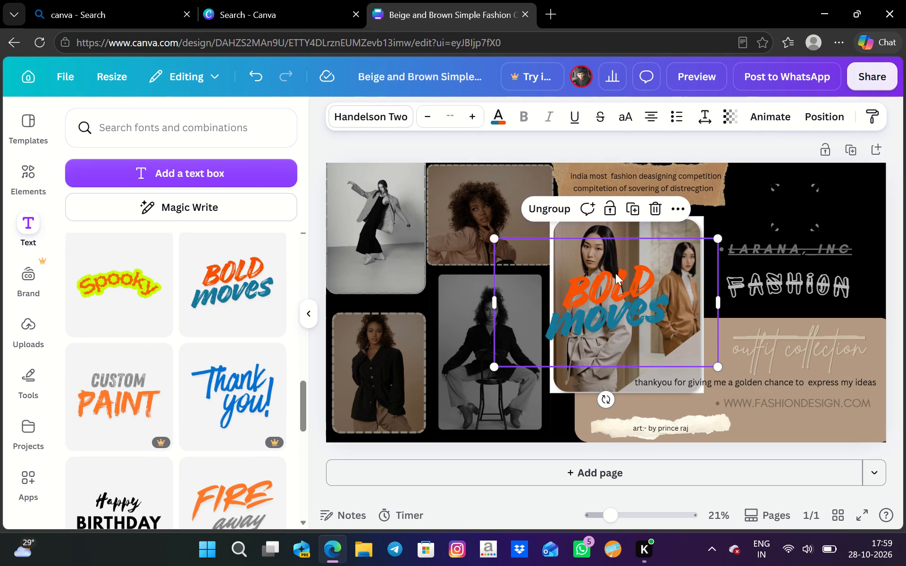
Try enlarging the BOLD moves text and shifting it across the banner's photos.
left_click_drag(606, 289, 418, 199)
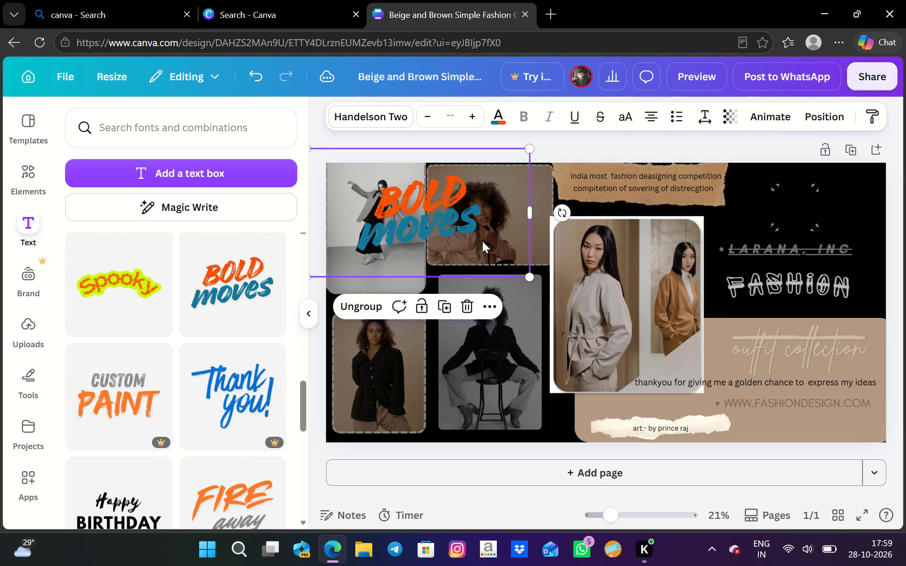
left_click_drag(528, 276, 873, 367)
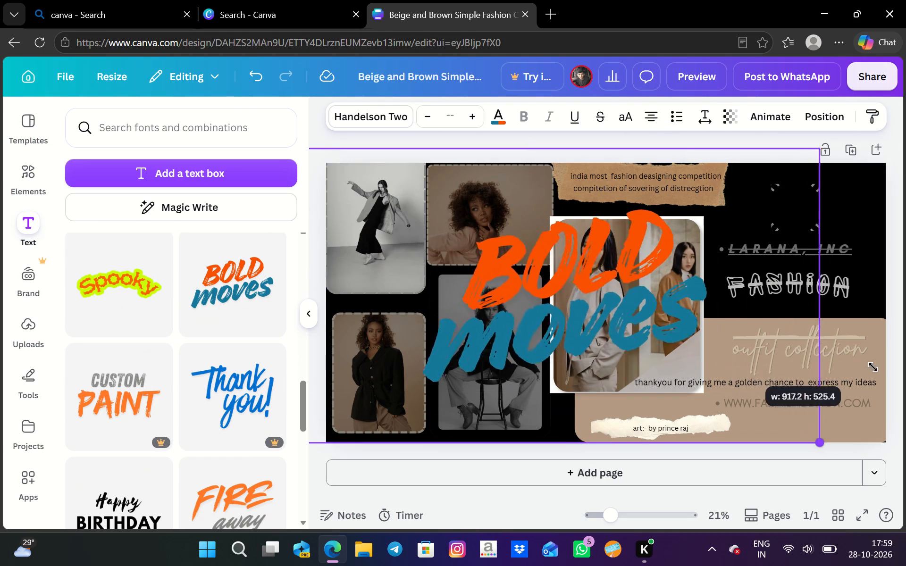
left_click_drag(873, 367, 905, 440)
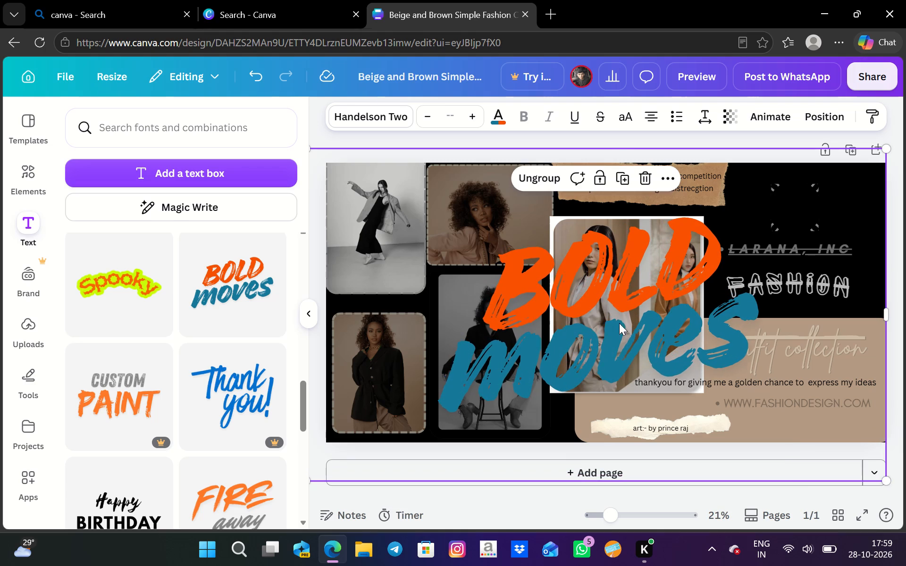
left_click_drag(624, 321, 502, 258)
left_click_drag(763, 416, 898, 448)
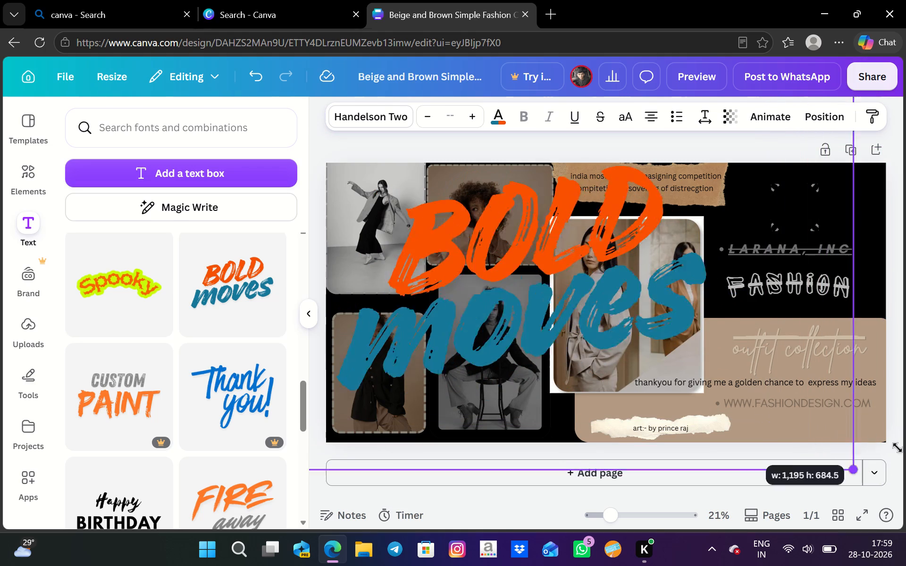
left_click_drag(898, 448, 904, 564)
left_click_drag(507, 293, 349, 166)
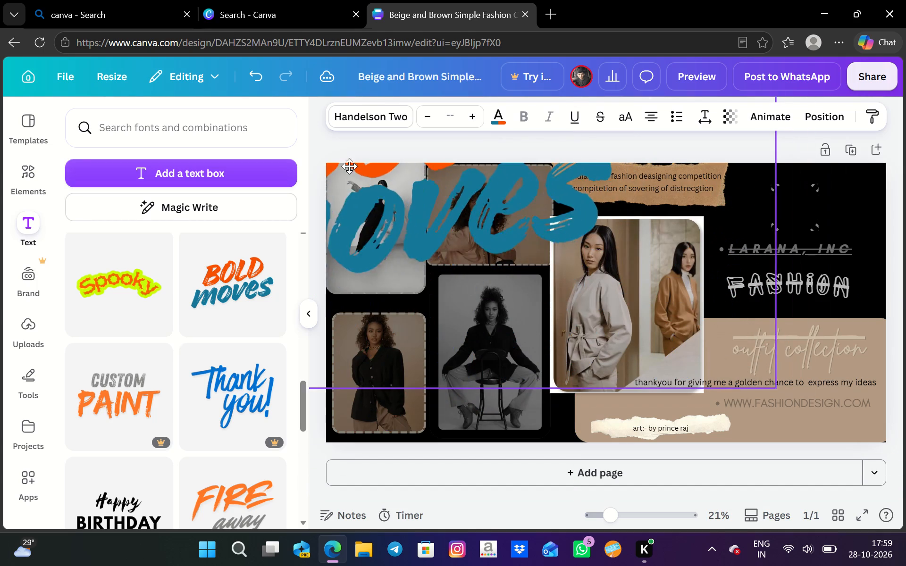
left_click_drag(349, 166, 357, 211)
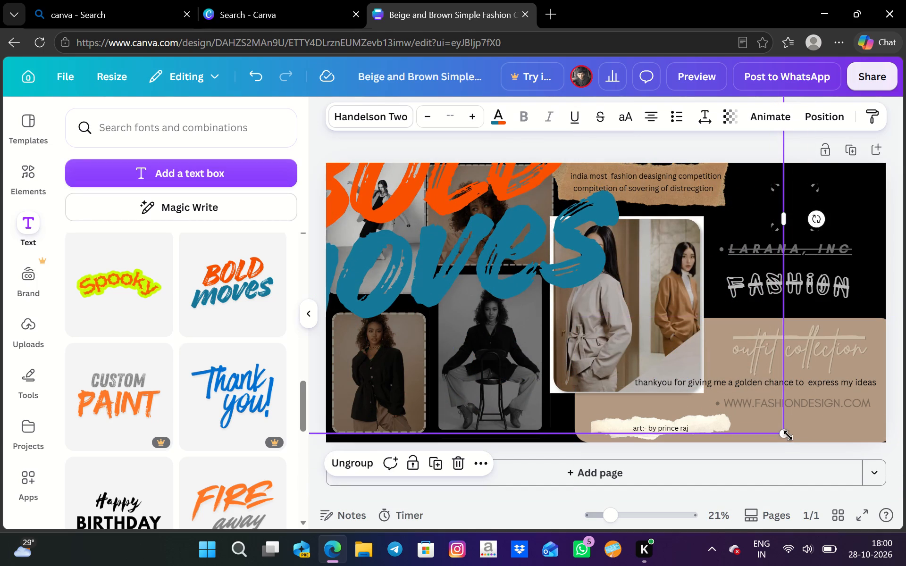
Shrink the BOLD moves text and place it directly above LARANA, INC. on the black area.
left_click_drag(780, 435, 785, 309)
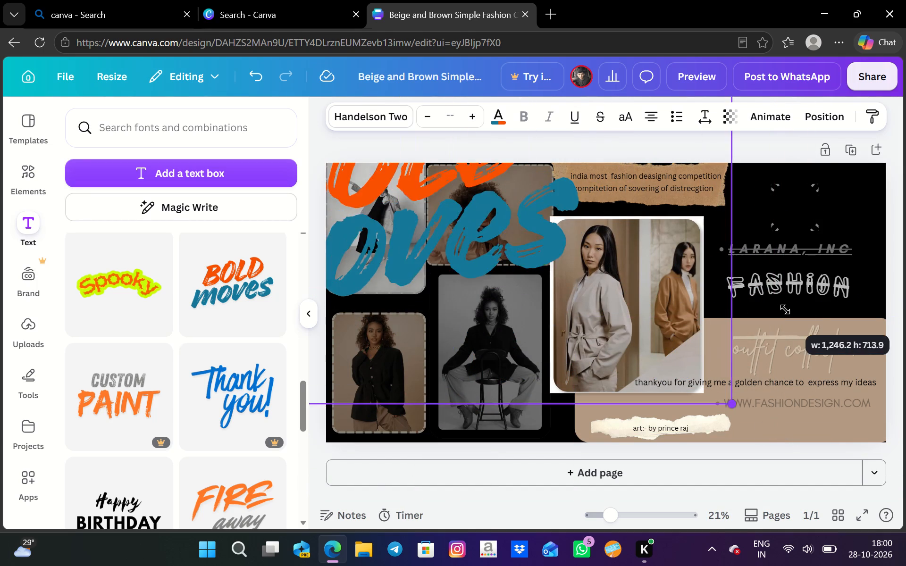
left_click_drag(785, 309, 461, 271)
left_click_drag(337, 189, 652, 325)
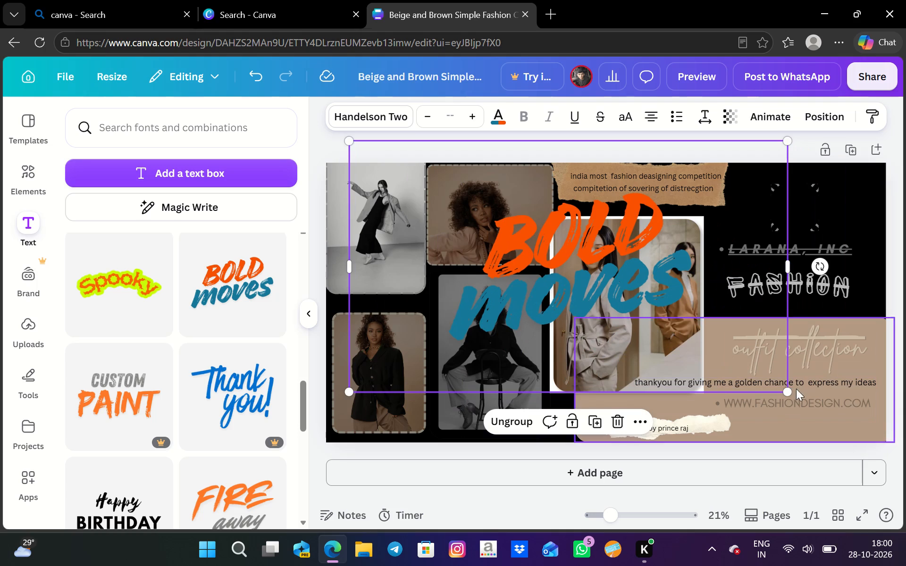
left_click_drag(790, 393, 418, 286)
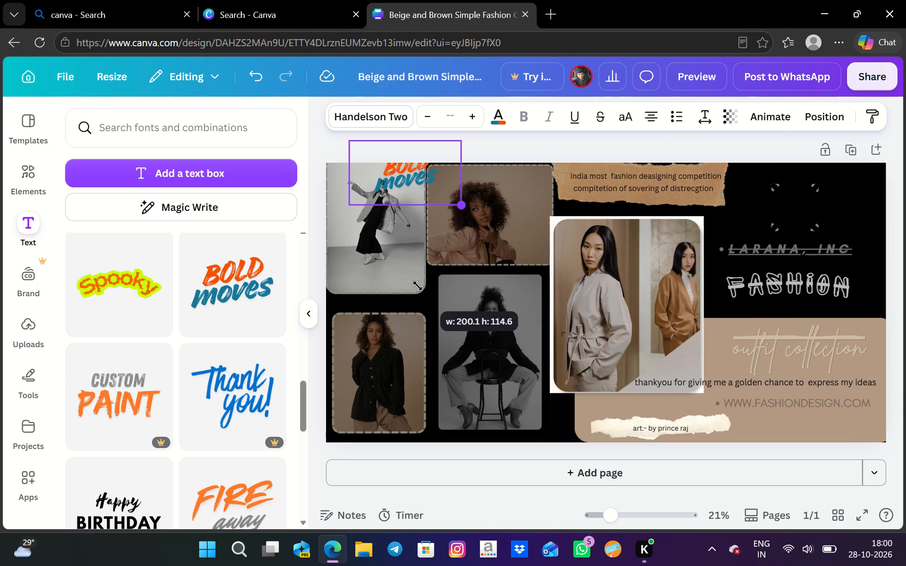
left_click_drag(418, 286, 522, 350)
left_click_drag(468, 232, 422, 283)
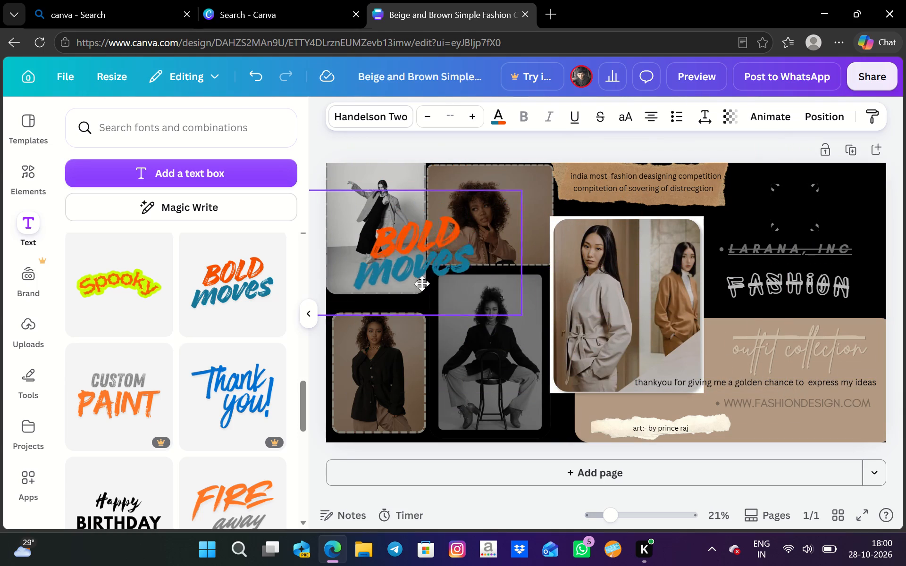
left_click_drag(422, 283, 803, 275)
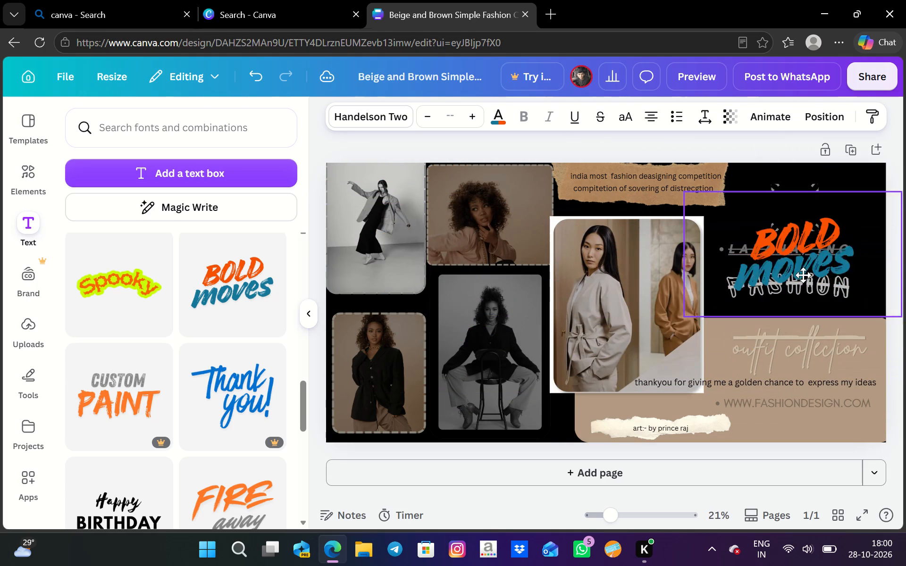
left_click_drag(803, 275, 802, 235)
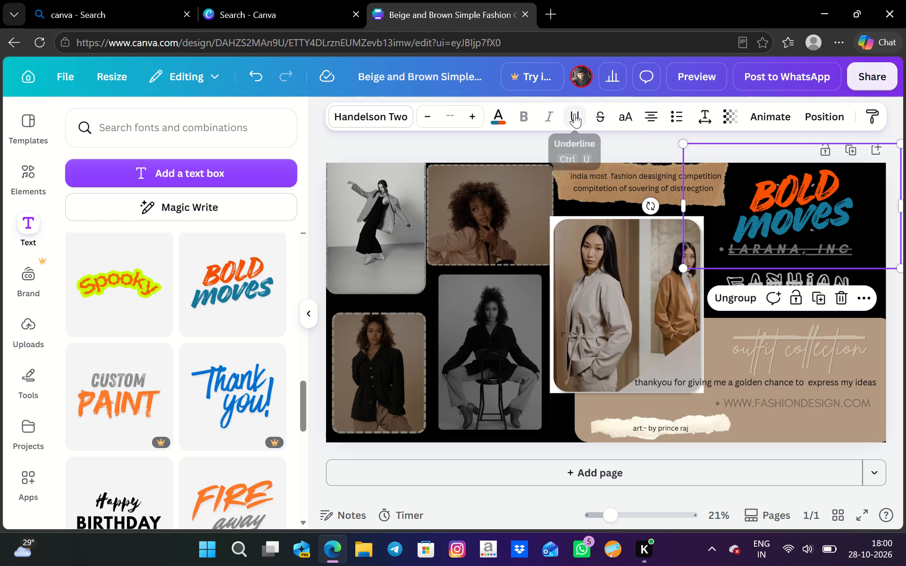
Strike through the BOLD moves text and set its transparency to 84.
left_click(595, 115)
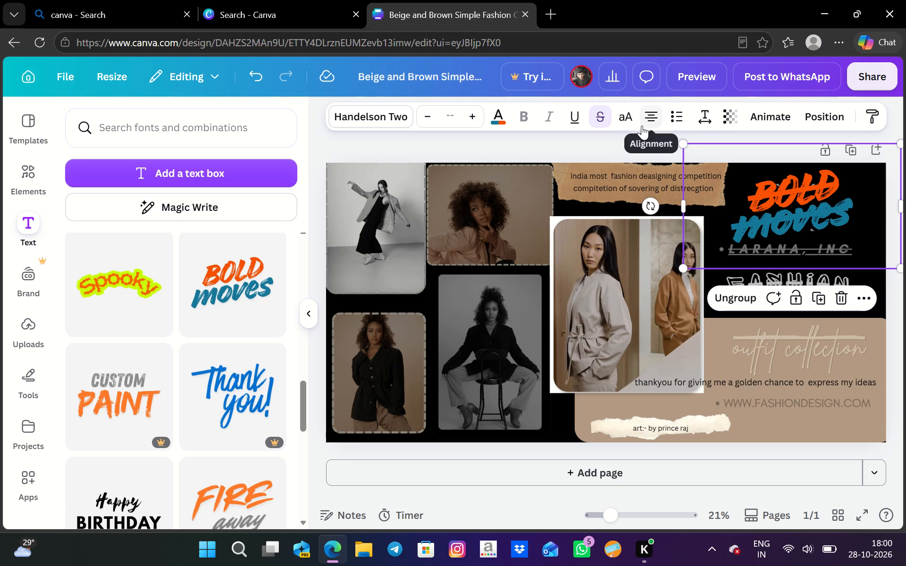
left_click(731, 113)
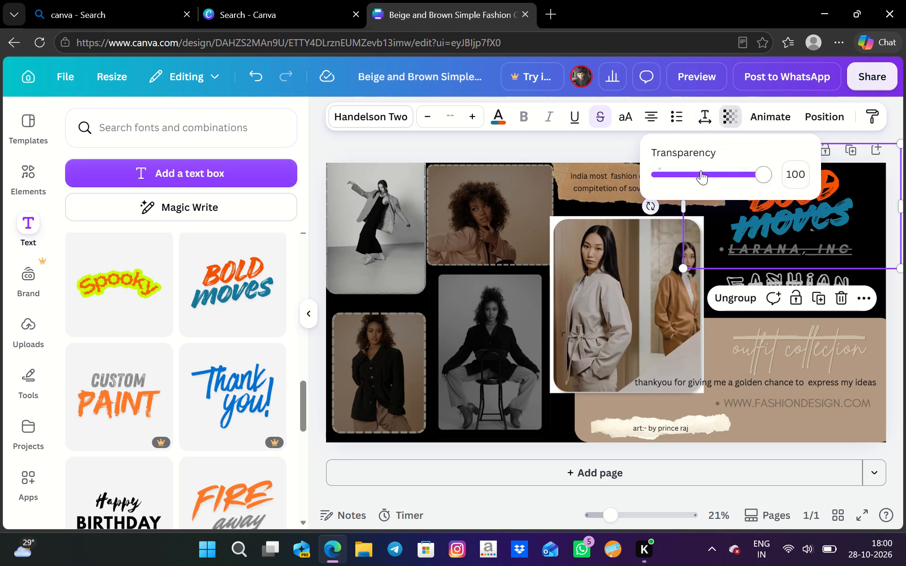
left_click(701, 170)
left_click(732, 178)
left_click(747, 178)
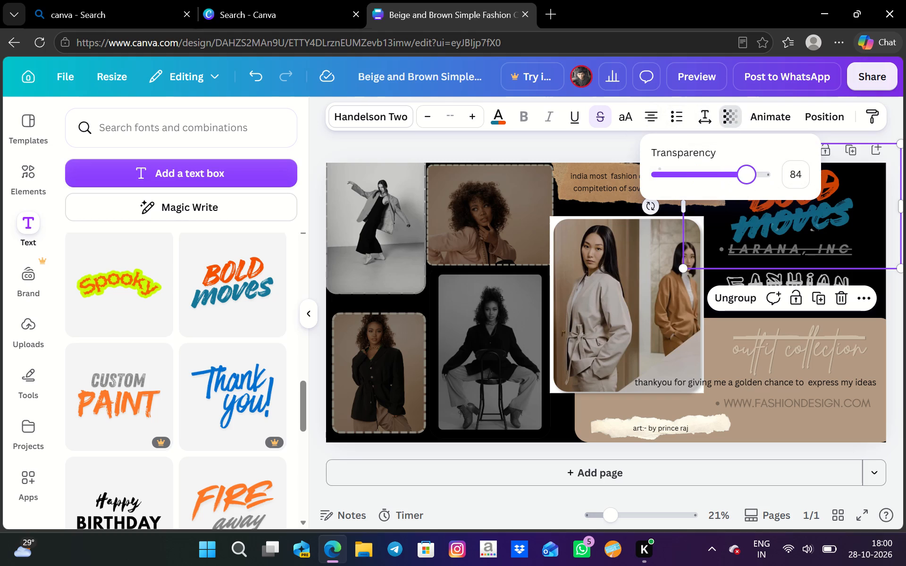
left_click(858, 426)
Make the "thankyou for giving me a golden chance" text bold and italic.
left_click(719, 379)
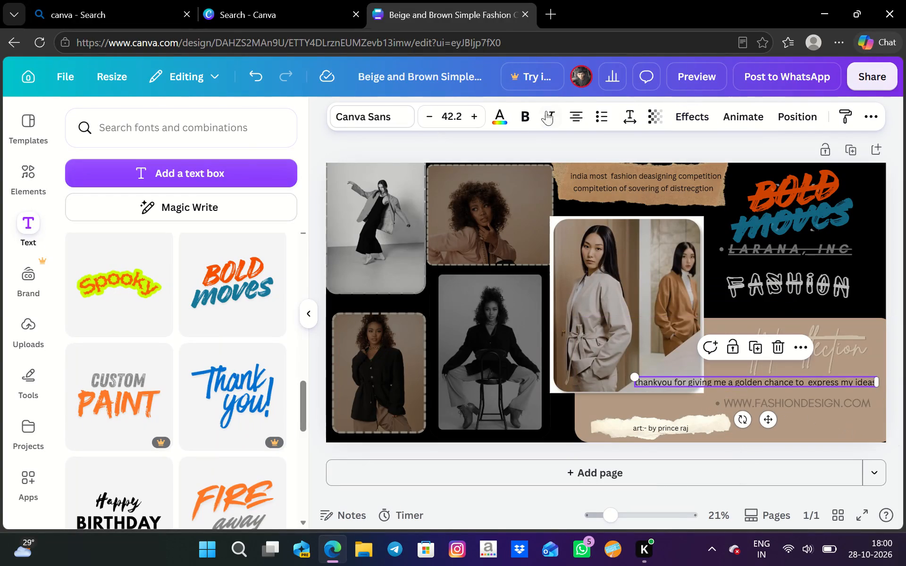
left_click(528, 111)
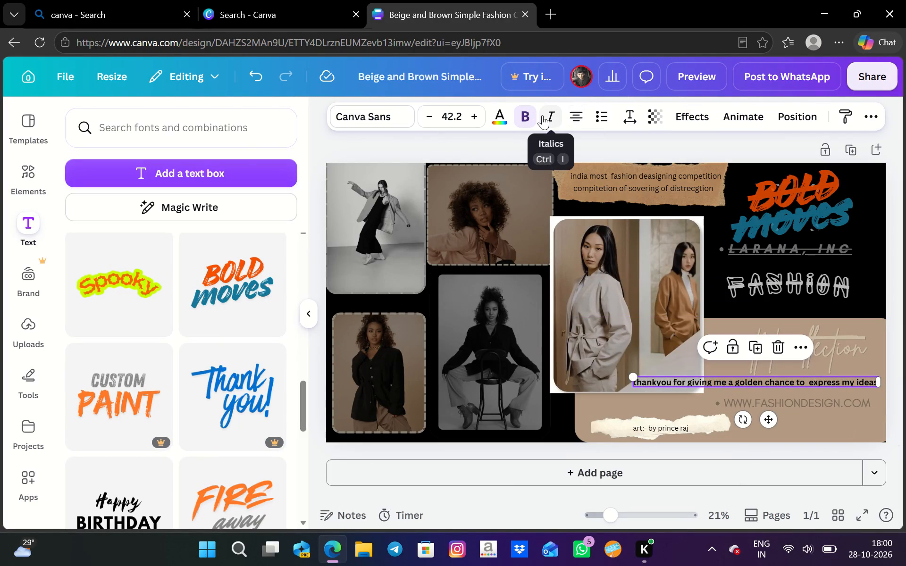
left_click(555, 114)
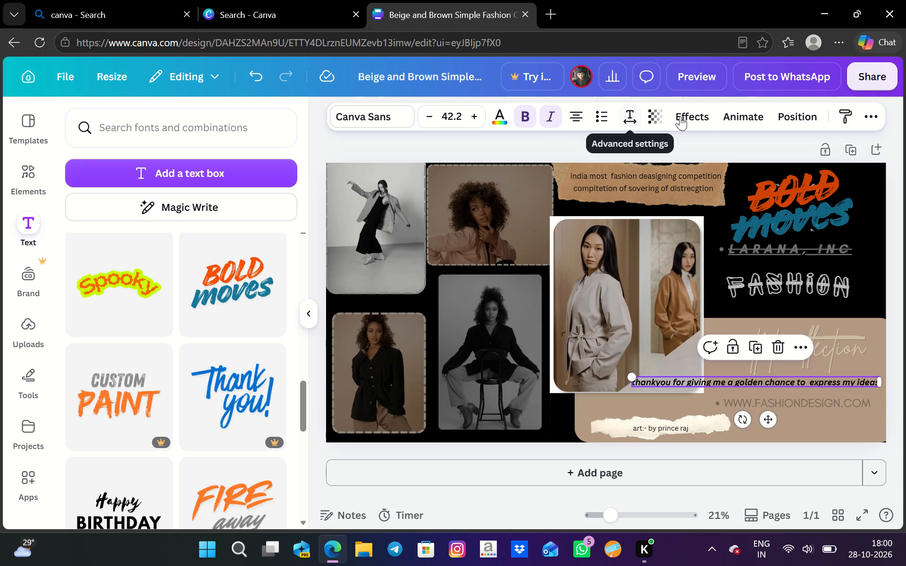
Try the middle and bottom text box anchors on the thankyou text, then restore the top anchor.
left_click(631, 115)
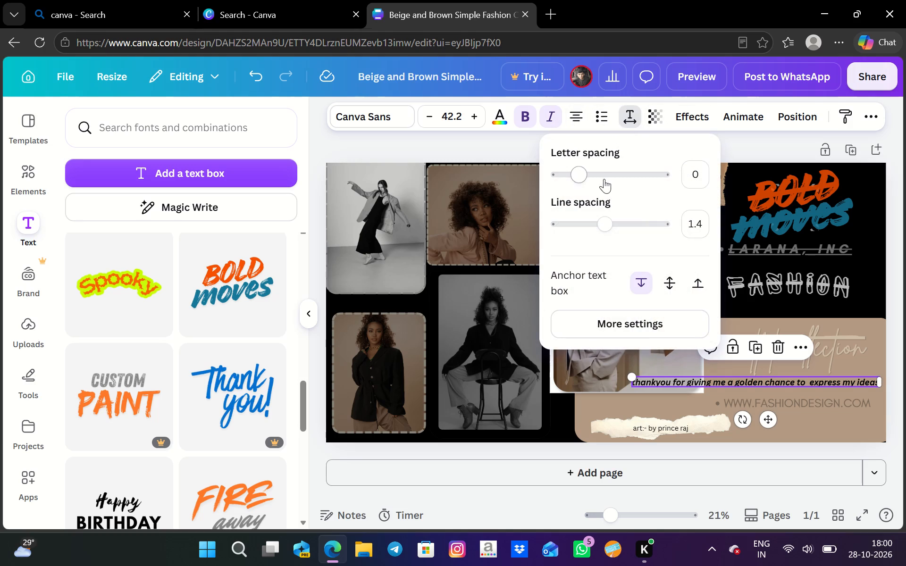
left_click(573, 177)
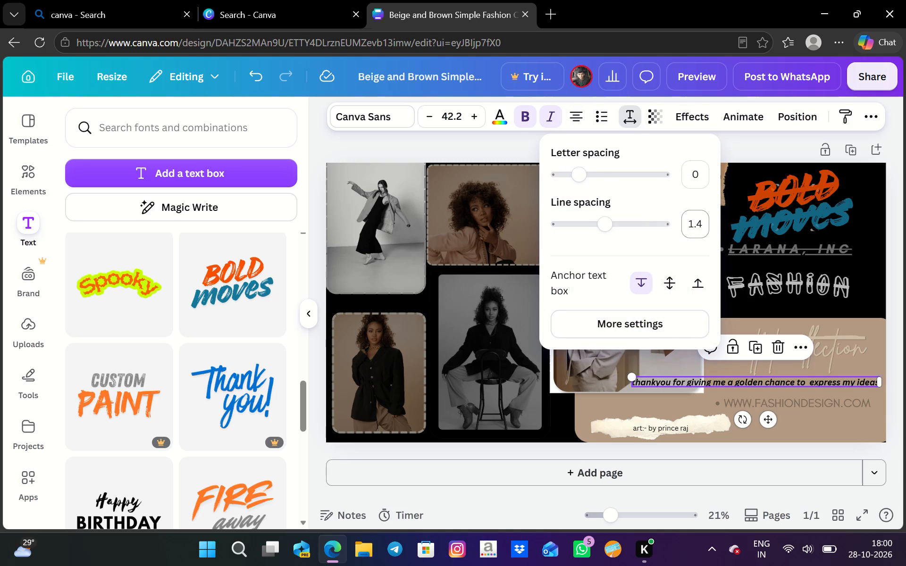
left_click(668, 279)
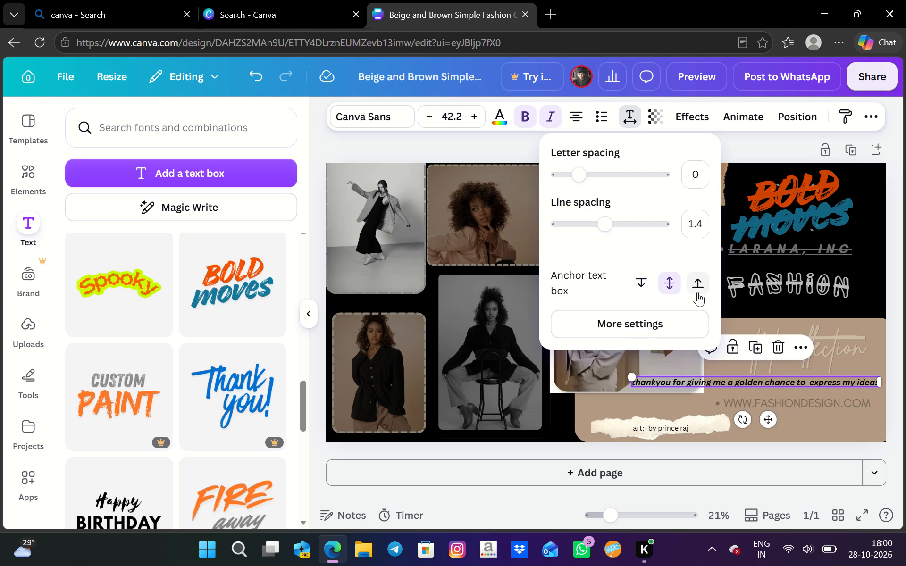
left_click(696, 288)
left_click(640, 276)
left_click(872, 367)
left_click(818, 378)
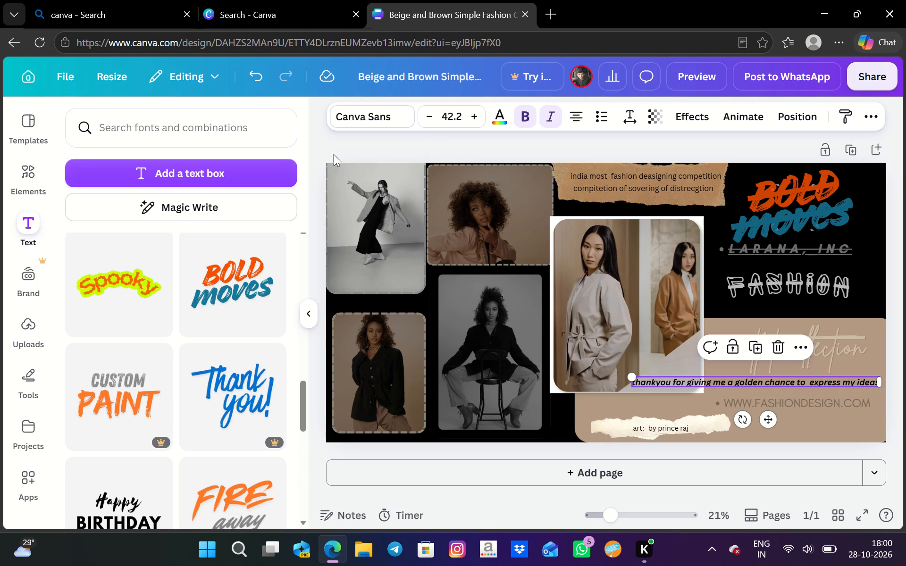
Browse the decorative font combinations for another text style to use on the banner.
scroll(215, 244, "down", 4)
scroll(213, 248, "up", 2)
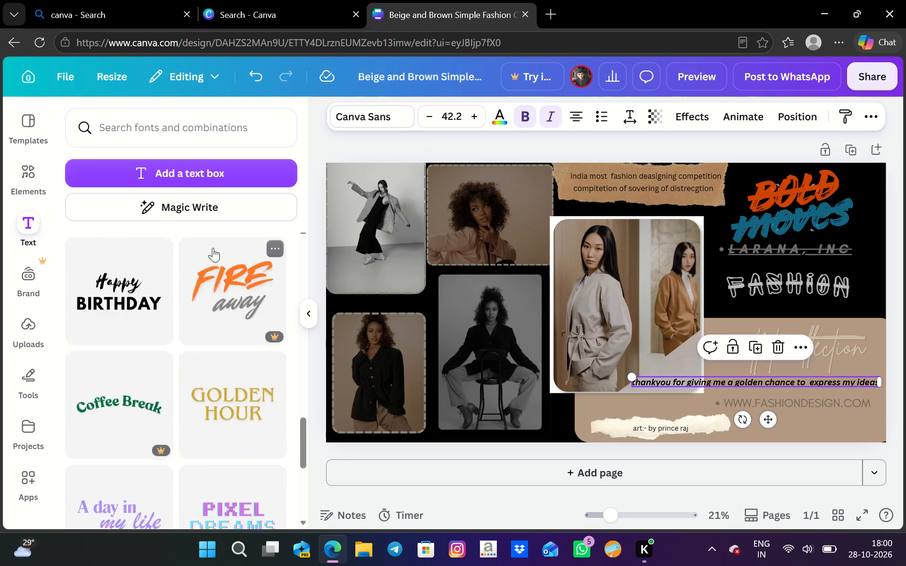
scroll(213, 248, "up", 1)
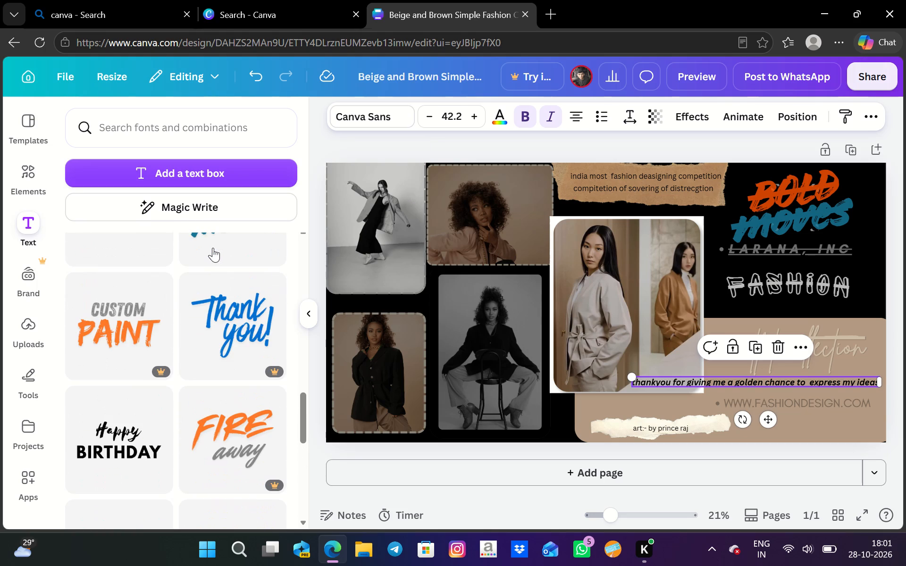
scroll(213, 248, "down", 7)
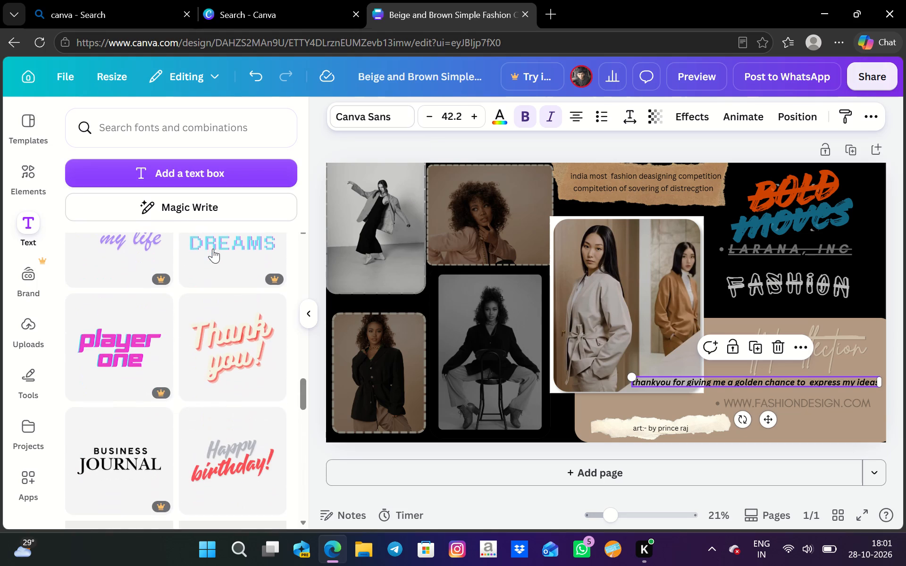
scroll(213, 249, "down", 10)
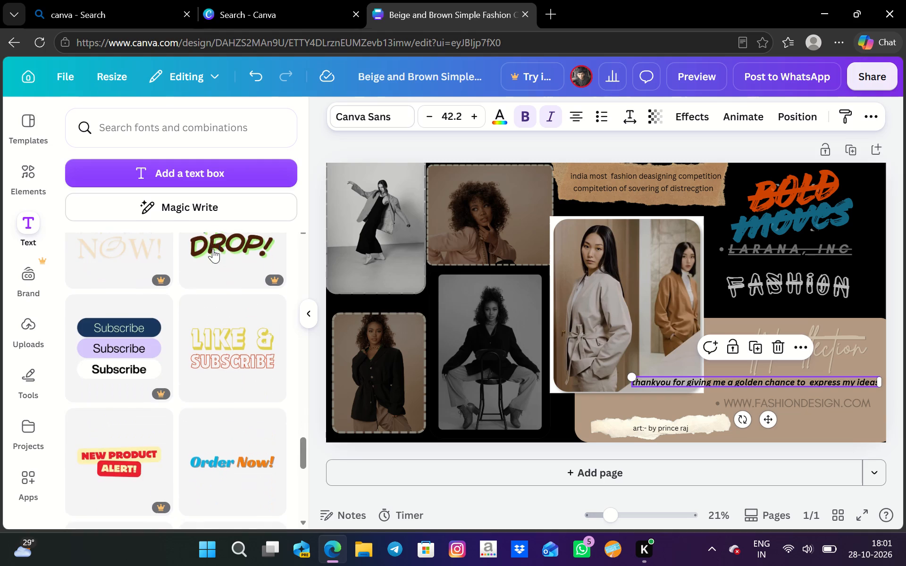
scroll(213, 249, "down", 6)
scroll(213, 249, "up", 2)
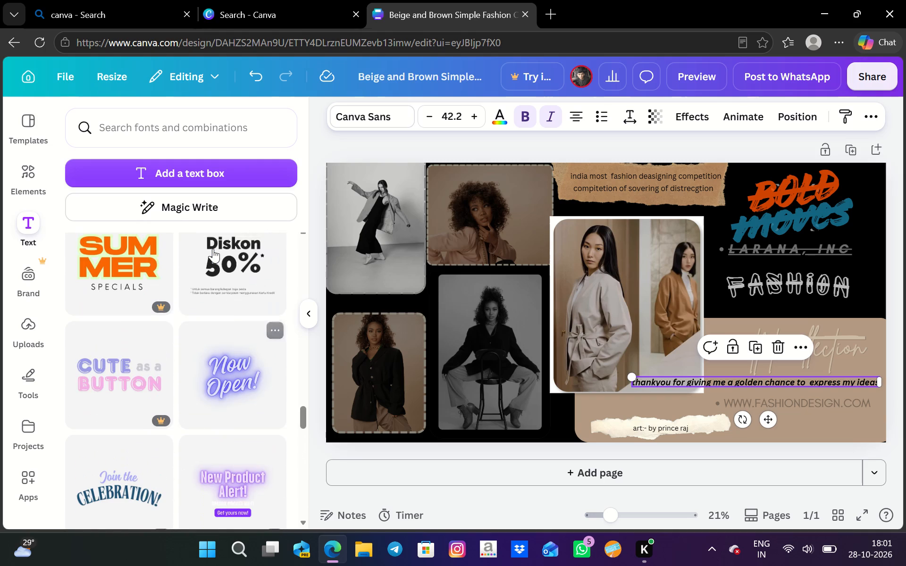
scroll(213, 249, "down", 8)
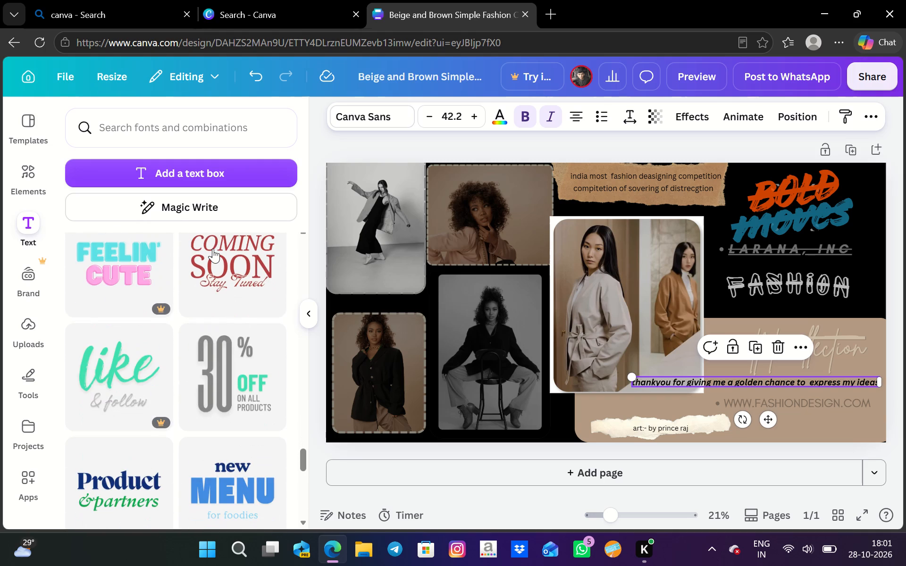
scroll(213, 249, "down", 1)
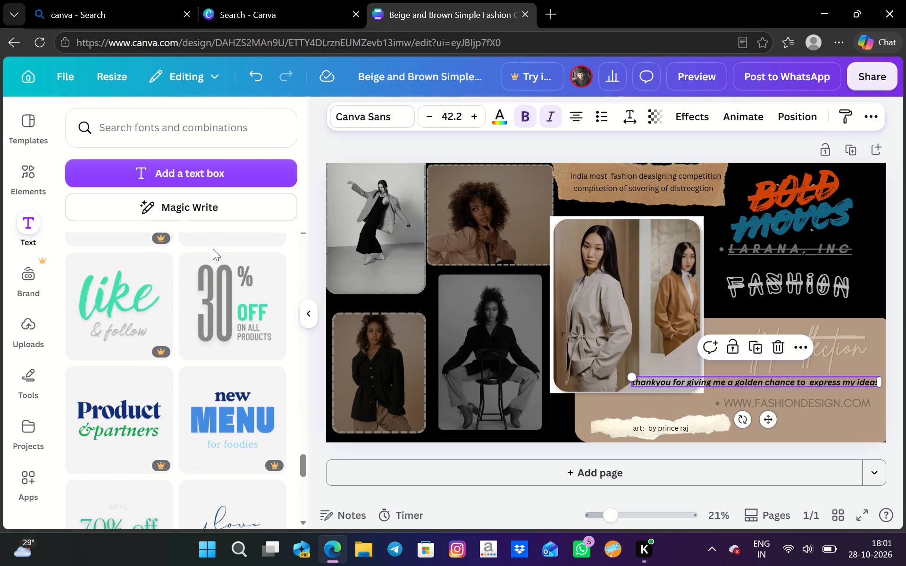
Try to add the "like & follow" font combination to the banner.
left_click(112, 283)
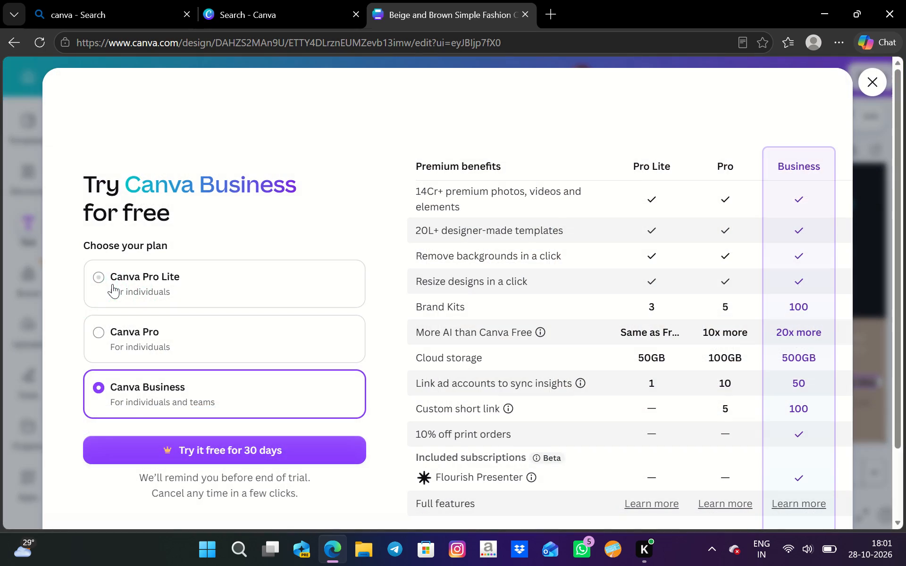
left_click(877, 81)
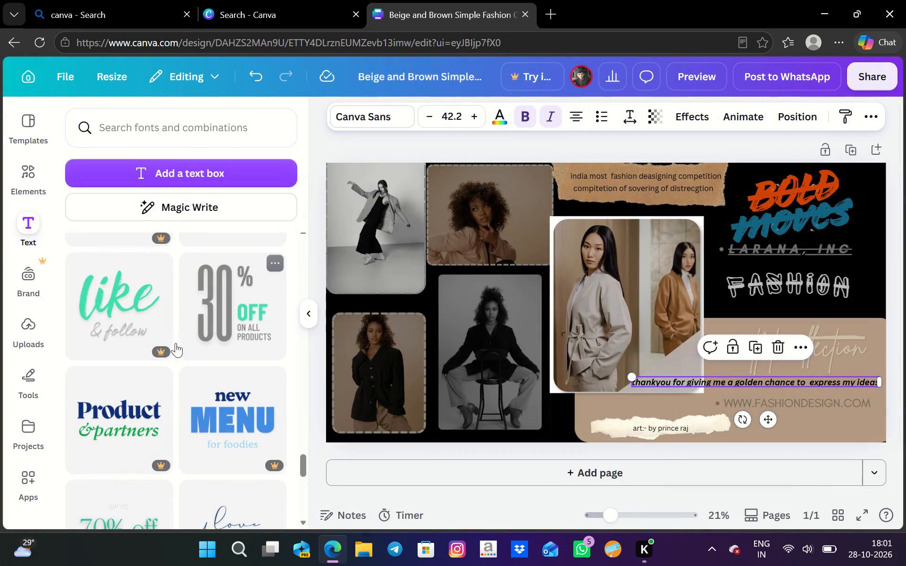
Look through more of the font combinations, and close the text library to get back to the full banner.
scroll(172, 344, "down", 8)
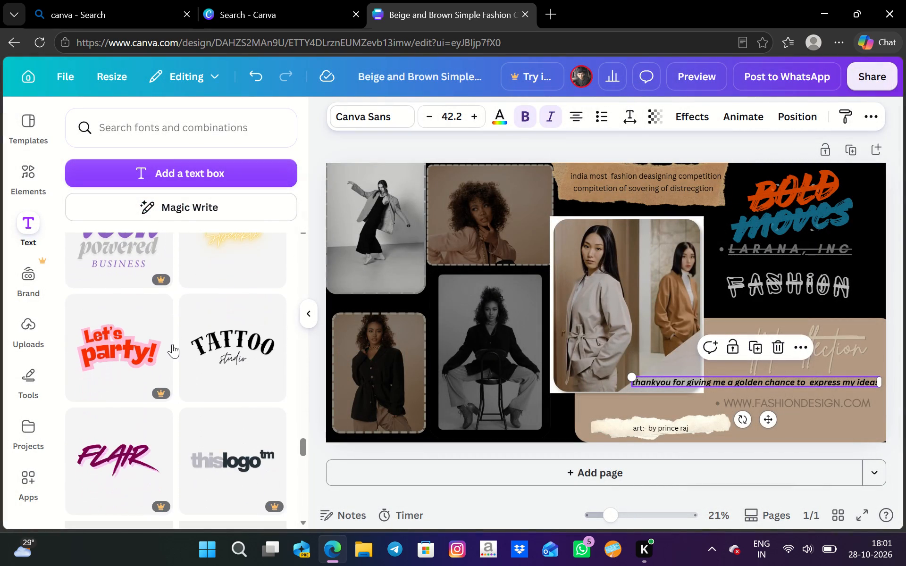
scroll(172, 344, "down", 1)
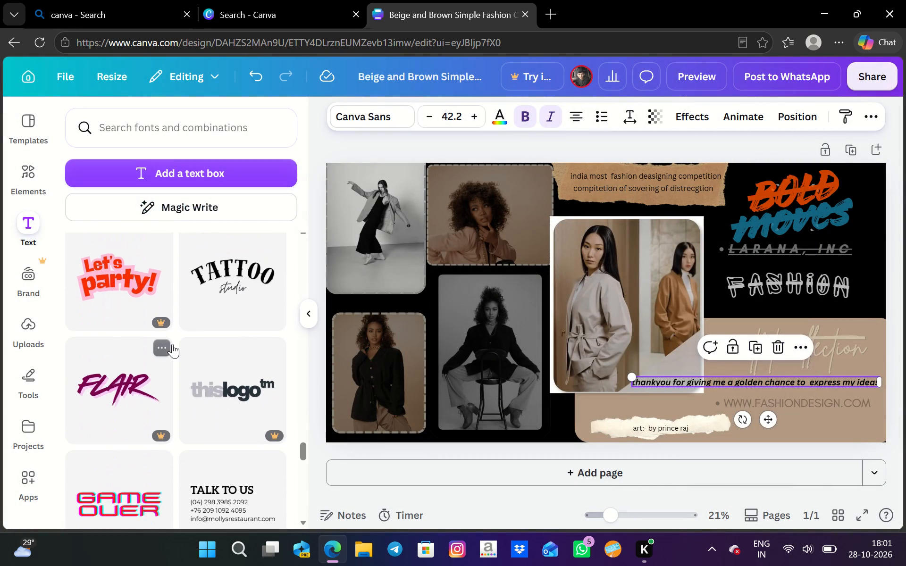
scroll(172, 344, "down", 1)
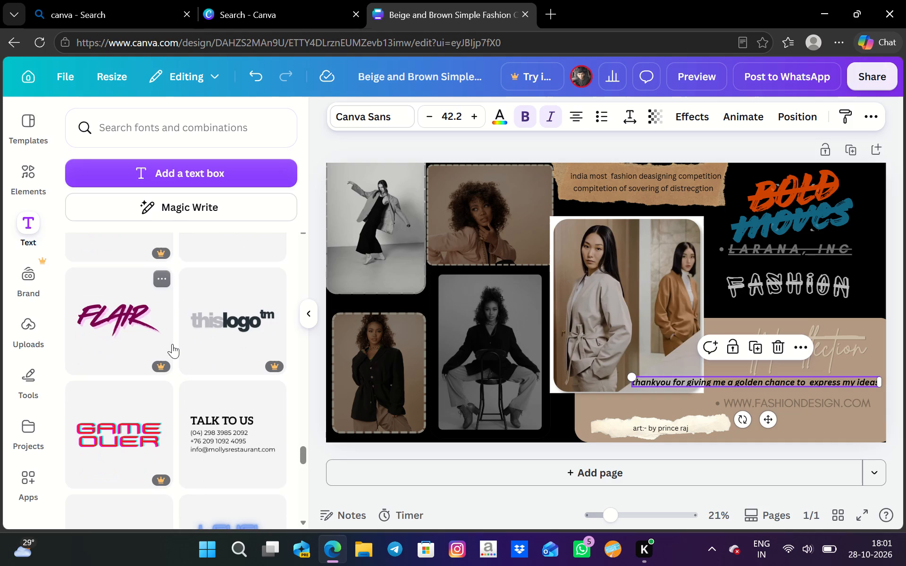
scroll(172, 344, "down", 4)
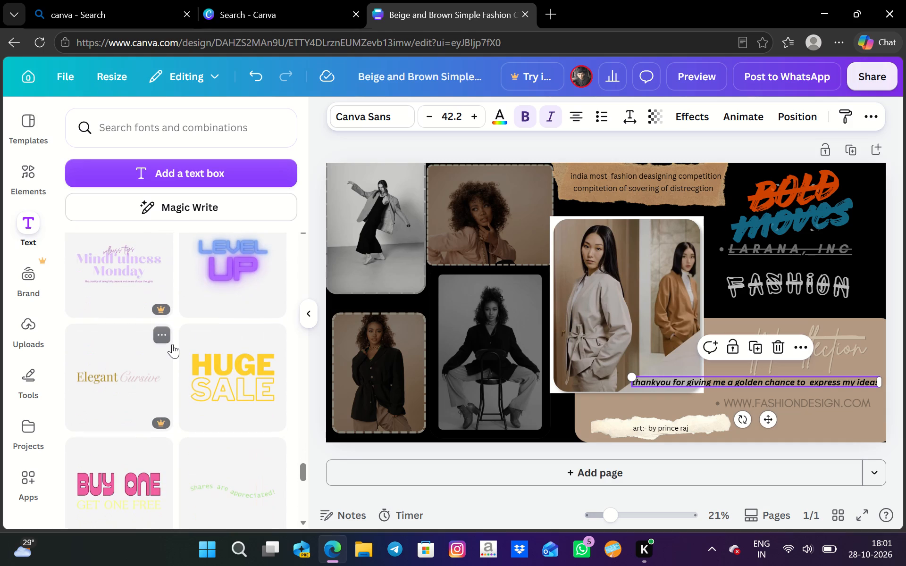
scroll(172, 344, "down", 5)
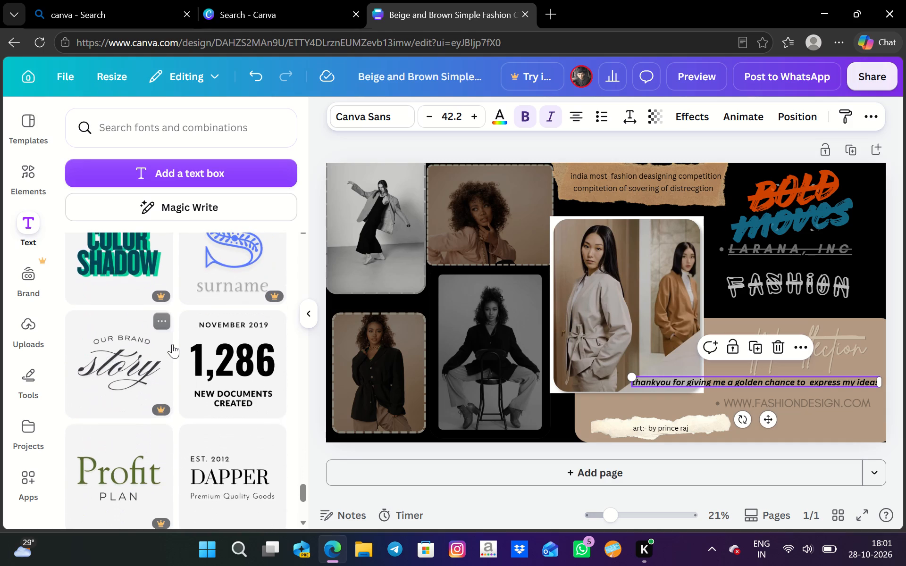
scroll(172, 344, "down", 7)
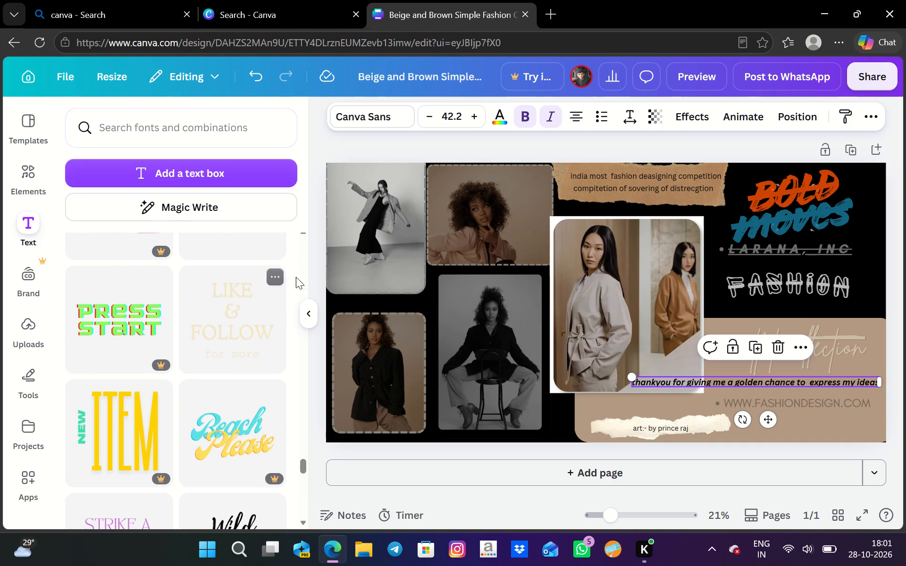
left_click(303, 315)
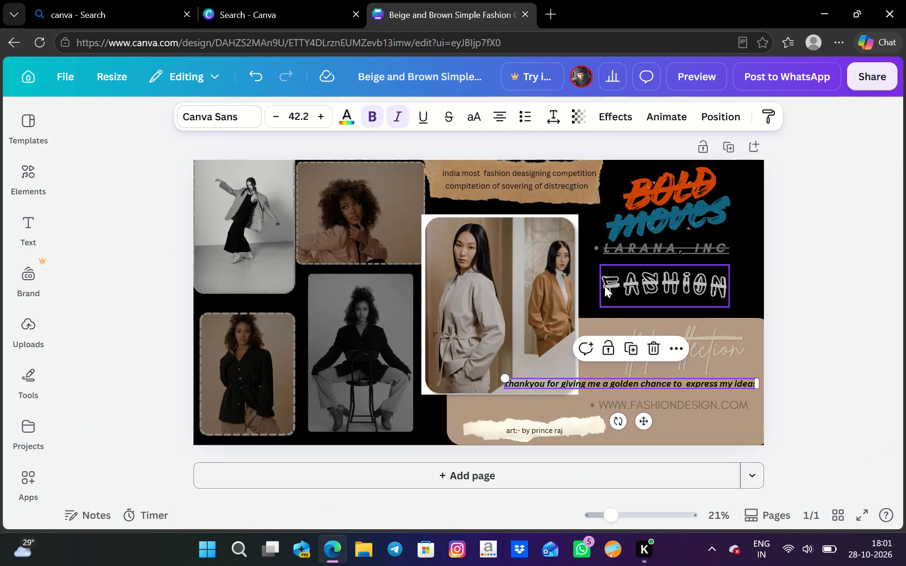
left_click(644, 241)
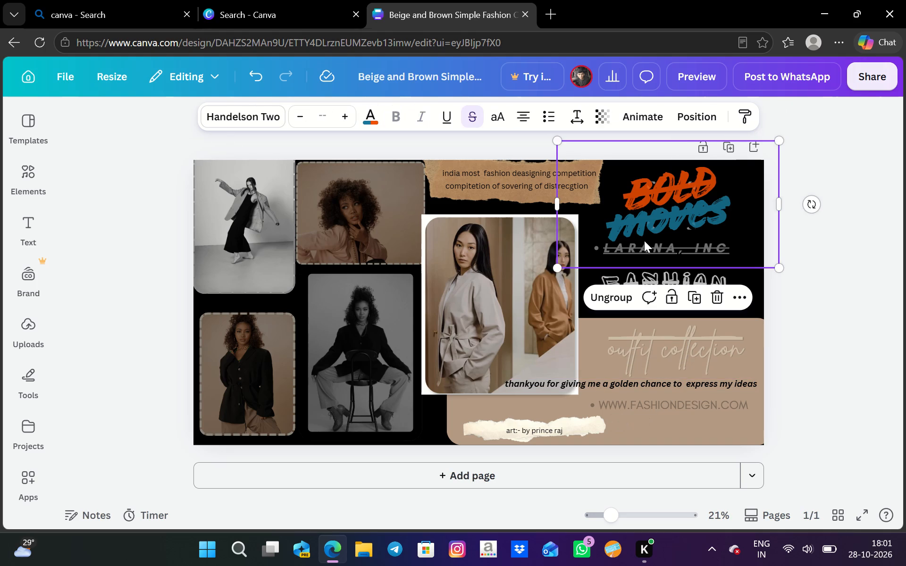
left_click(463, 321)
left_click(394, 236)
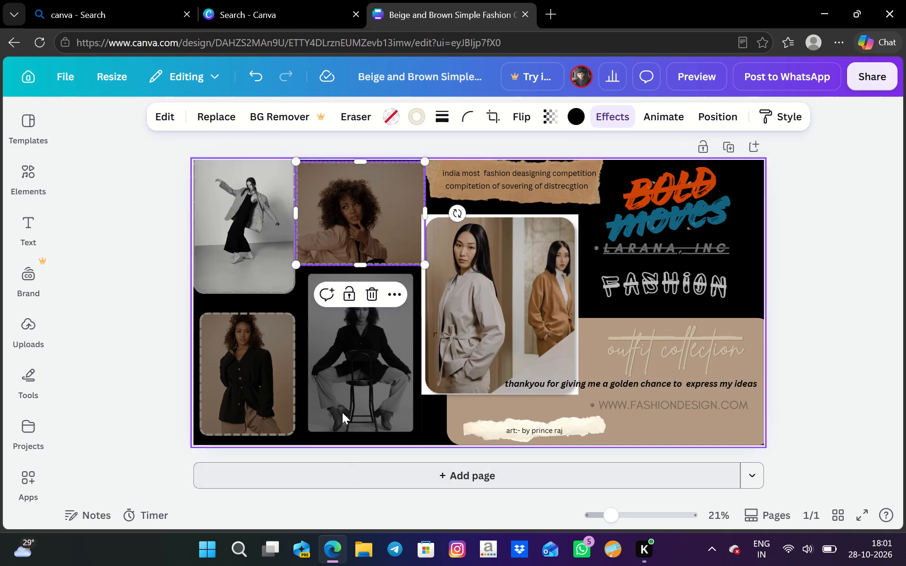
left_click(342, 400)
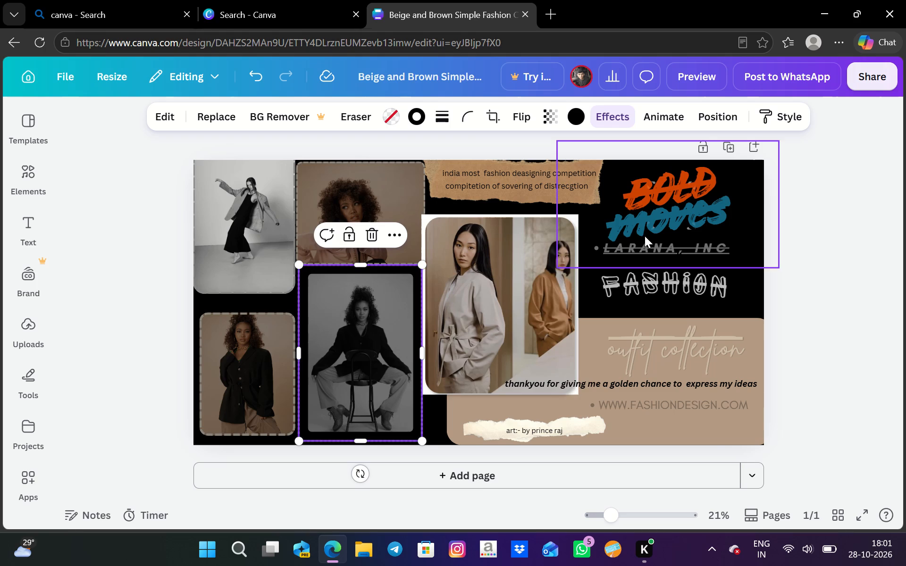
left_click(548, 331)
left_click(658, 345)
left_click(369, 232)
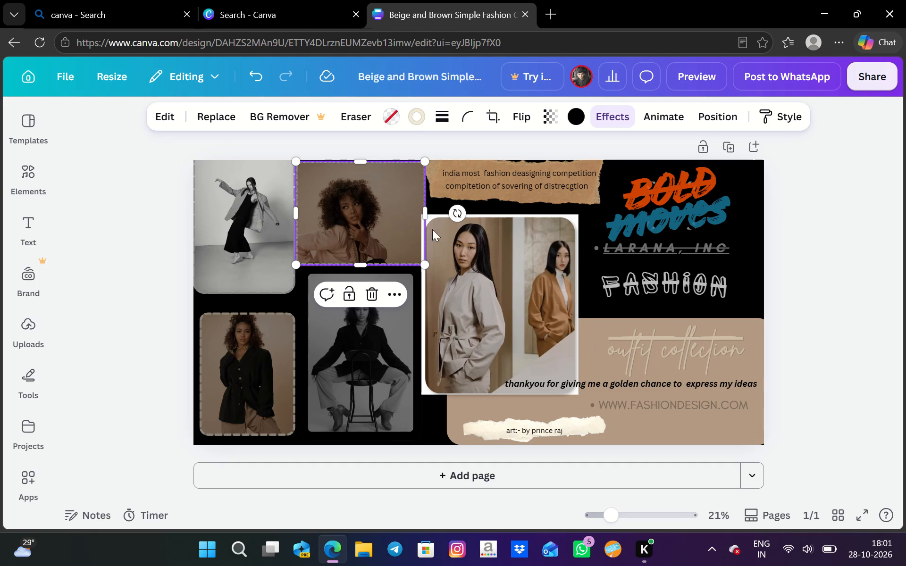
Nudge the BOLD moves text slightly to the right above LARANA, INC.
left_click(562, 192)
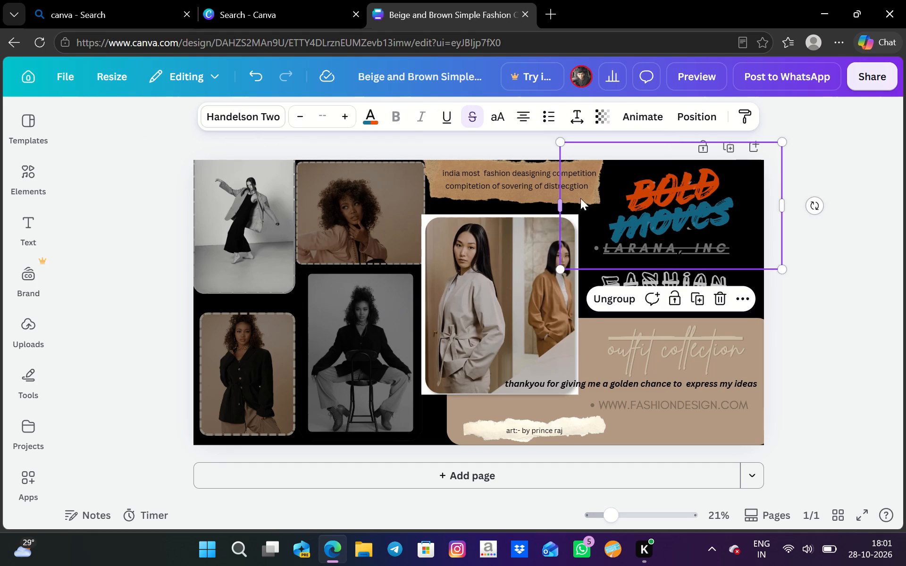
left_click_drag(644, 207, 649, 207)
left_click(653, 205)
left_click(670, 197)
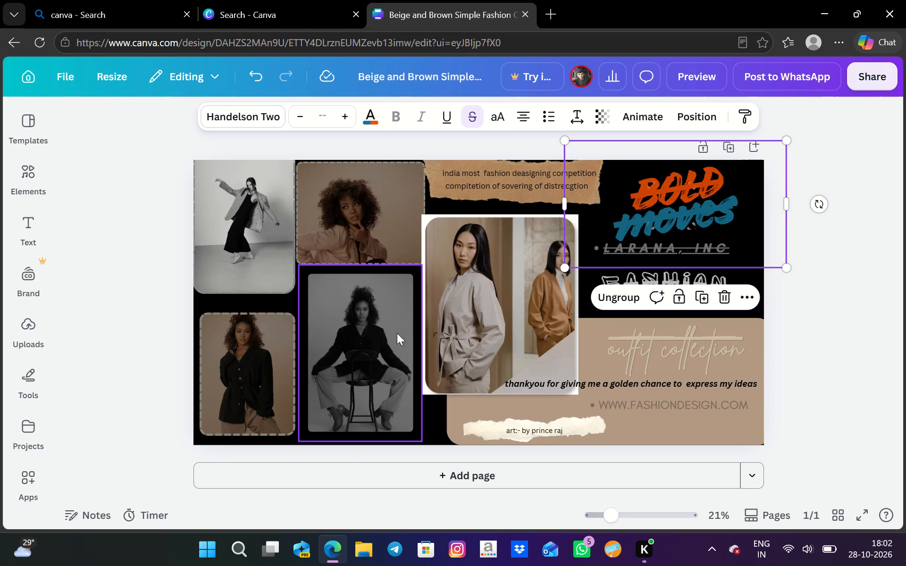
left_click(380, 342)
left_click_drag(377, 341, 371, 336)
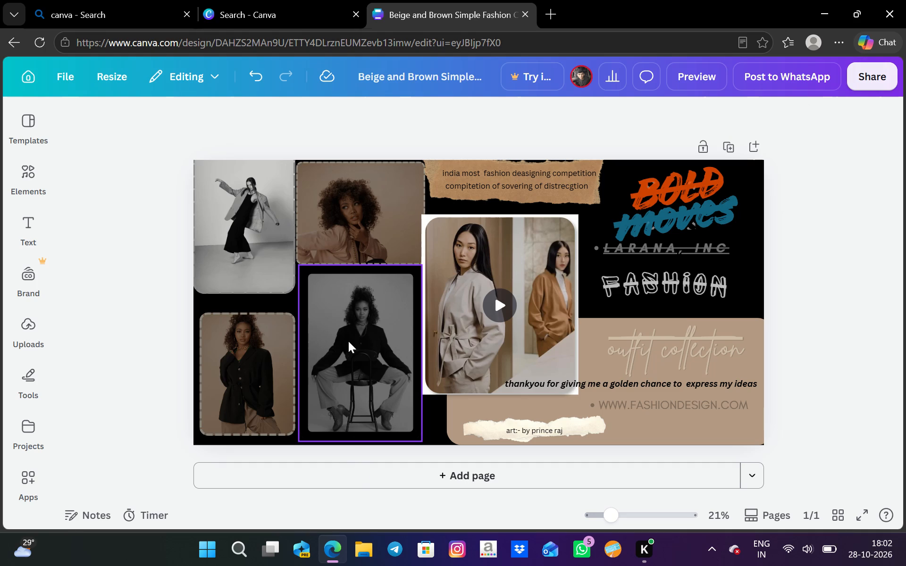
left_click(376, 346)
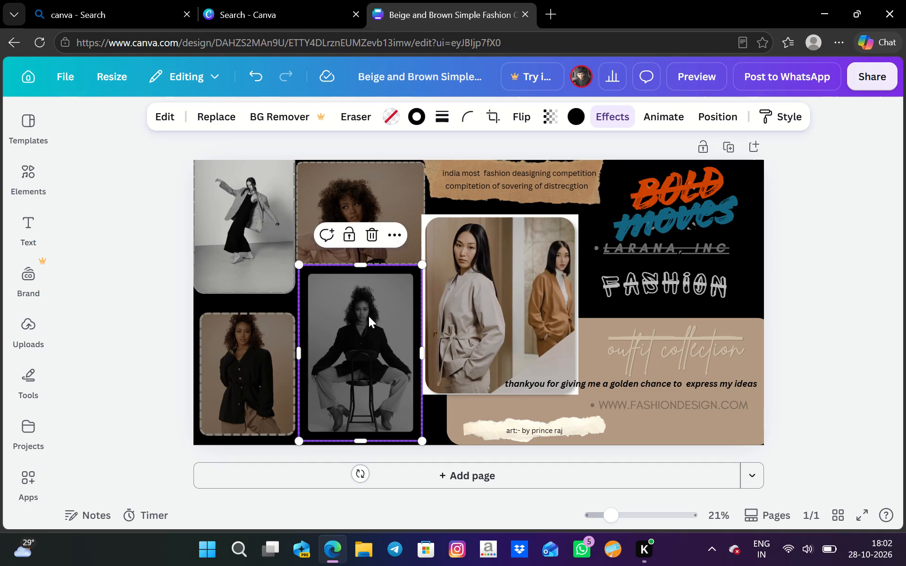
left_click_drag(366, 265, 362, 278)
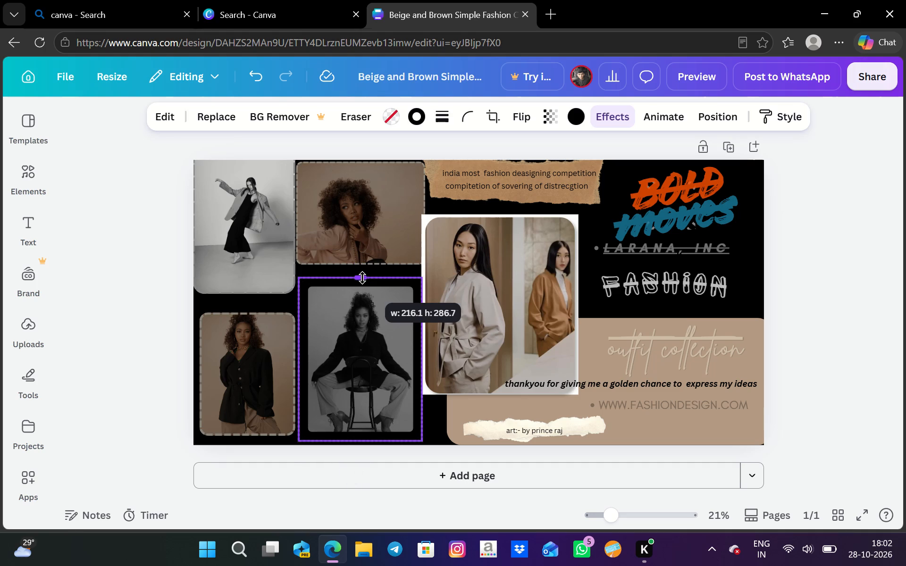
left_click_drag(362, 278, 376, 258)
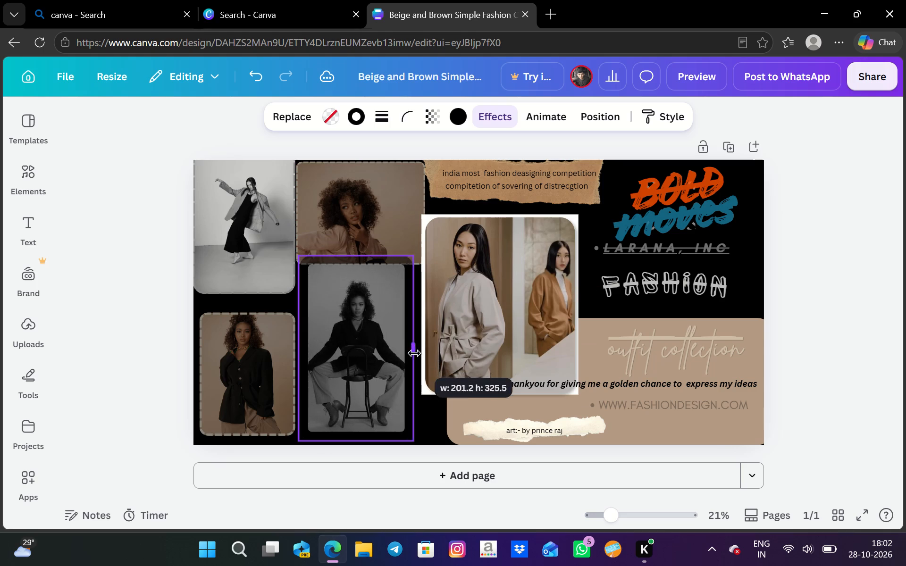
left_click_drag(414, 353, 426, 358)
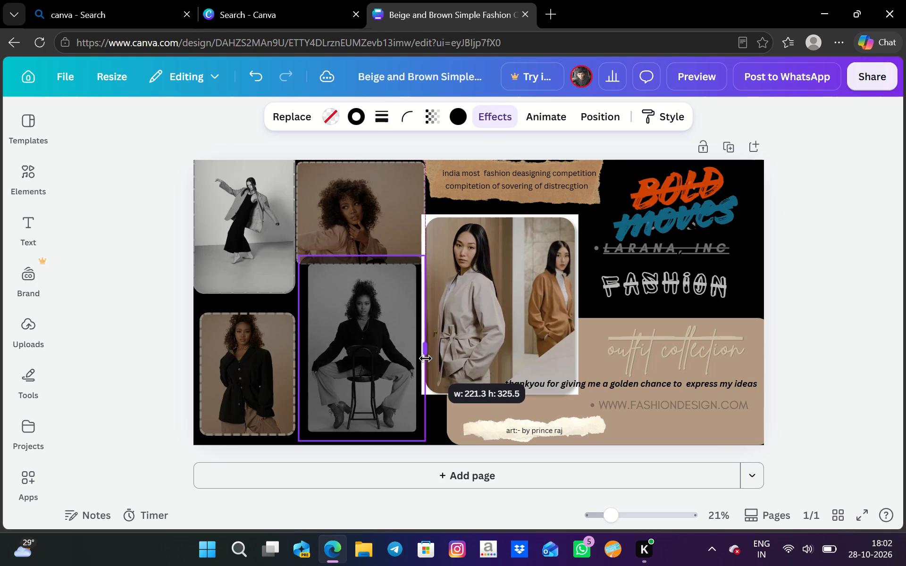
left_click_drag(426, 358, 428, 360)
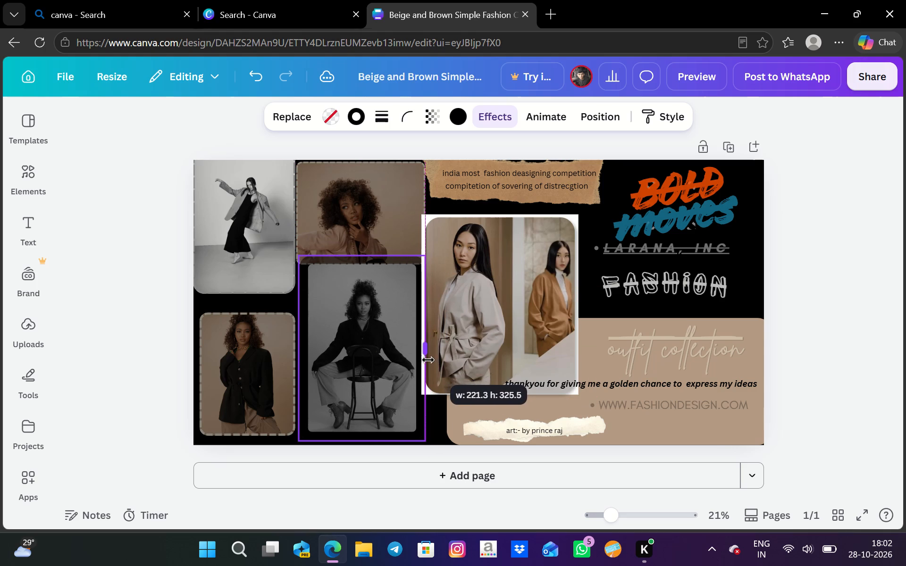
left_click_drag(428, 360, 420, 359)
Extend the top edge of the lower-left brown photo of the woman in a black blazer close to the photo above it.
left_click(227, 366)
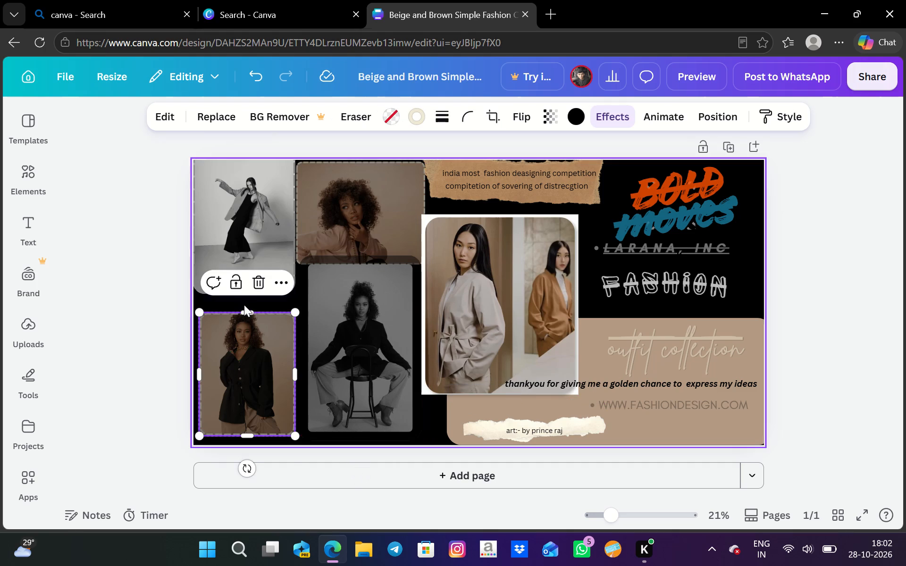
left_click_drag(248, 313, 250, 300)
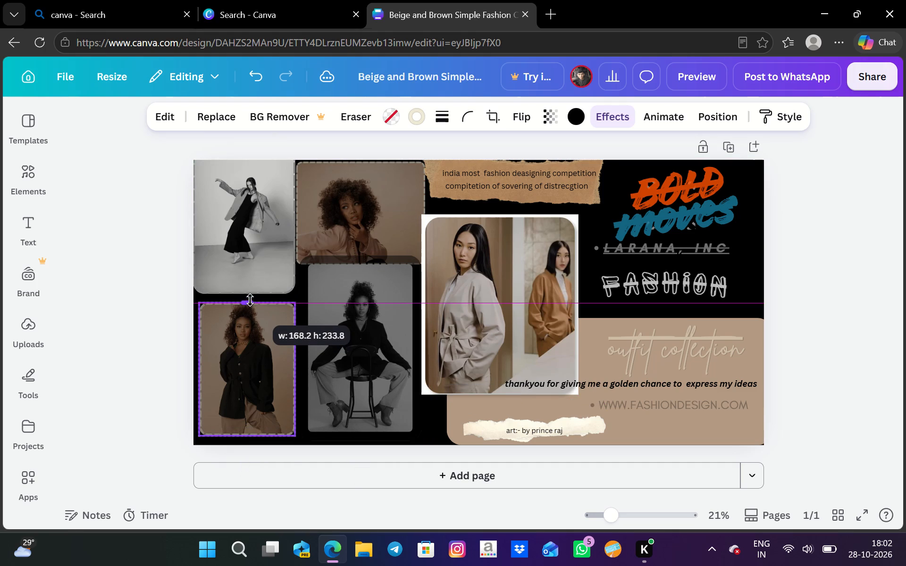
left_click_drag(250, 300, 251, 299)
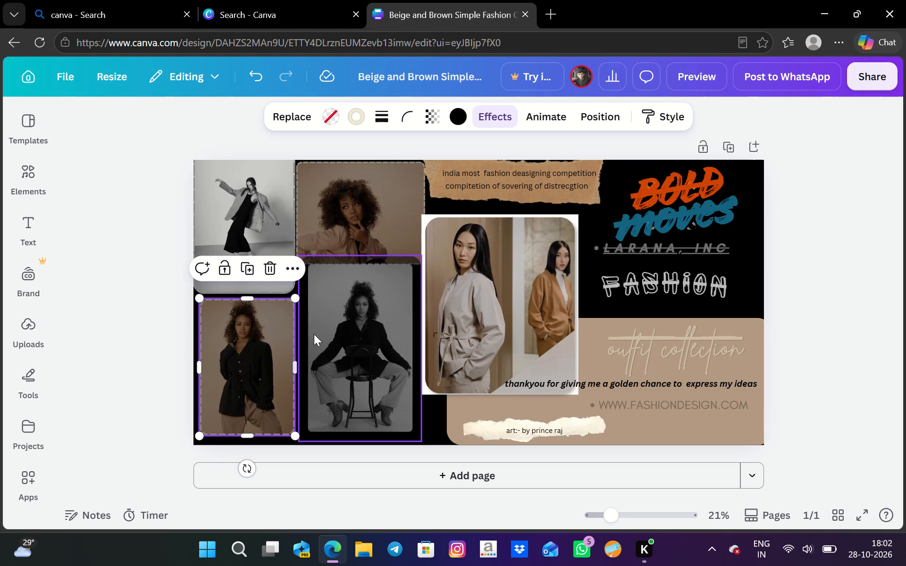
Extend the bottom edge of the brown torn-paper graphic down to the top of the central video's white frame.
left_click(373, 211)
left_click(540, 223)
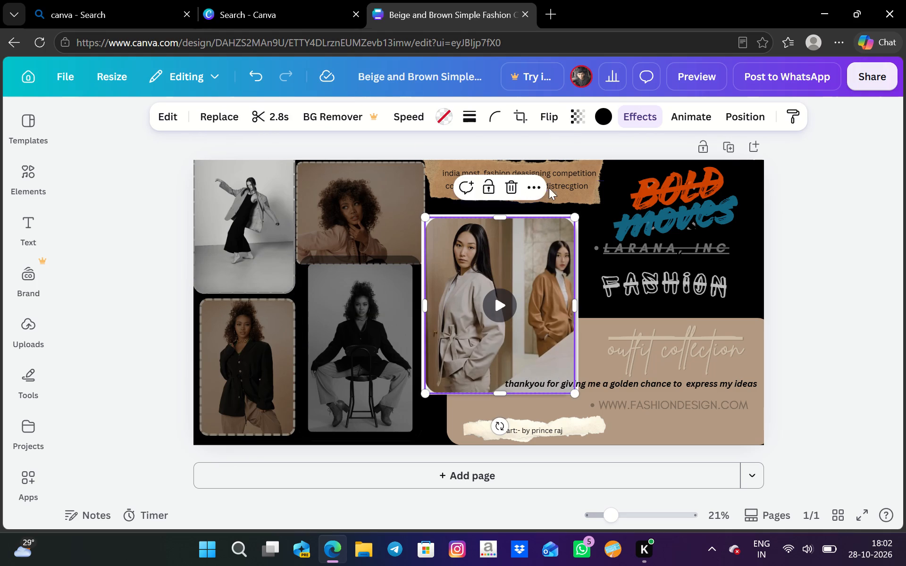
left_click(560, 187)
left_click(569, 199)
left_click(531, 201)
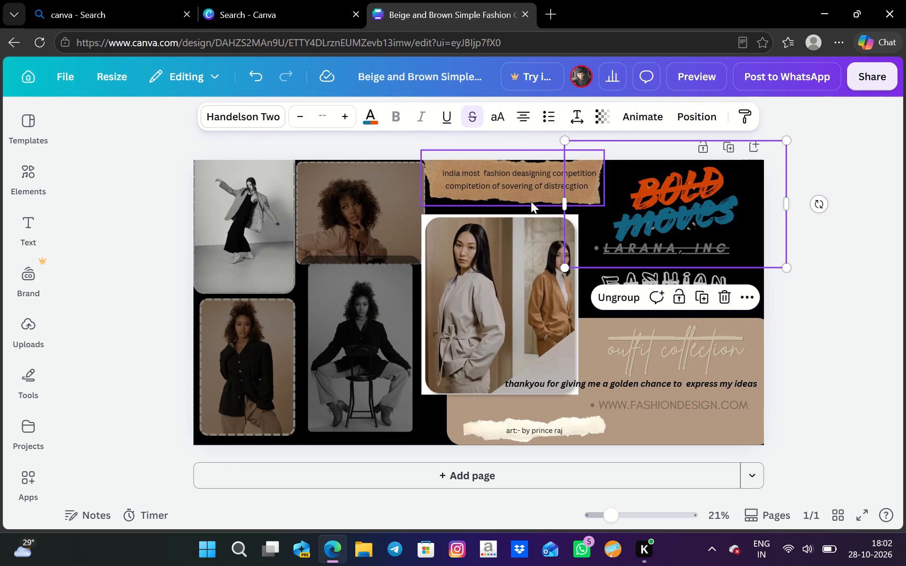
left_click_drag(514, 204, 510, 215)
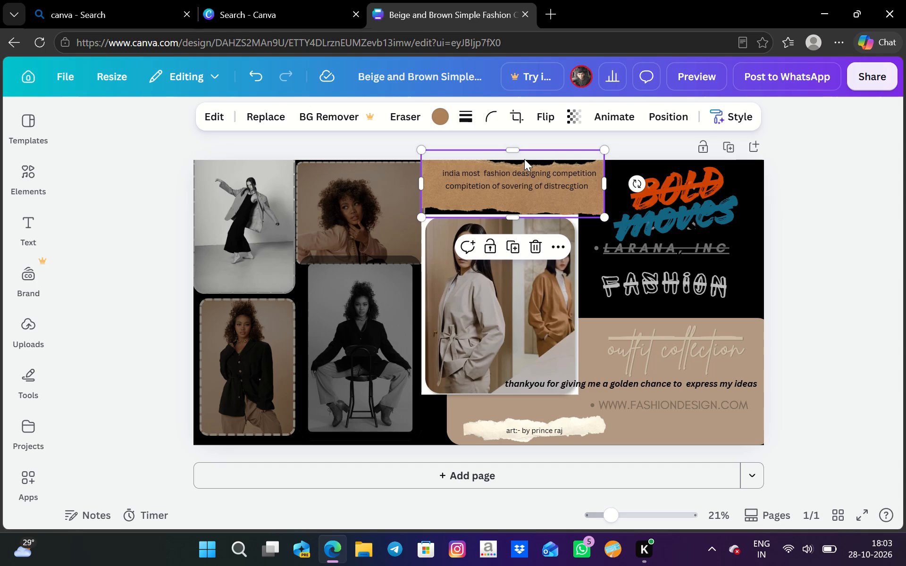
Move both lines of the fashion competition caption slightly down and align them over the centre of the torn-paper graphic.
left_click(527, 174)
left_click(527, 186)
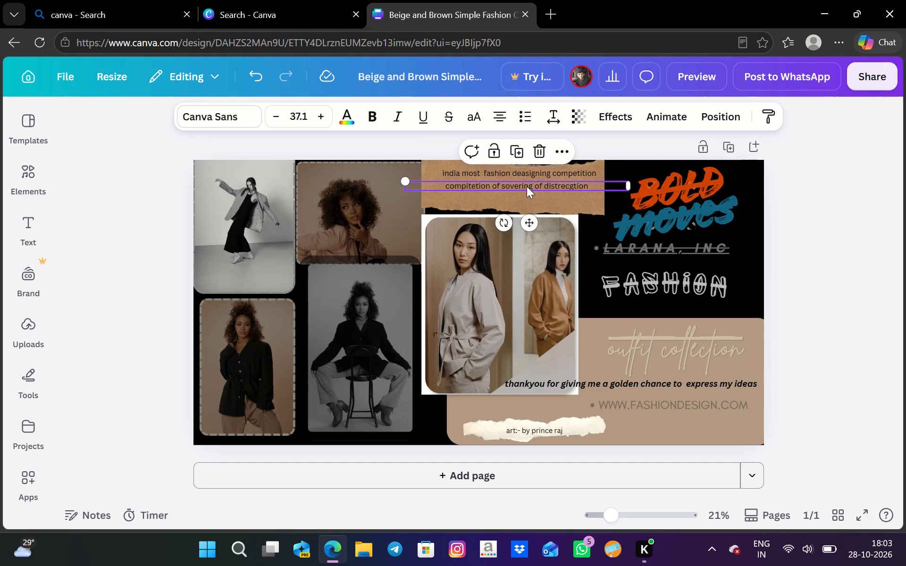
left_click_drag(527, 186, 522, 192)
left_click_drag(525, 171, 528, 176)
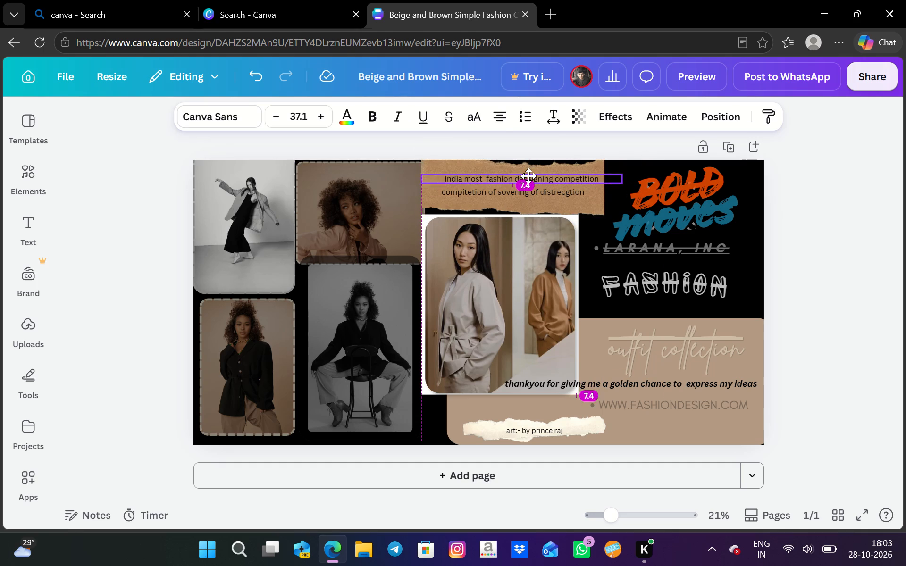
left_click_drag(528, 176, 523, 177)
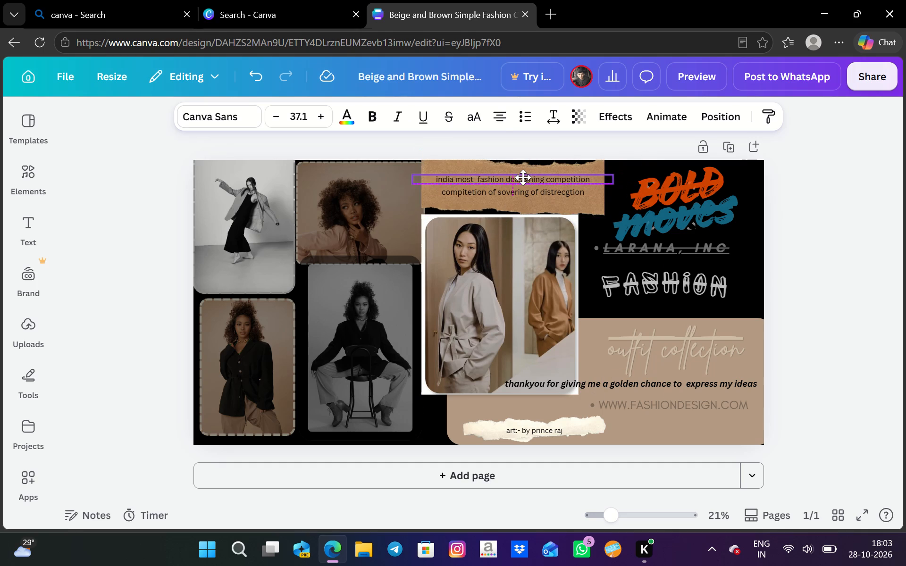
left_click_drag(523, 177, 522, 178)
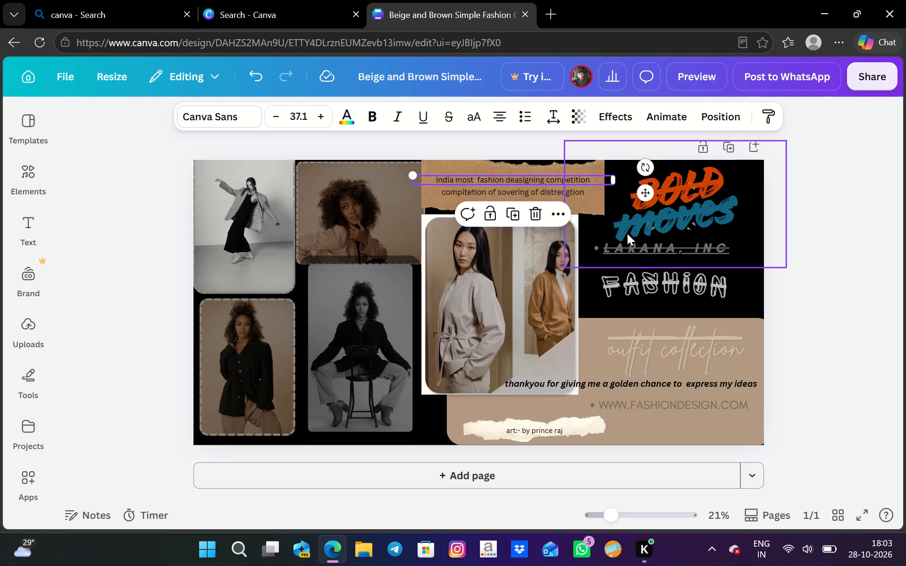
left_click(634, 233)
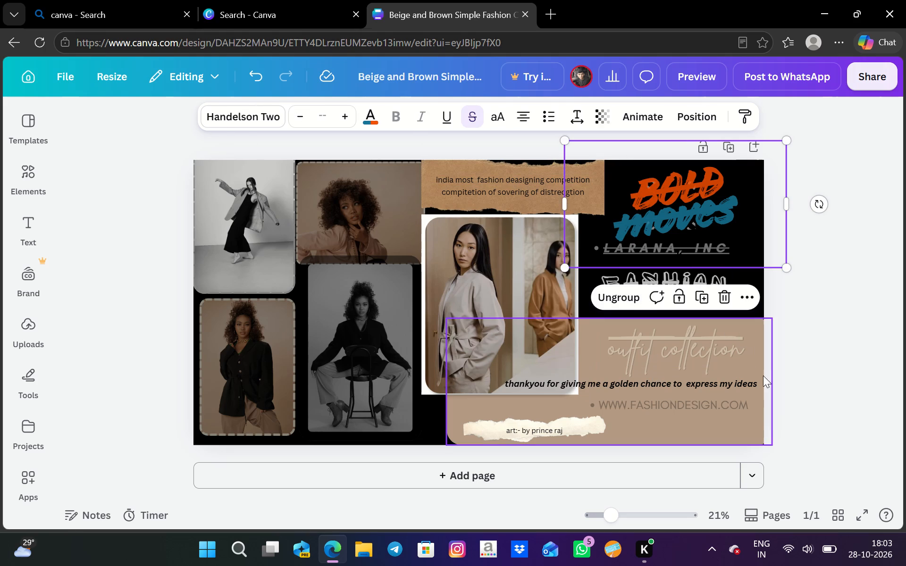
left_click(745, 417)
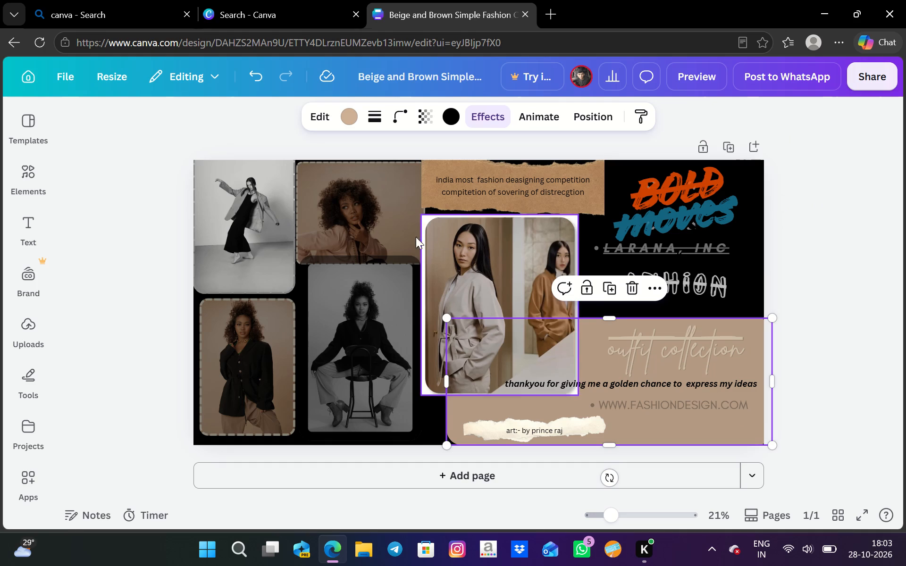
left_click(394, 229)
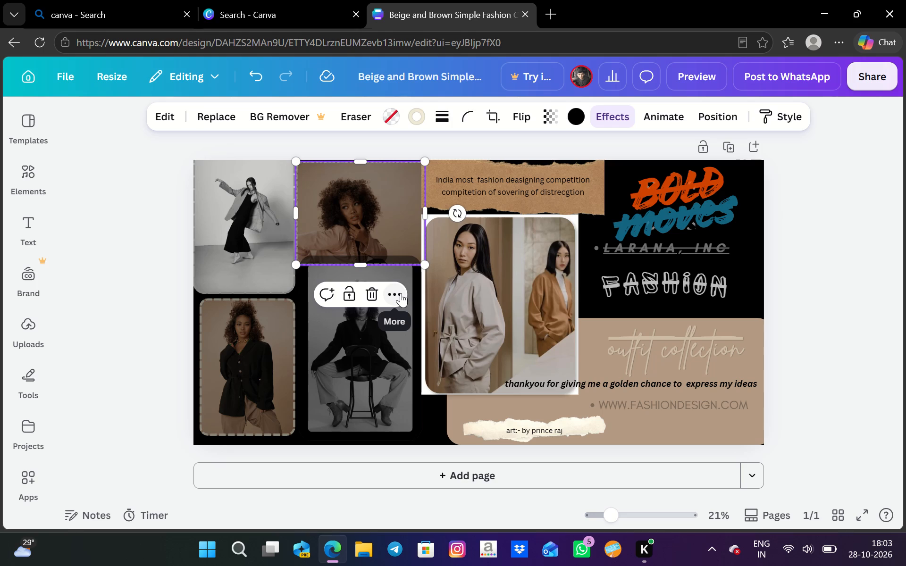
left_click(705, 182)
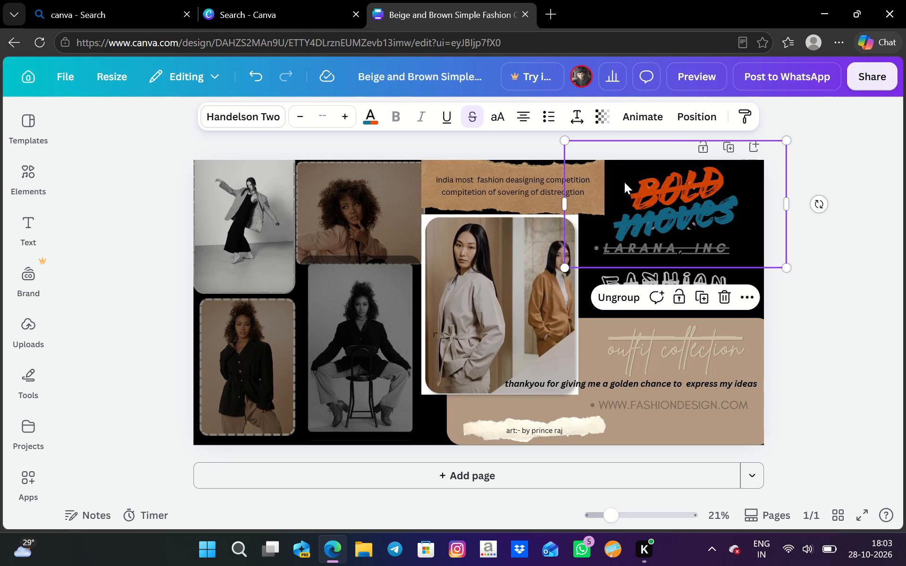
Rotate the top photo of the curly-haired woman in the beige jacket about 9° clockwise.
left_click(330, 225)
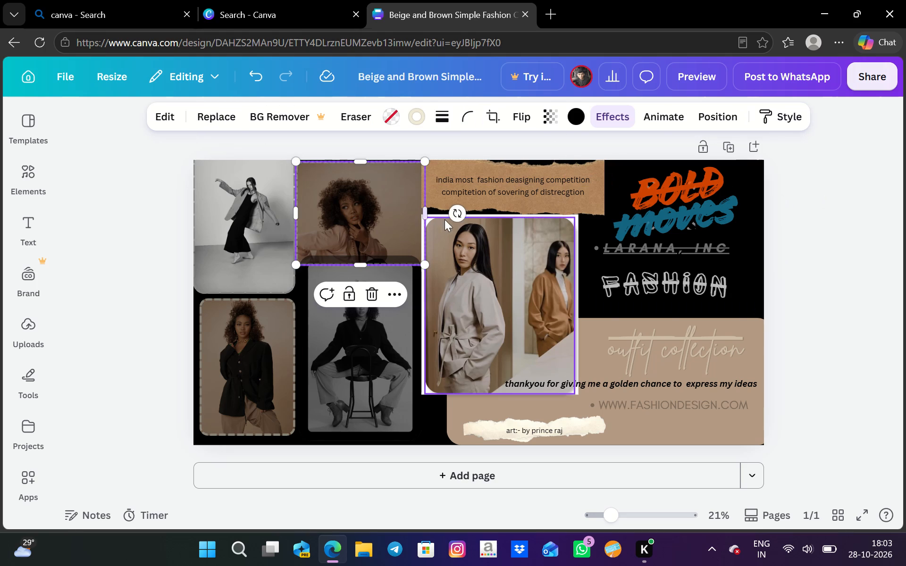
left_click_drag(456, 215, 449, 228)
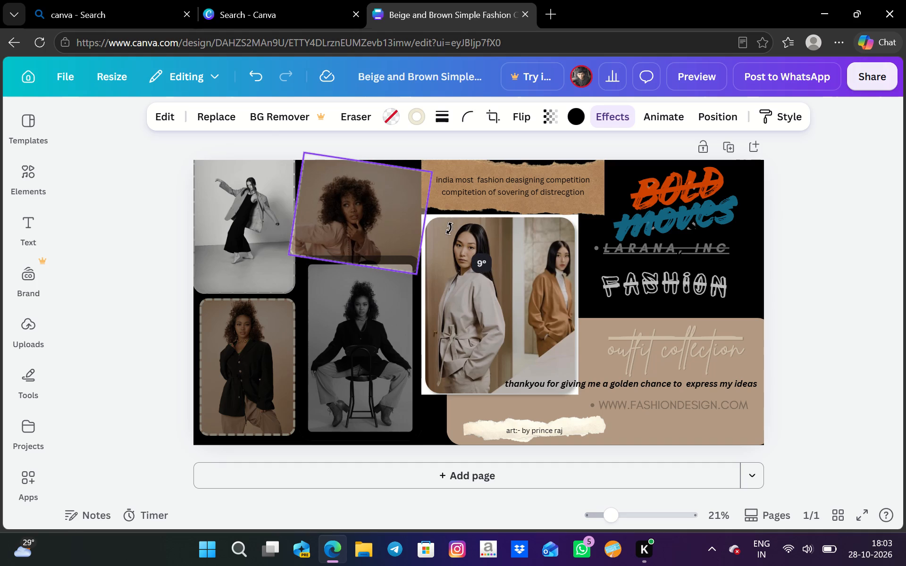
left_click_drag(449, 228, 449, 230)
Tilt the upper-left black-and-white photo of the standing woman counterclockwise.
left_click(240, 216)
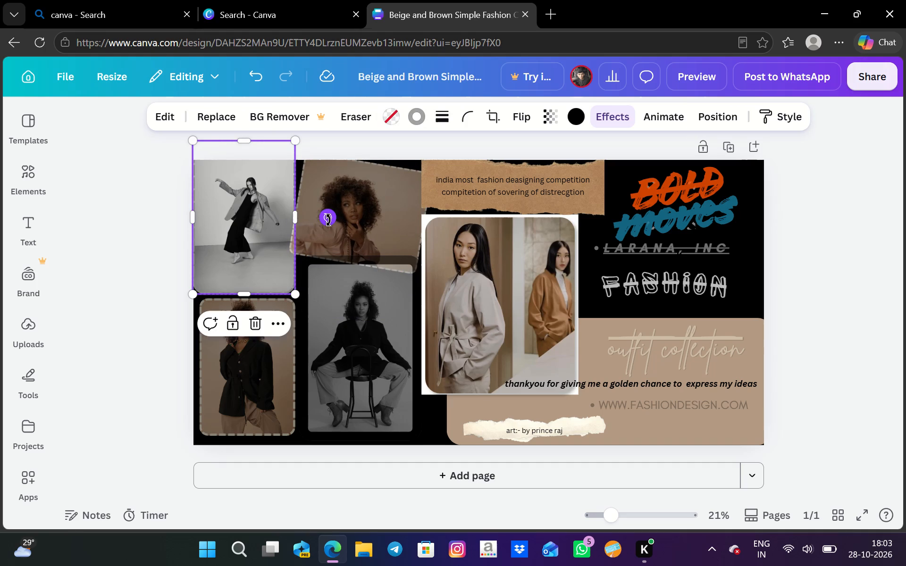
left_click_drag(329, 219, 355, 191)
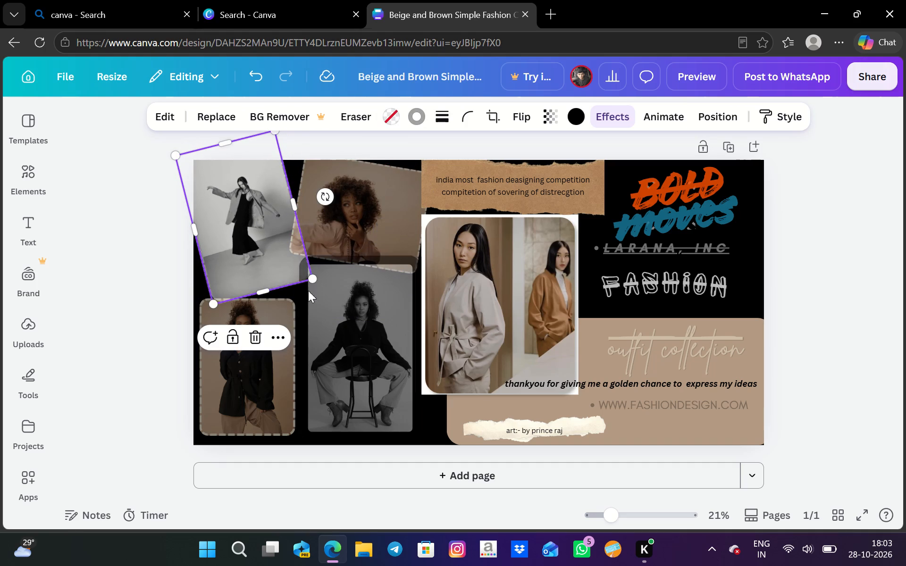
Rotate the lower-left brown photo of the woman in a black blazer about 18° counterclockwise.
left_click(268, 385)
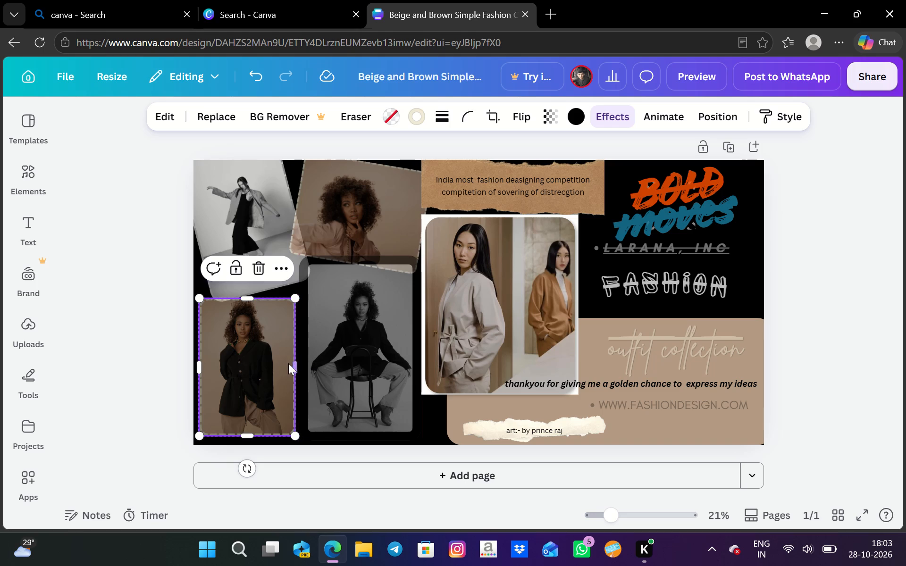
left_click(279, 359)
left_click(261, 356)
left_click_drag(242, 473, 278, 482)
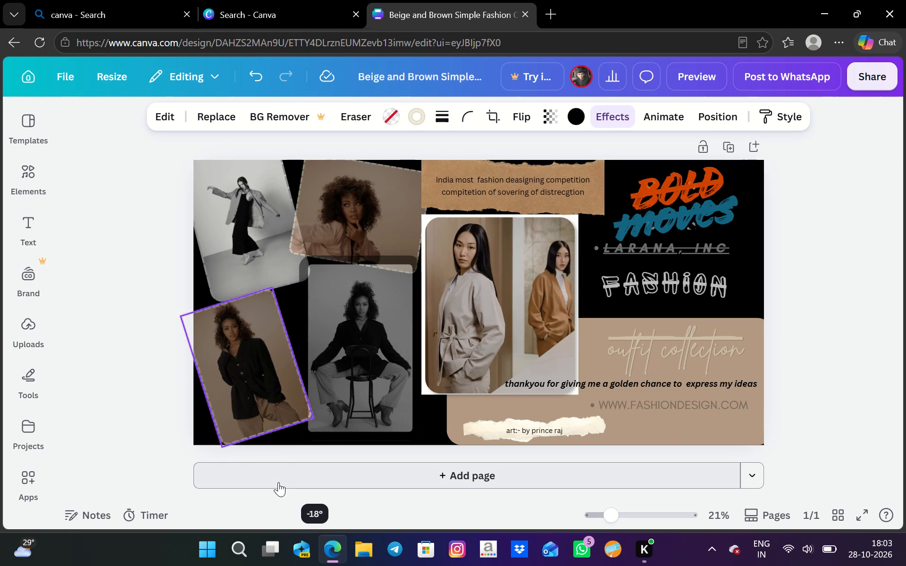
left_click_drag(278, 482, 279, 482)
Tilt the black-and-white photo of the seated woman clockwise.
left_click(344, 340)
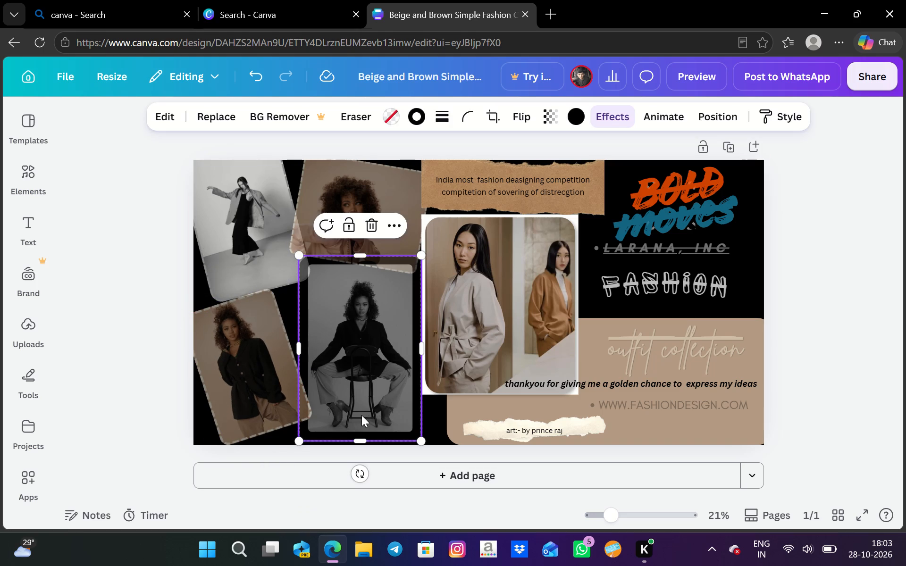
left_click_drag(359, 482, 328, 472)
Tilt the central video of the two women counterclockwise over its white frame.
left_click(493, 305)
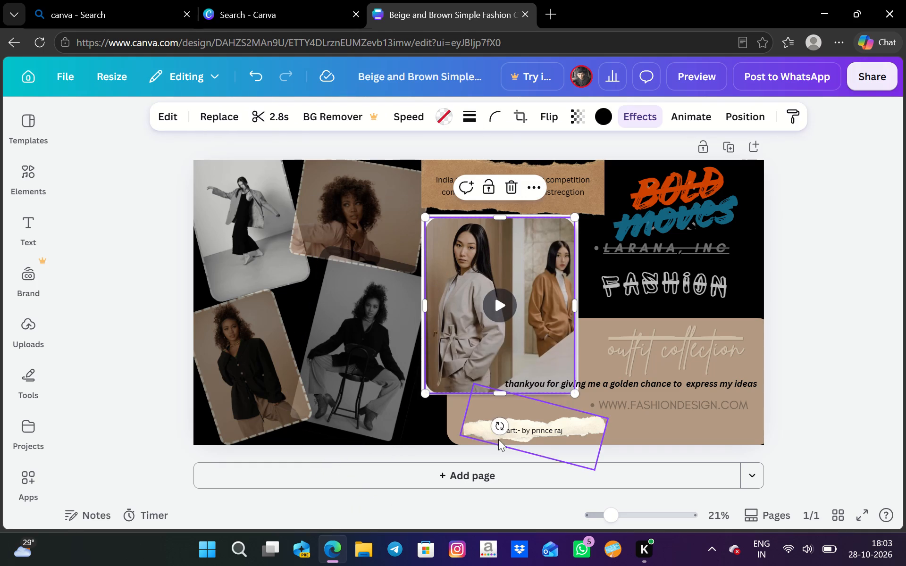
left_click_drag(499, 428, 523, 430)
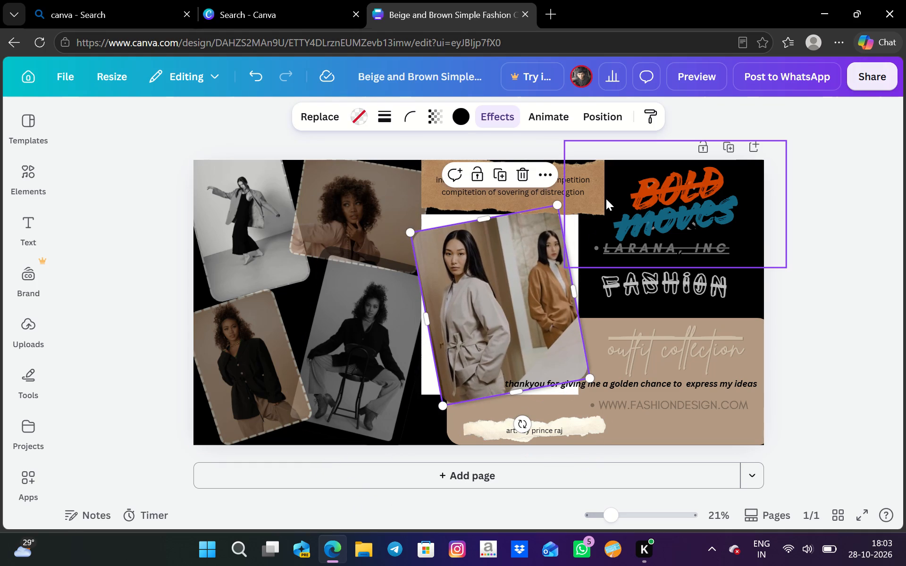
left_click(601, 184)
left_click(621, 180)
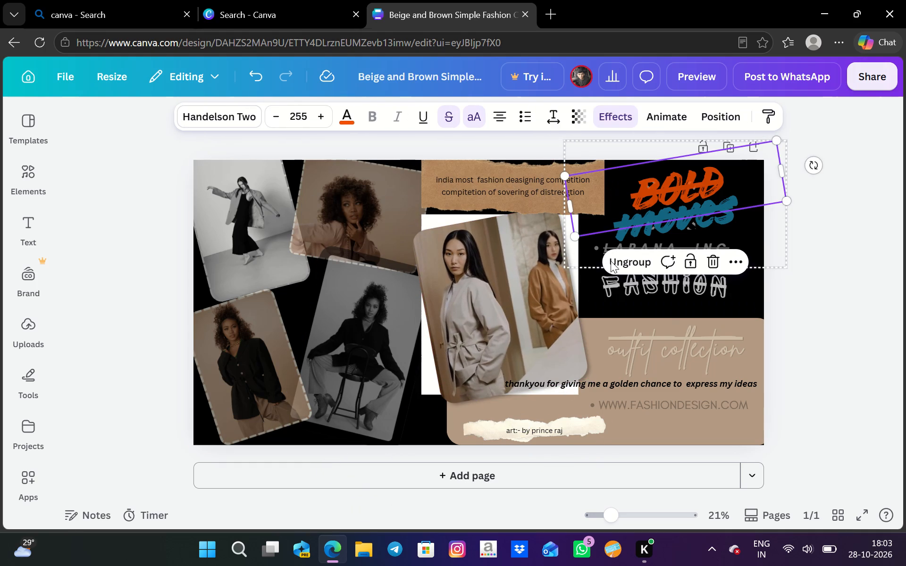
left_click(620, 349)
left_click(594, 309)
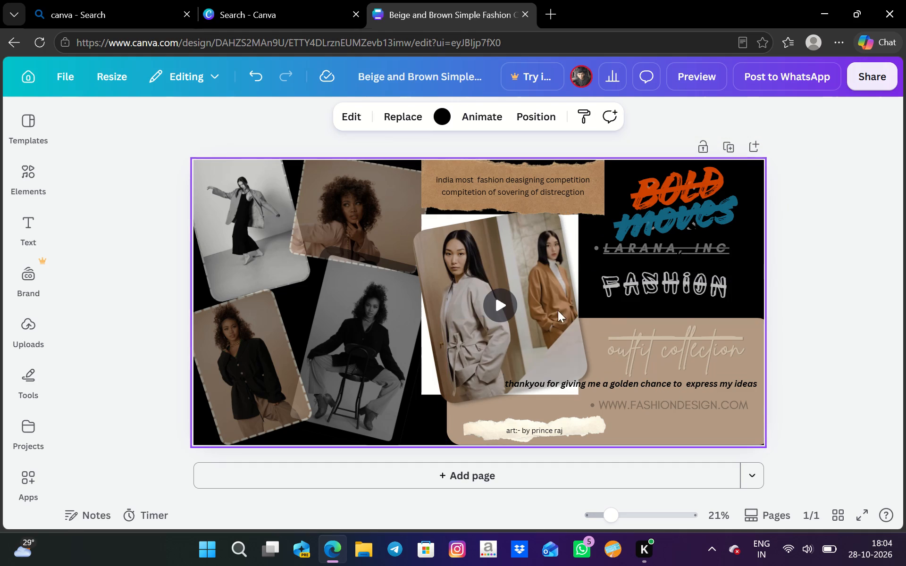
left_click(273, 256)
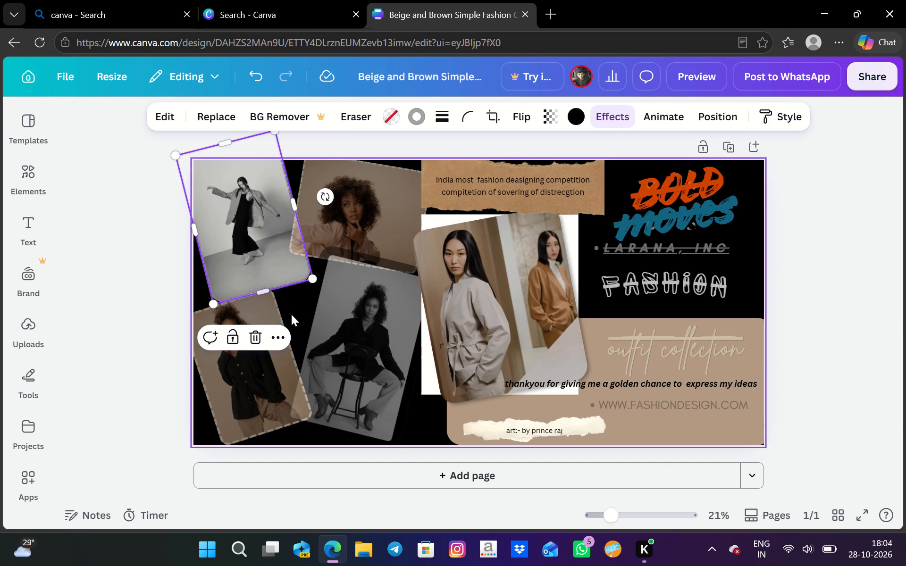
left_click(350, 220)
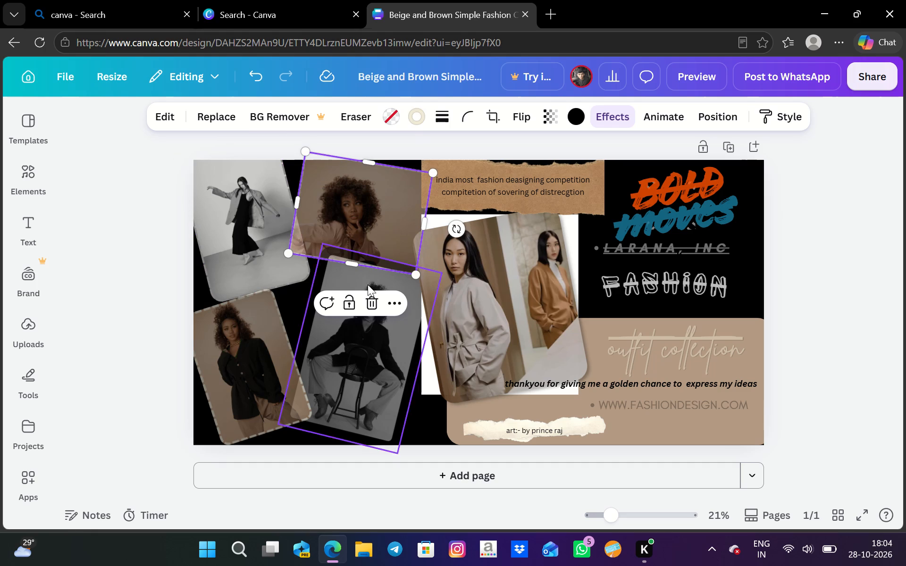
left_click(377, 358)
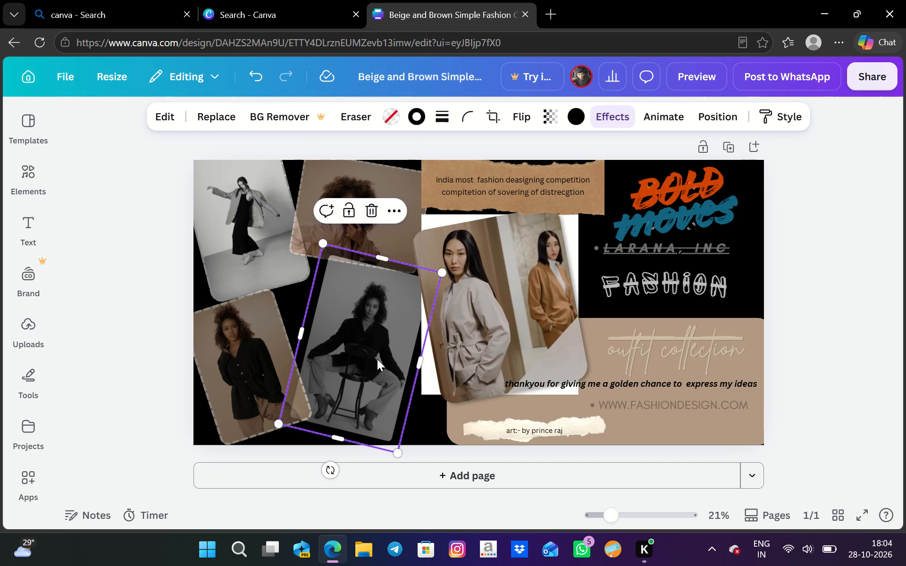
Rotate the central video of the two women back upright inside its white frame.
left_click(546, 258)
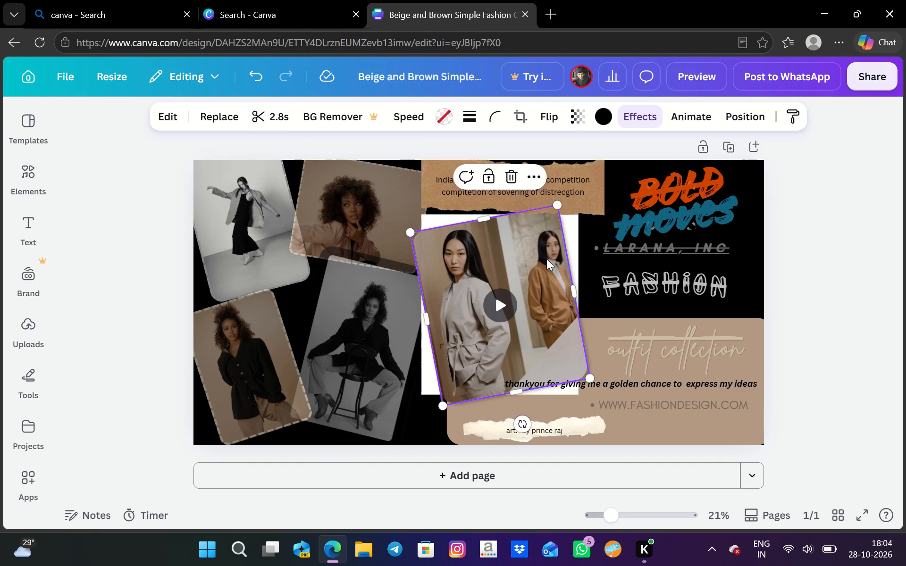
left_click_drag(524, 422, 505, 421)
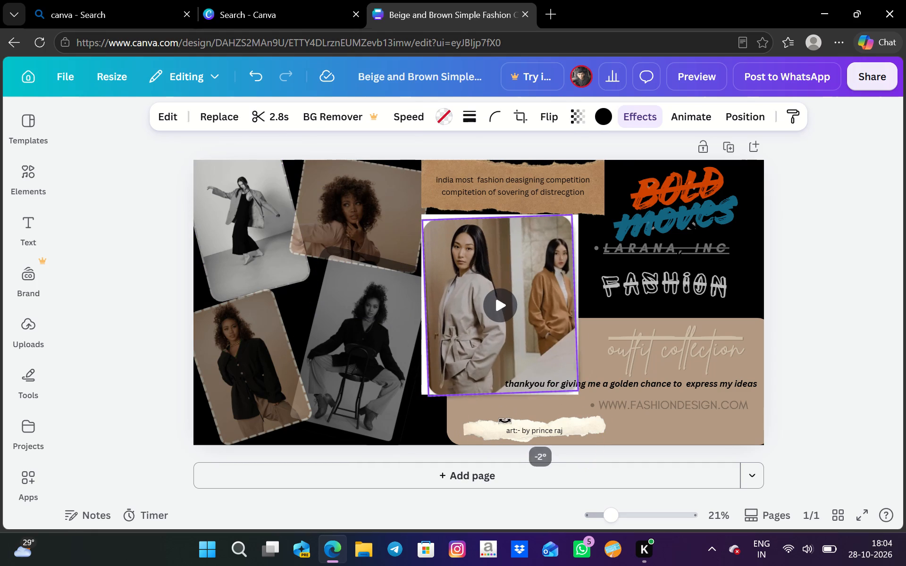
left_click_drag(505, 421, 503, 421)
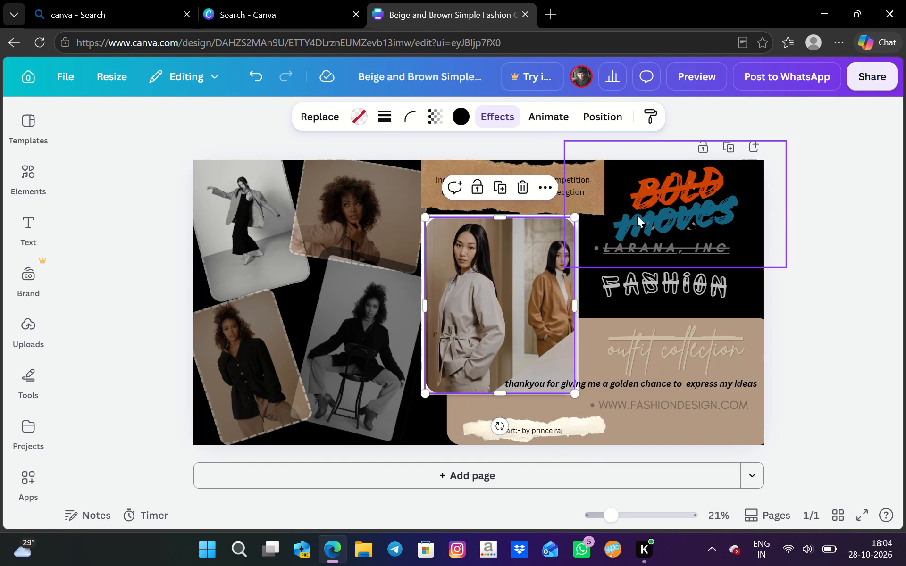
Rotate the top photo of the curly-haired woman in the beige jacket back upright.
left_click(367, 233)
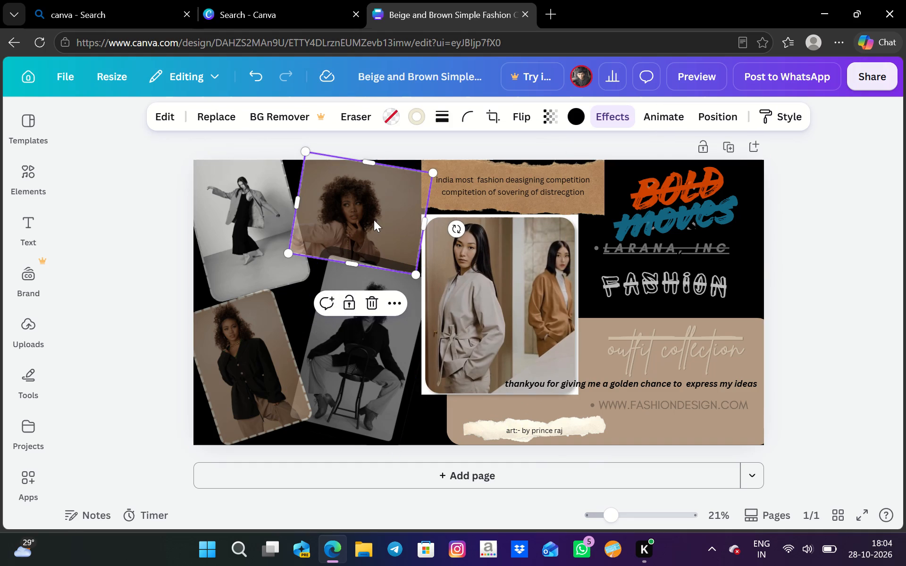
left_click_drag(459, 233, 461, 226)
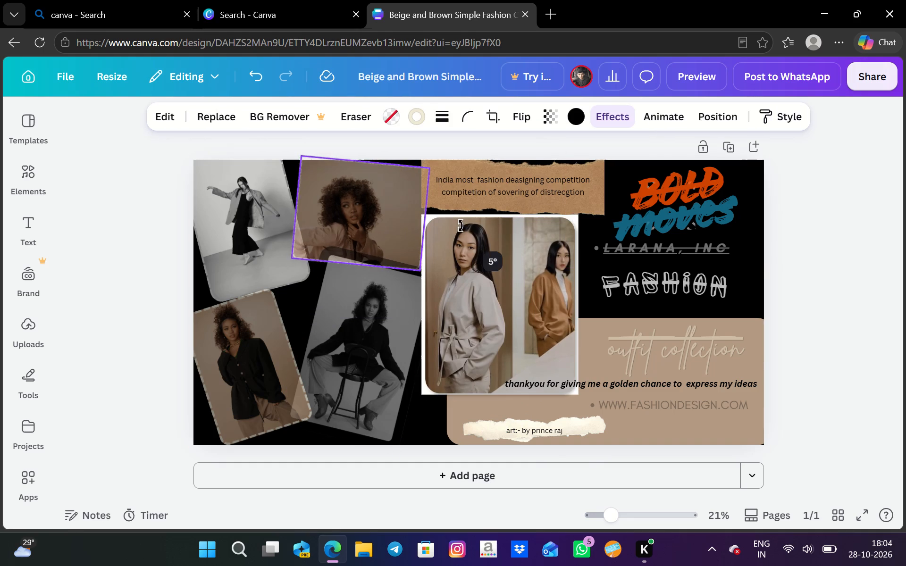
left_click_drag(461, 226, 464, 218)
Rotate the black-and-white photo of the seated woman back to nearly upright.
left_click(357, 341)
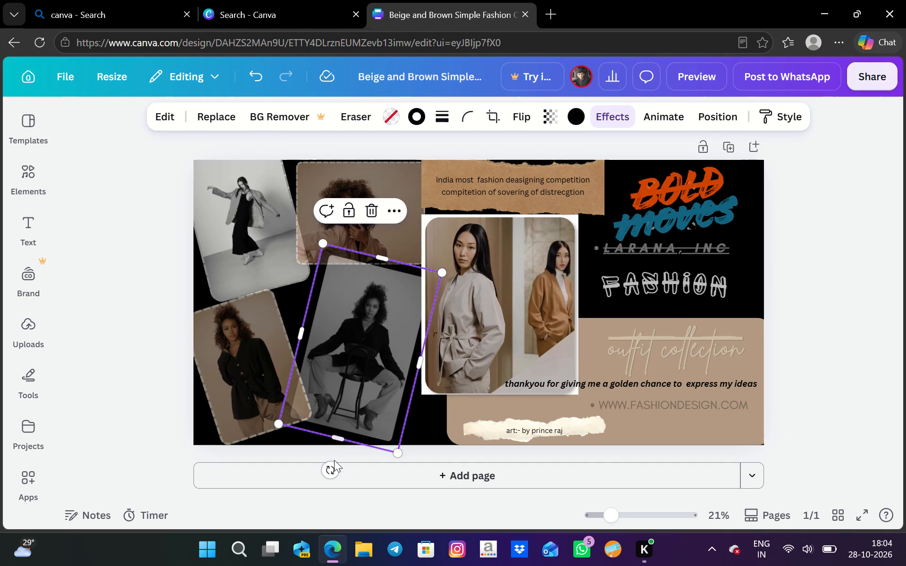
left_click_drag(330, 472, 364, 493)
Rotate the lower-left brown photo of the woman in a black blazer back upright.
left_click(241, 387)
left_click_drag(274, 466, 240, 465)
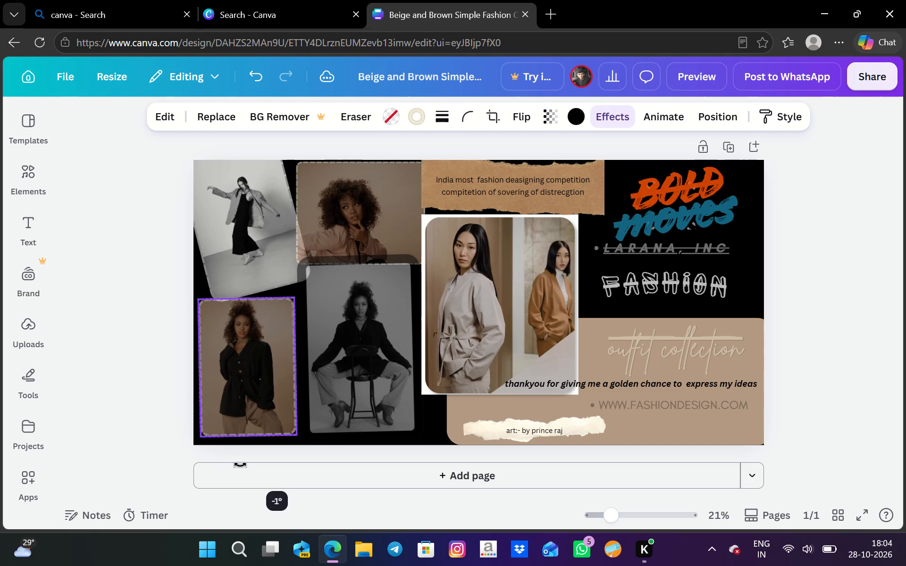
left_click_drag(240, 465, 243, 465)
Rotate the upper-left black-and-white photo of the dancing woman back upright.
left_click(283, 219)
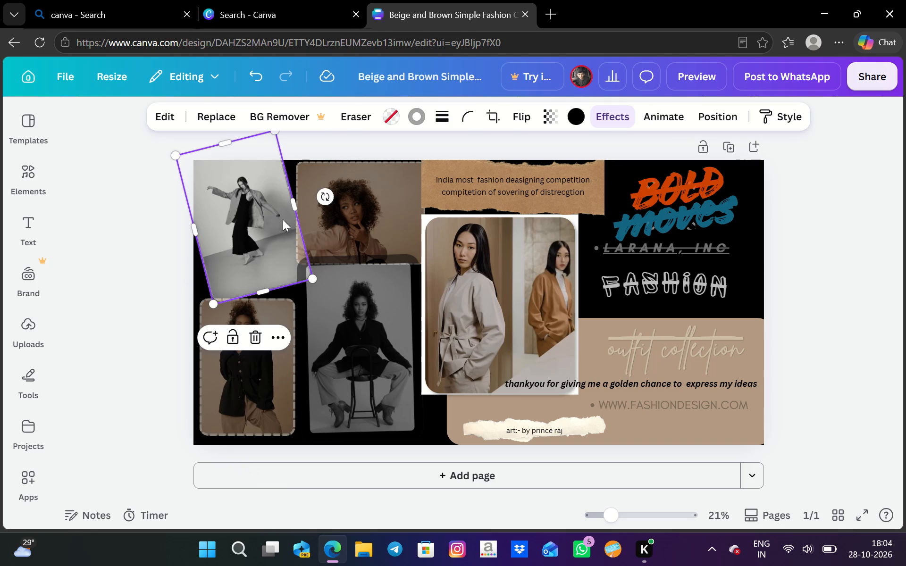
left_click_drag(327, 192, 329, 203)
left_click_drag(329, 203, 337, 215)
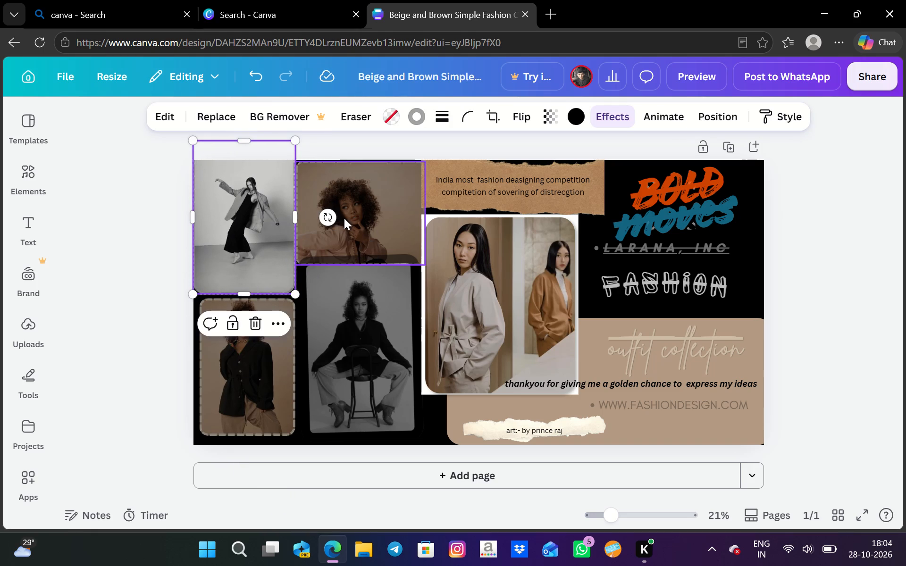
Reduce the glow effect intensity of the beige block behind the outfit collection text to 19.
left_click(681, 423)
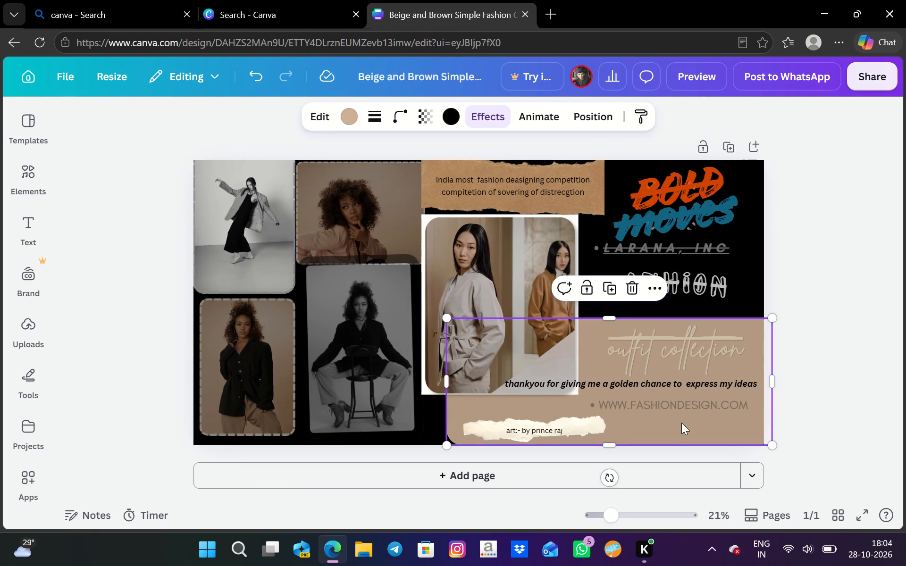
left_click(478, 121)
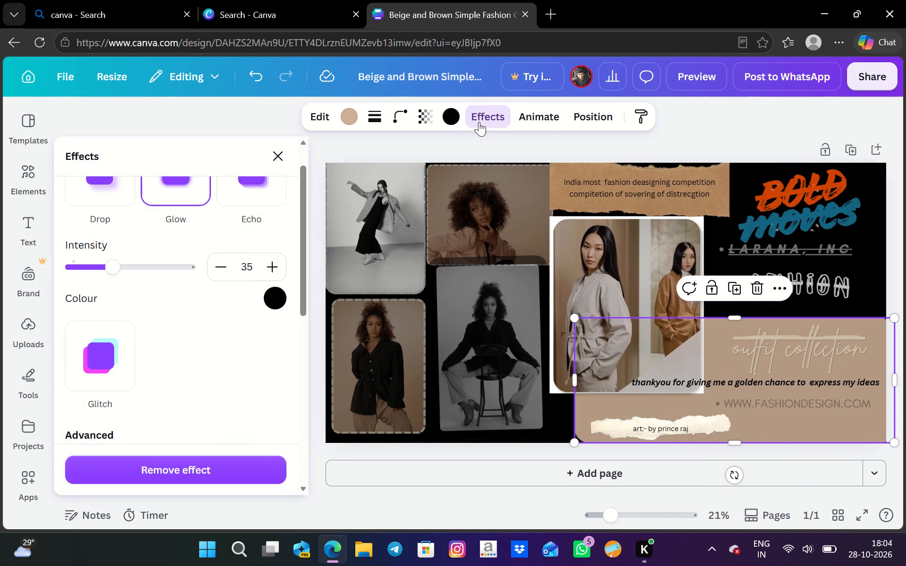
left_click(230, 265)
triple_click(230, 265)
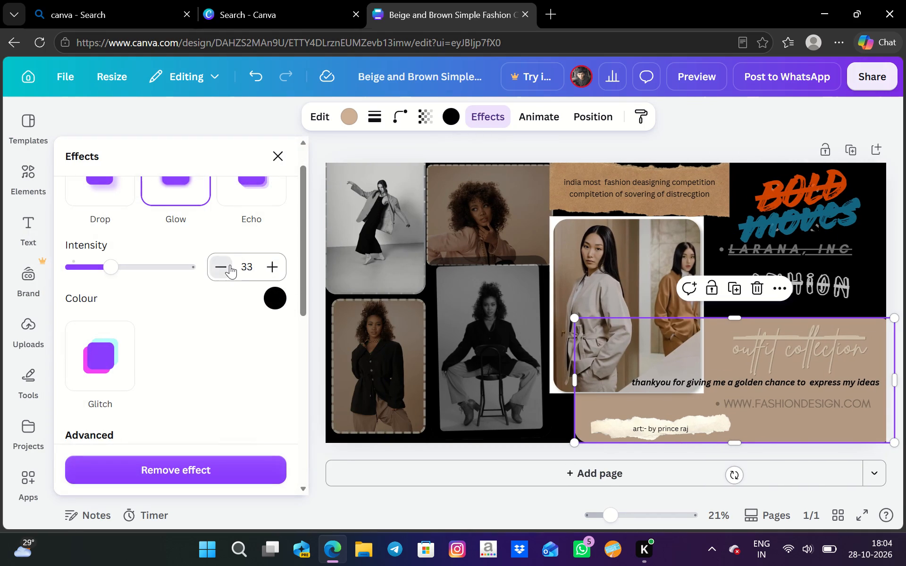
triple_click(230, 265)
triple_click(229, 264)
left_click(229, 263)
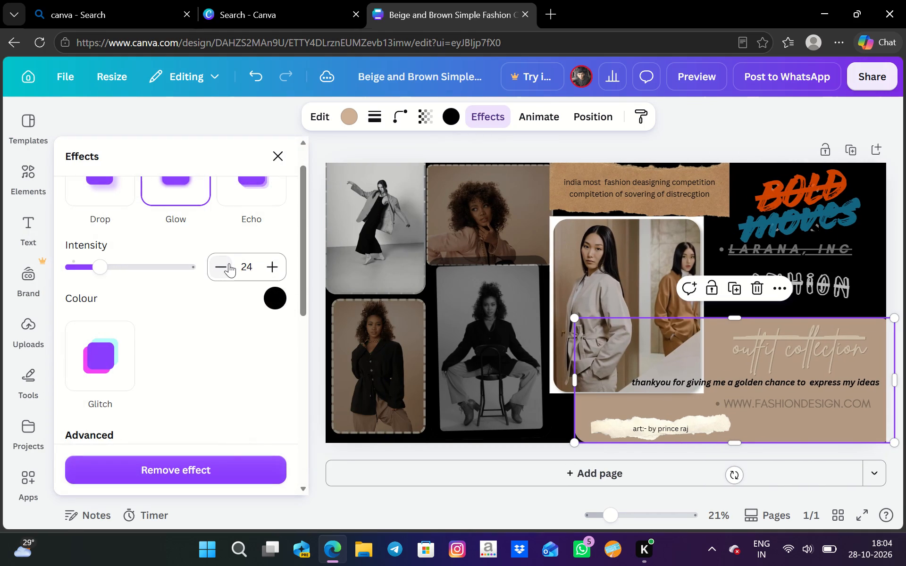
left_click(229, 263)
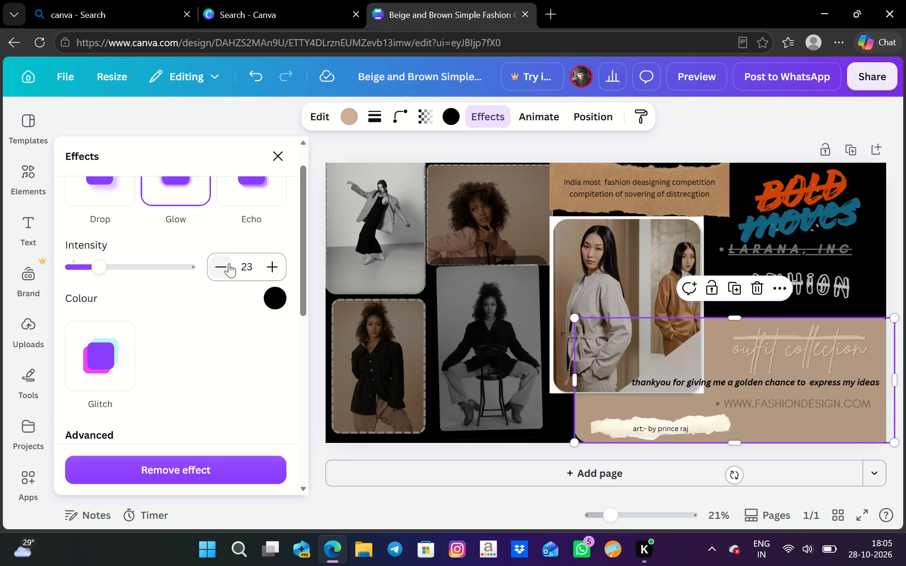
double_click(229, 263)
left_click(229, 263)
left_click(229, 263)
scroll(229, 263, "up", 6)
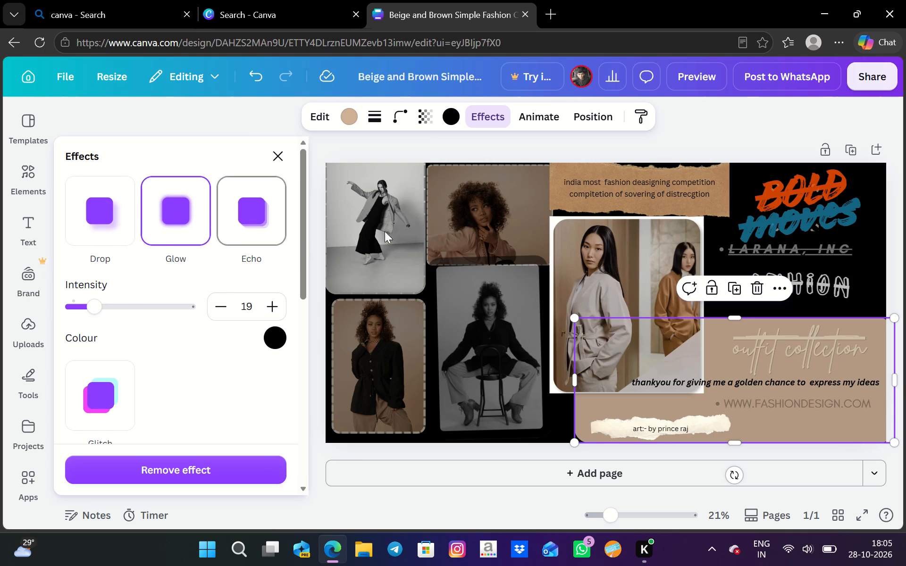
left_click(613, 207)
left_click(702, 209)
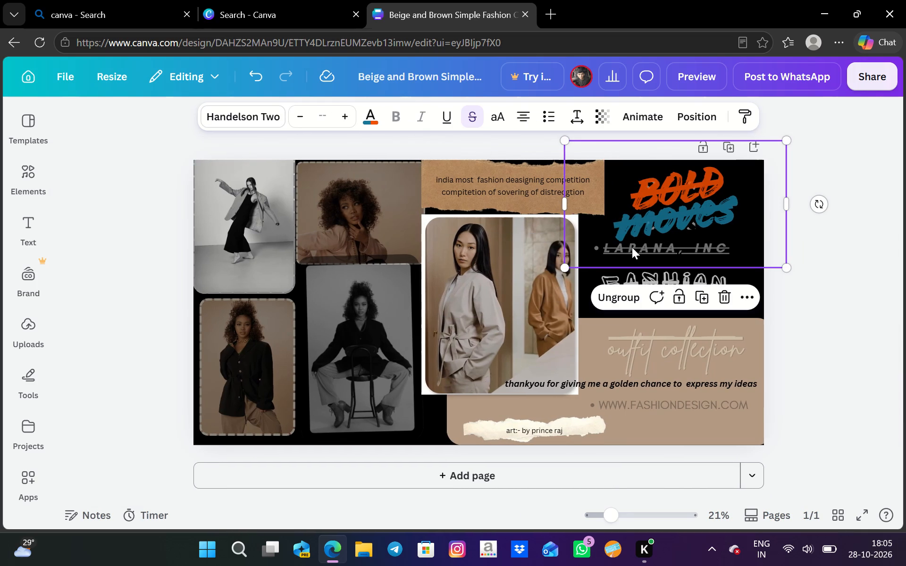
Animate the top photo of the curly-haired woman in the beige jacket, trying Baseline before applying Blur.
left_click(340, 223)
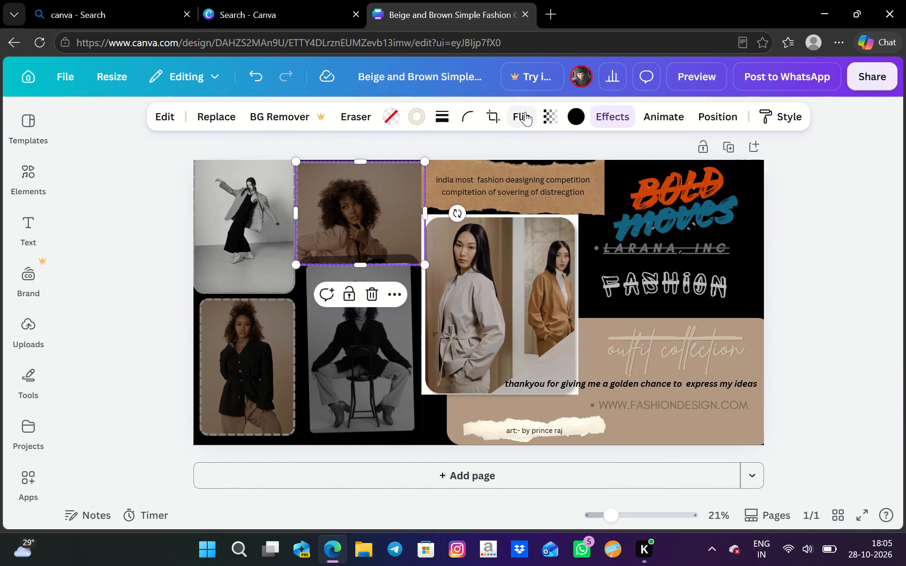
left_click(652, 121)
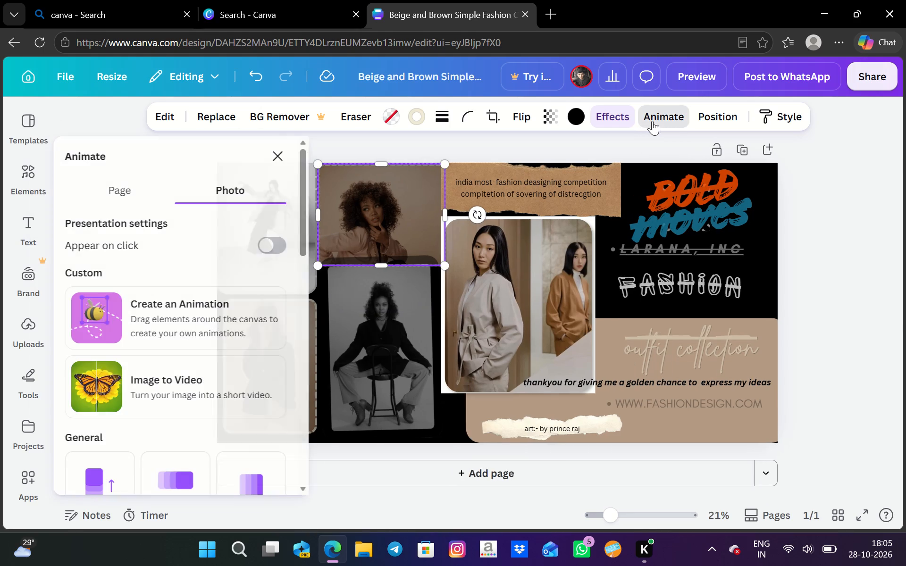
scroll(141, 404, "down", 1)
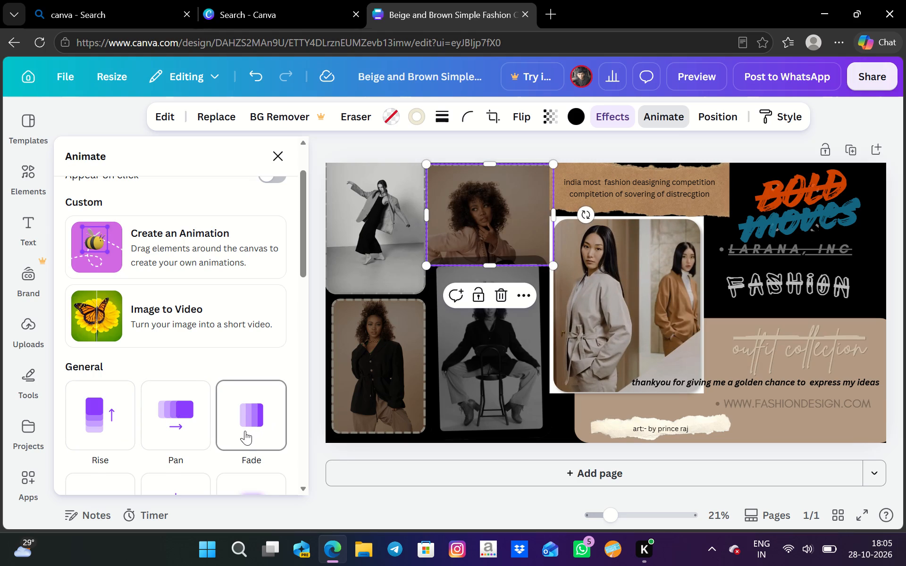
scroll(245, 431, "down", 2)
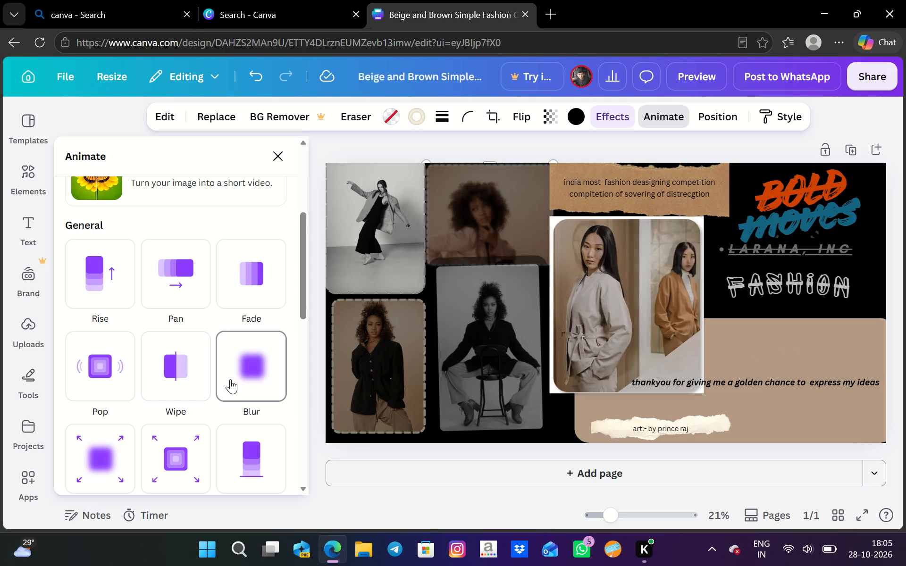
left_click(225, 452)
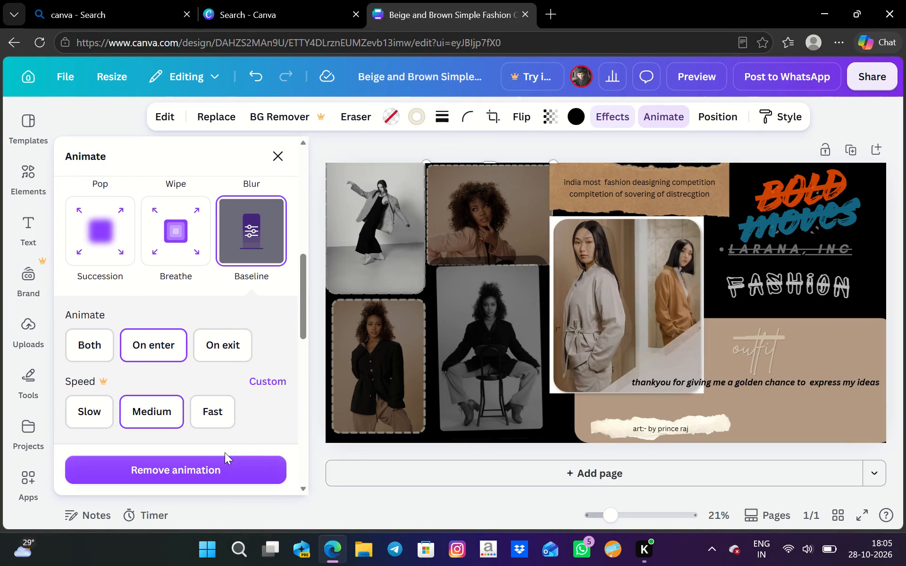
scroll(189, 273, "up", 2)
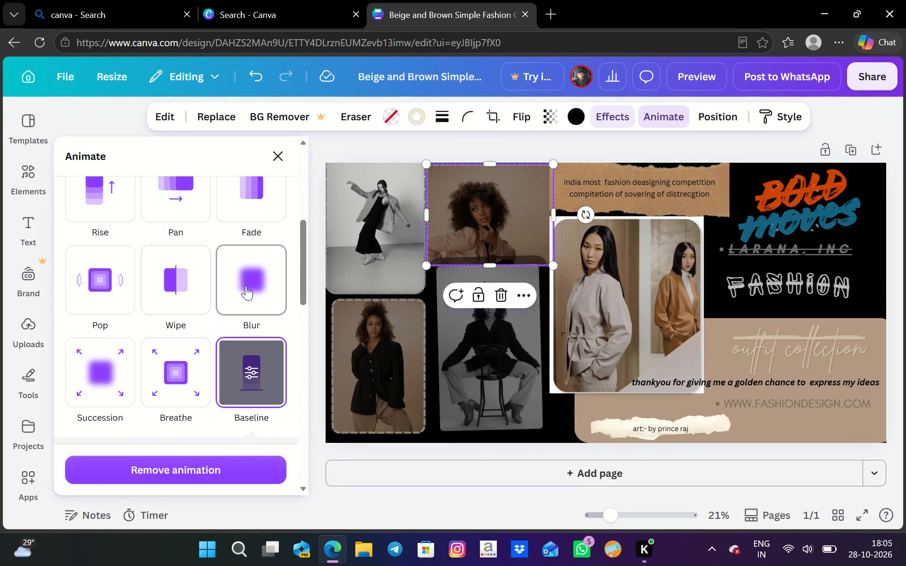
left_click(246, 284)
Choose the Flicker add-on effect for the curly-haired woman's top photo and leave the animation settings.
scroll(243, 282, "down", 3)
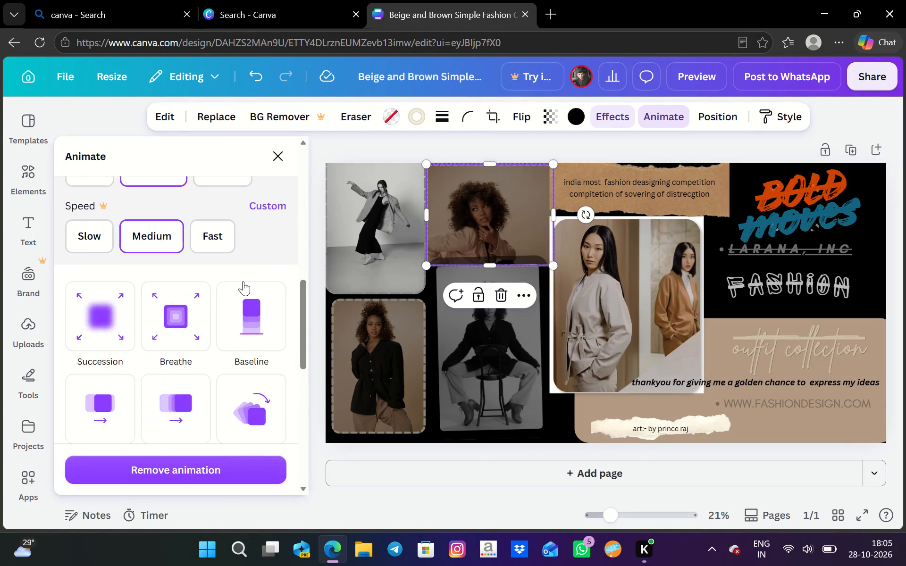
scroll(243, 281, "down", 6)
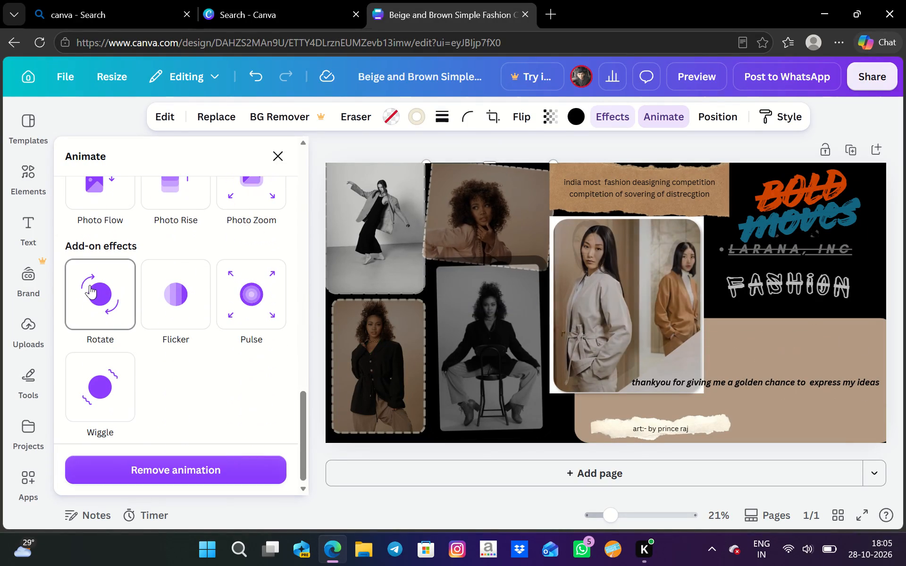
left_click(165, 312)
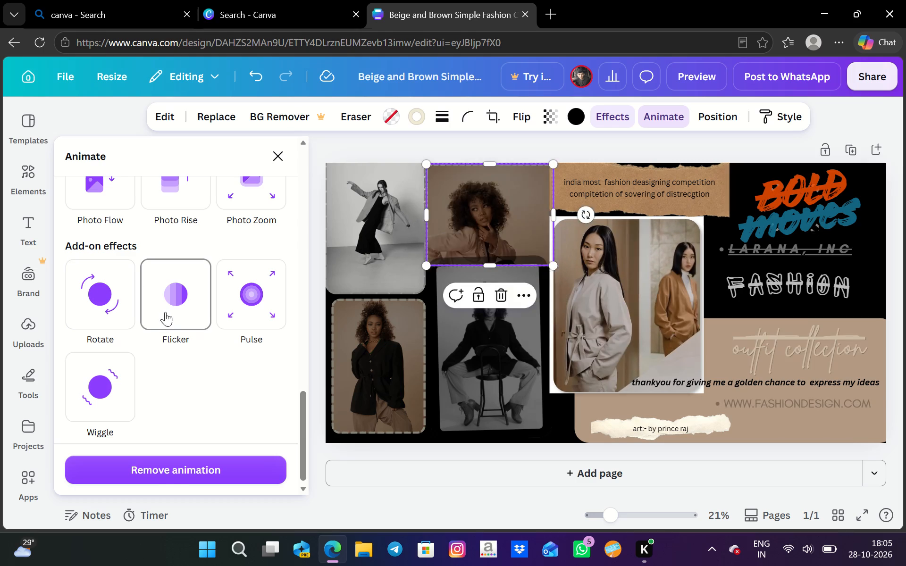
left_click(284, 143)
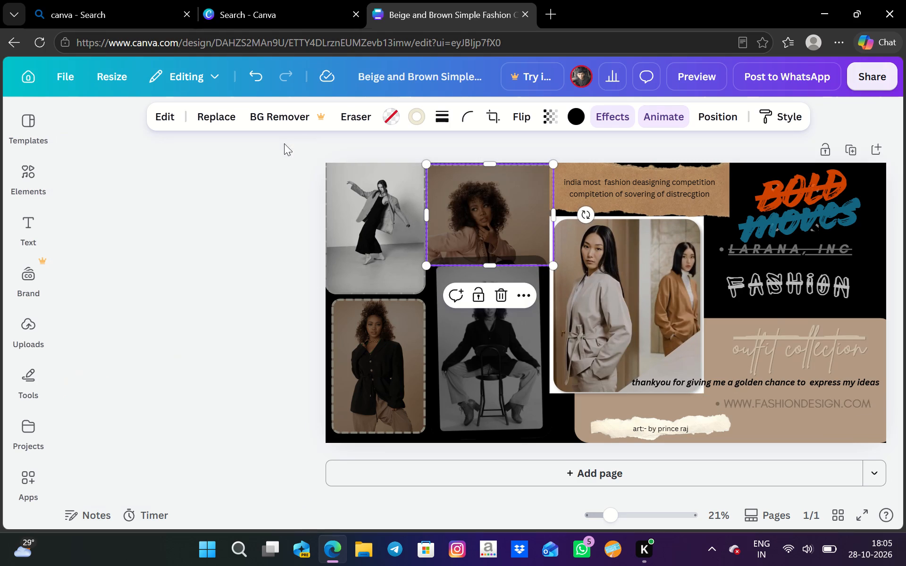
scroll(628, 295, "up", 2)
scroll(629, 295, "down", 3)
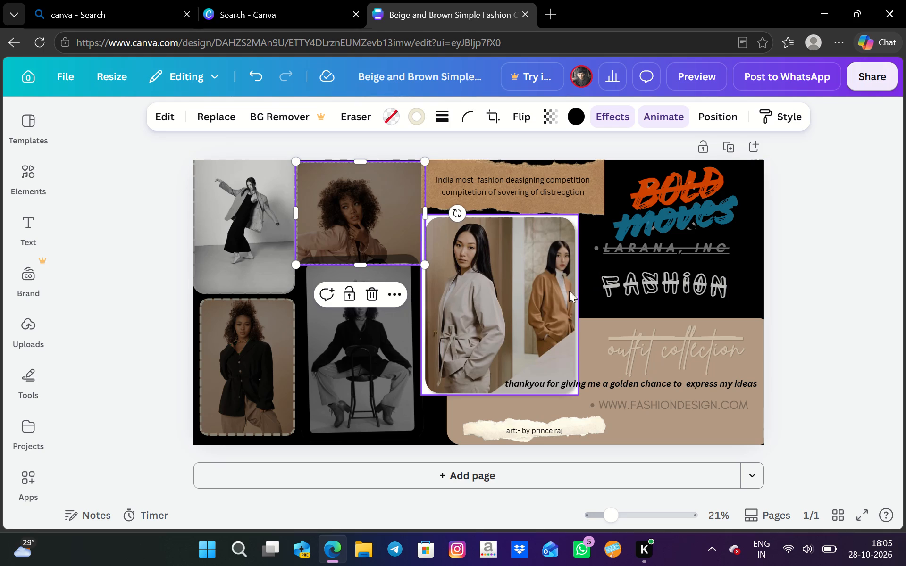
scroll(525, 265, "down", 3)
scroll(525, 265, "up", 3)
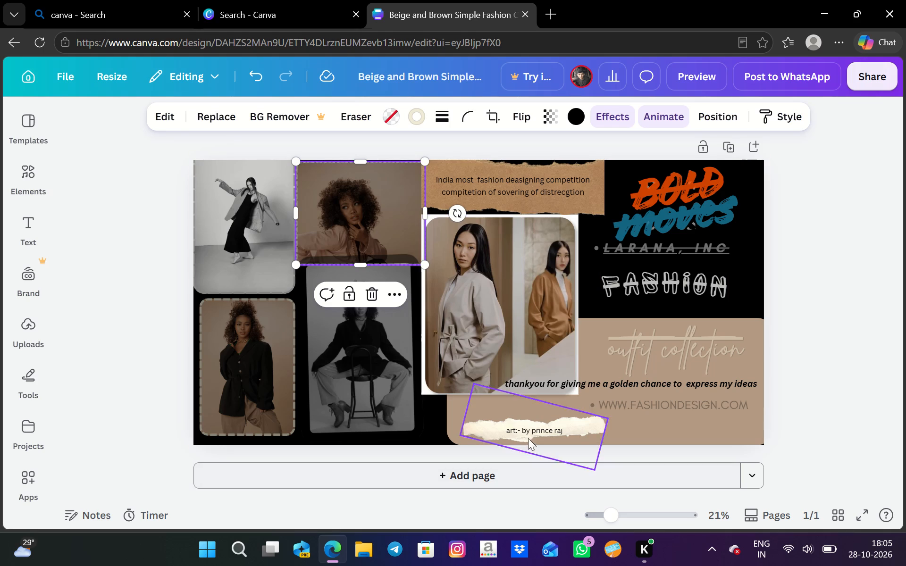
Shift the torn cream paper strip and the artist credit text on it slightly to the left and up.
left_click(470, 425)
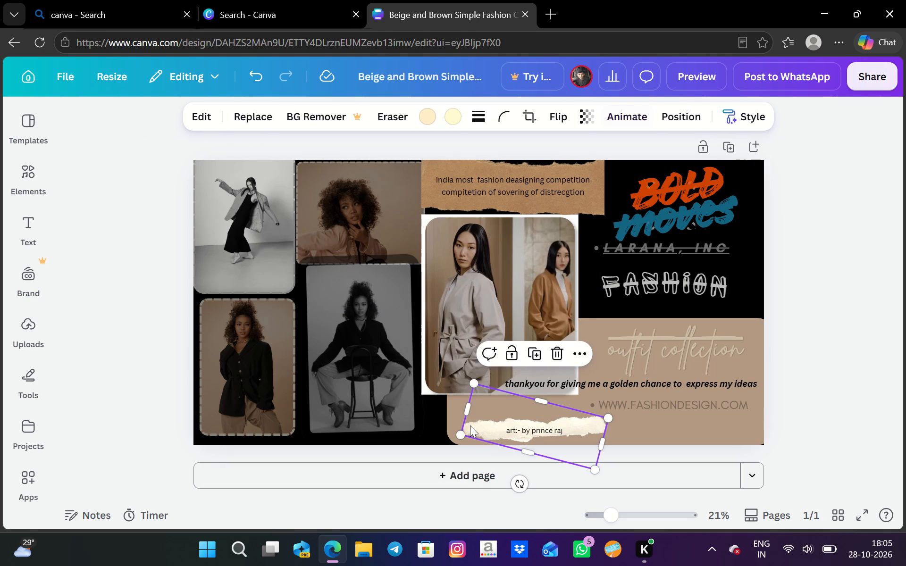
left_click_drag(470, 425, 462, 418)
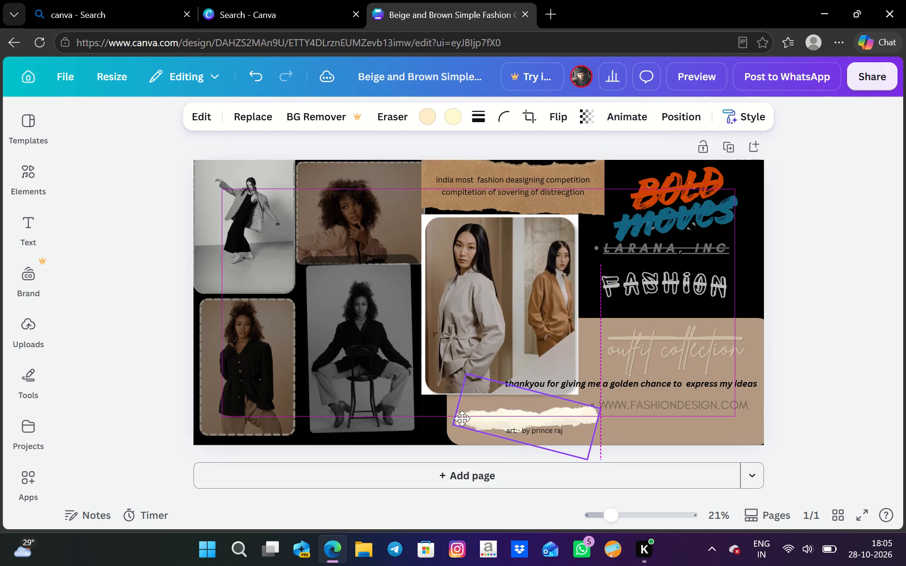
left_click_drag(462, 418, 461, 424)
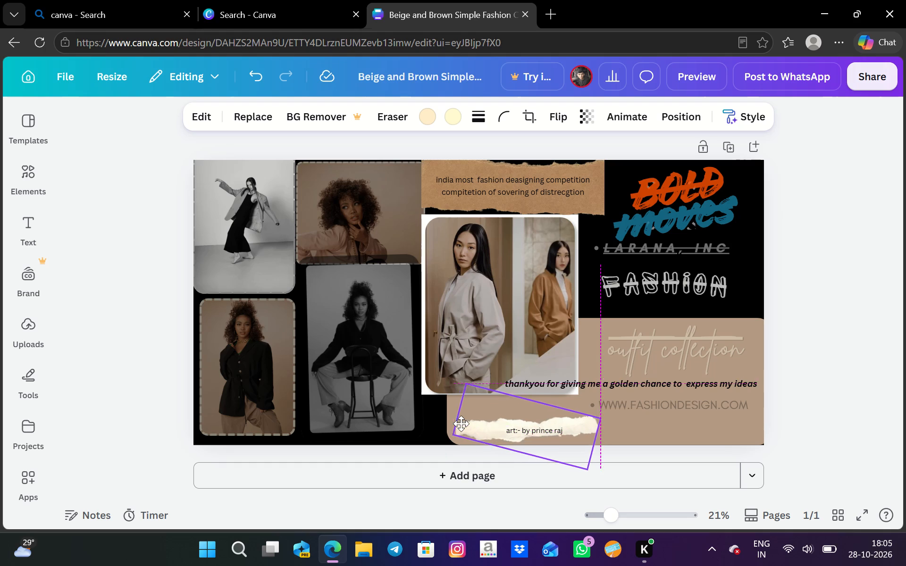
left_click_drag(461, 424, 461, 421)
left_click(548, 431)
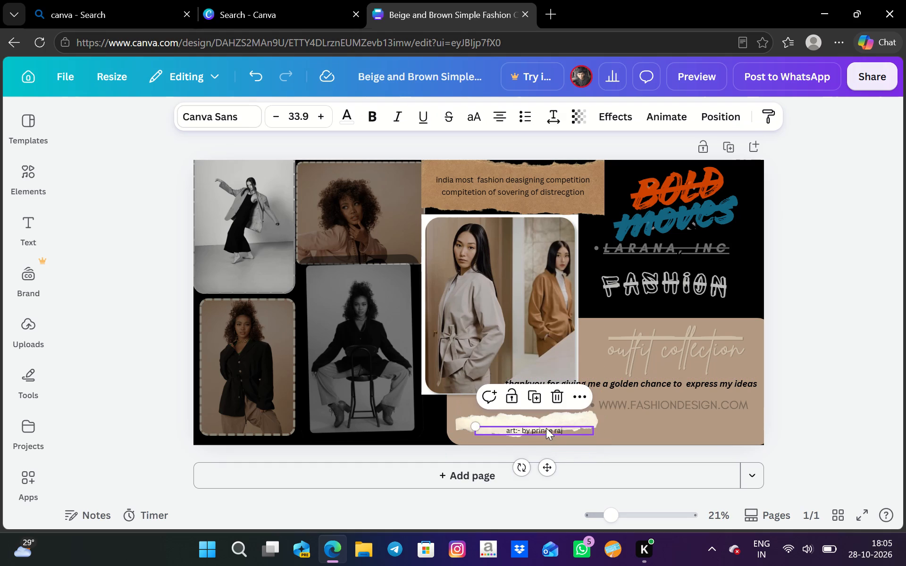
left_click_drag(544, 425, 528, 422)
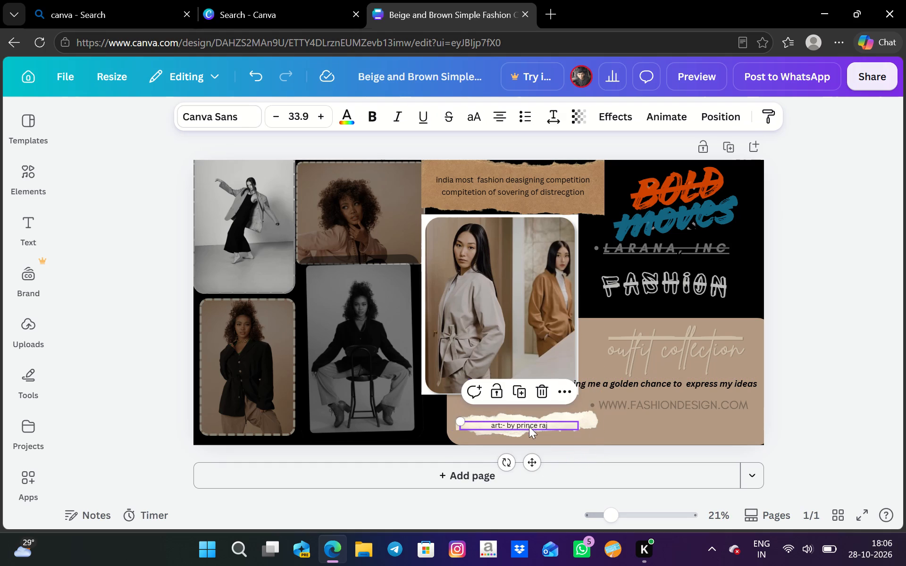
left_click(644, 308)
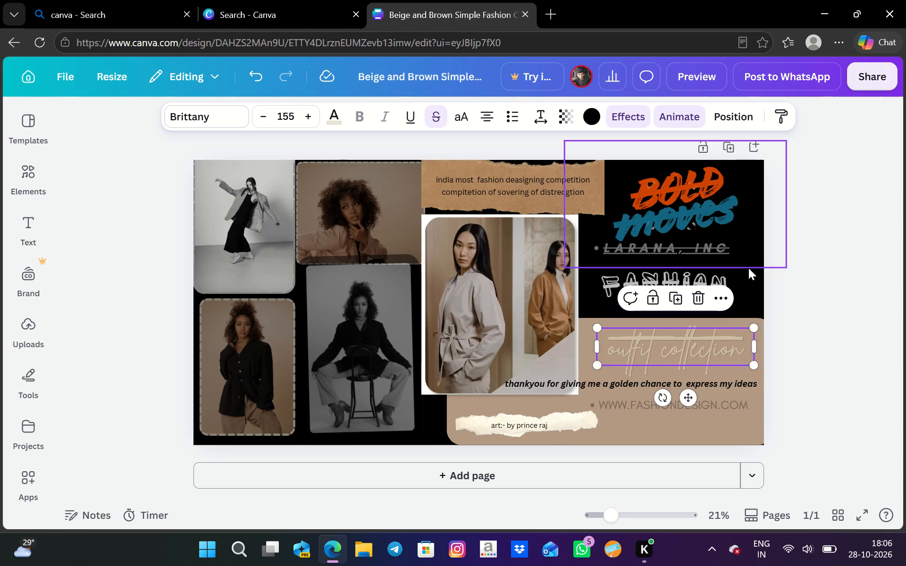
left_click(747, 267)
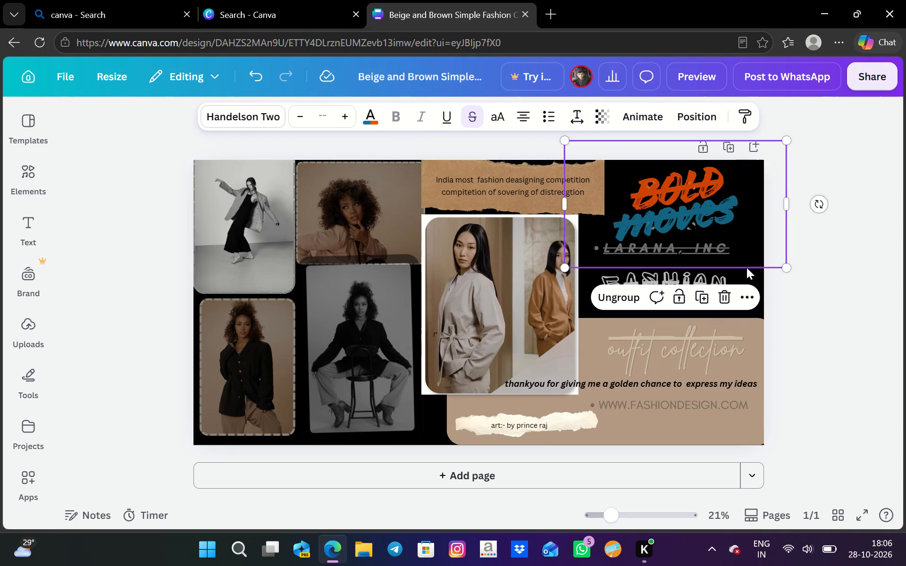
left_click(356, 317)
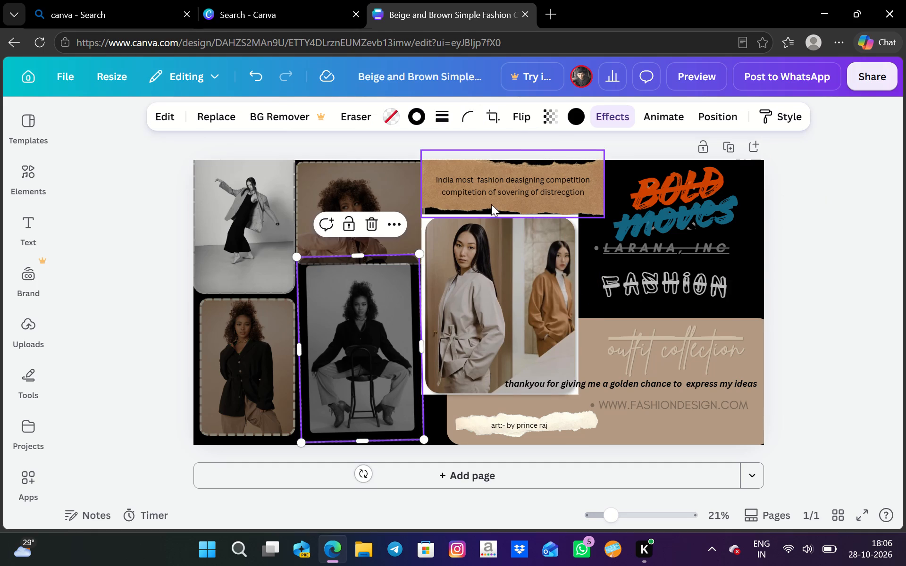
Rotate the torn brown paper behind the competition text to about -8°.
left_click(495, 201)
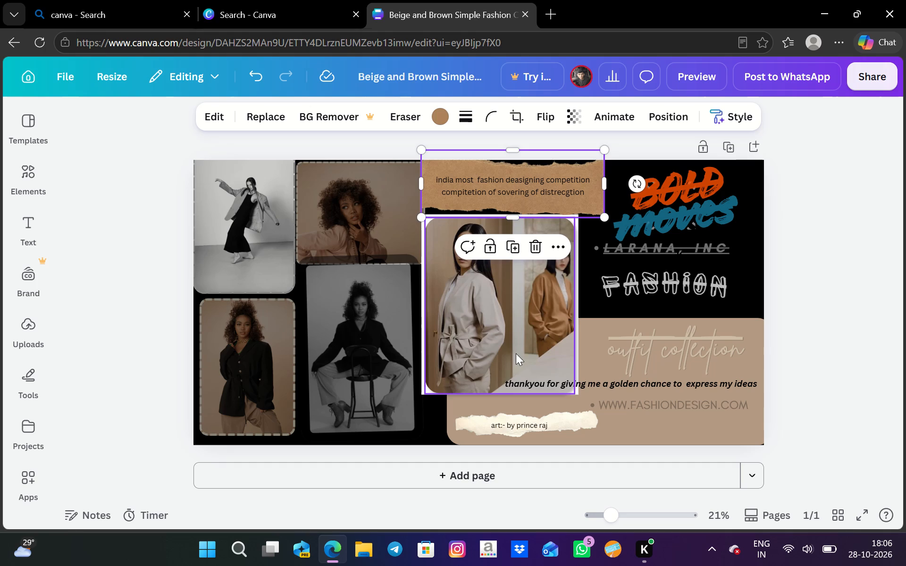
left_click(580, 196)
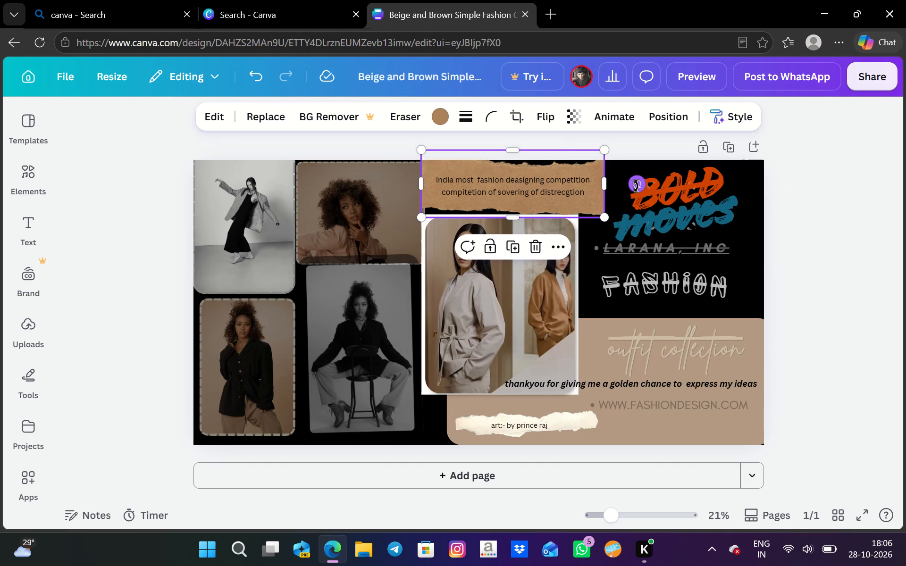
left_click_drag(638, 186, 655, 169)
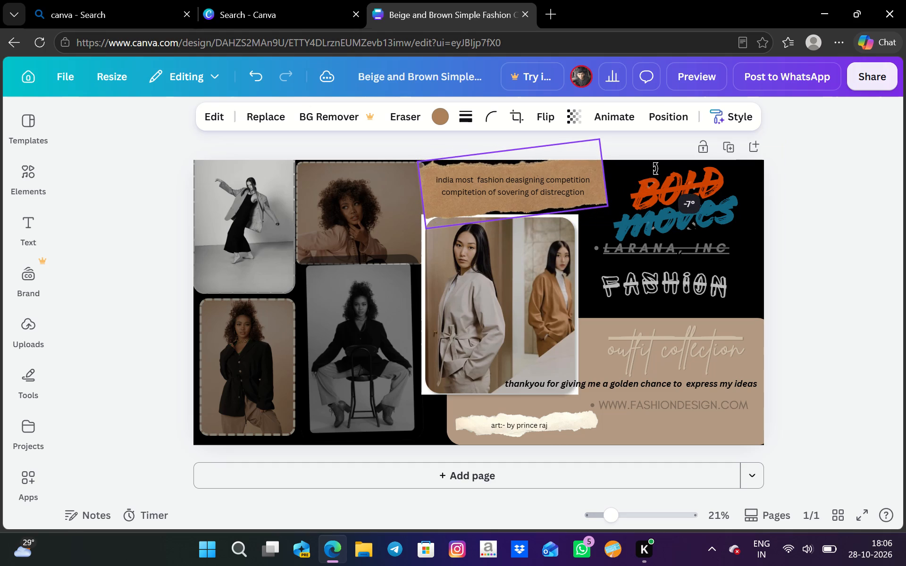
left_click_drag(655, 169, 656, 166)
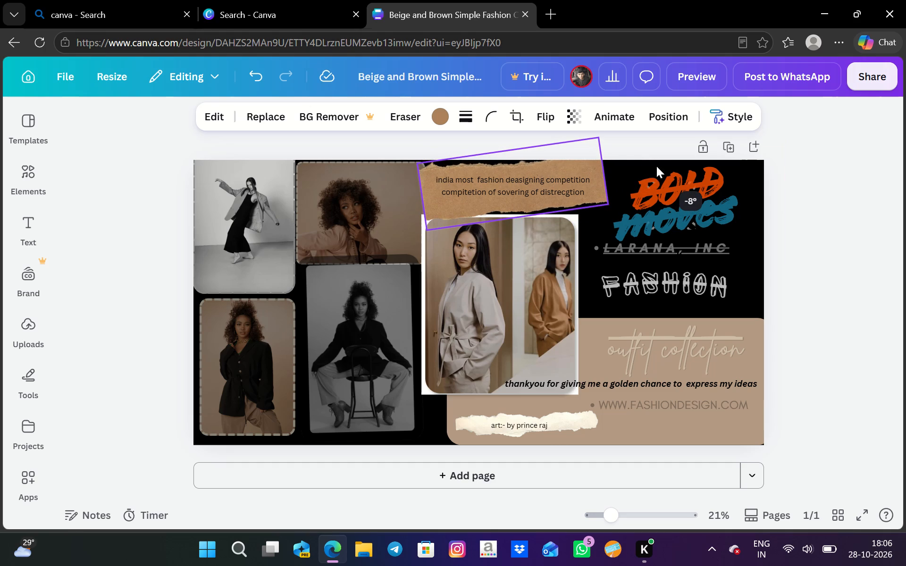
Enlarge the FASHION text to about size 197 and centre it above the outfit collection heading within the black area.
left_click(685, 303)
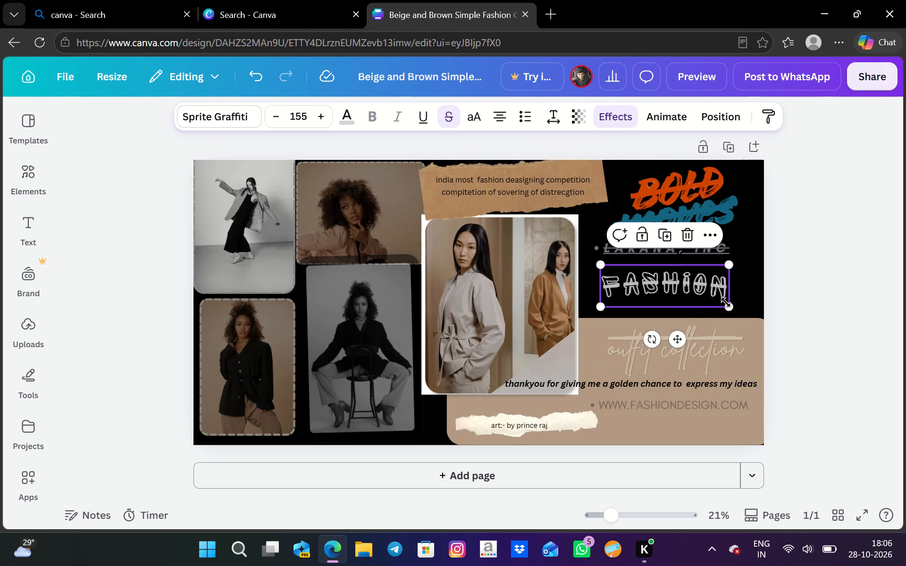
left_click_drag(730, 307, 760, 330)
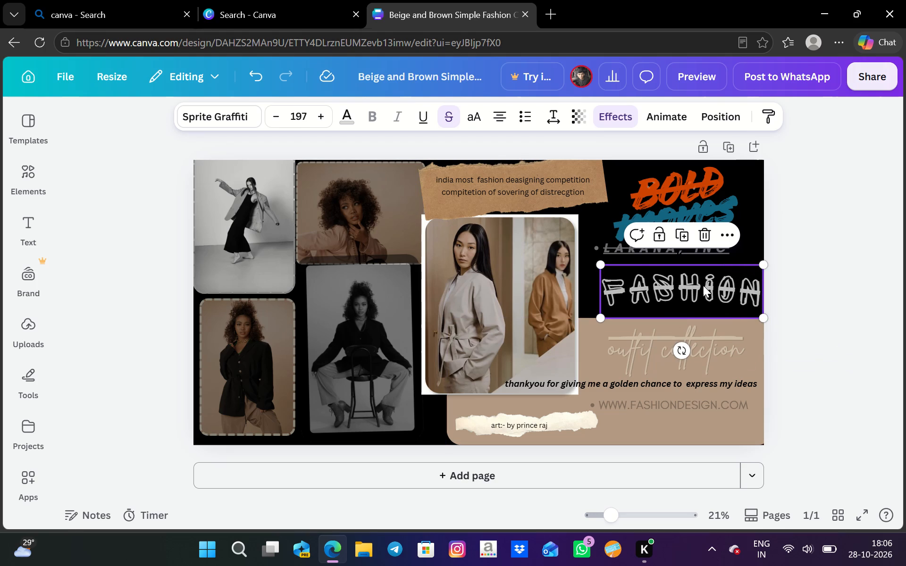
left_click_drag(703, 283, 690, 280)
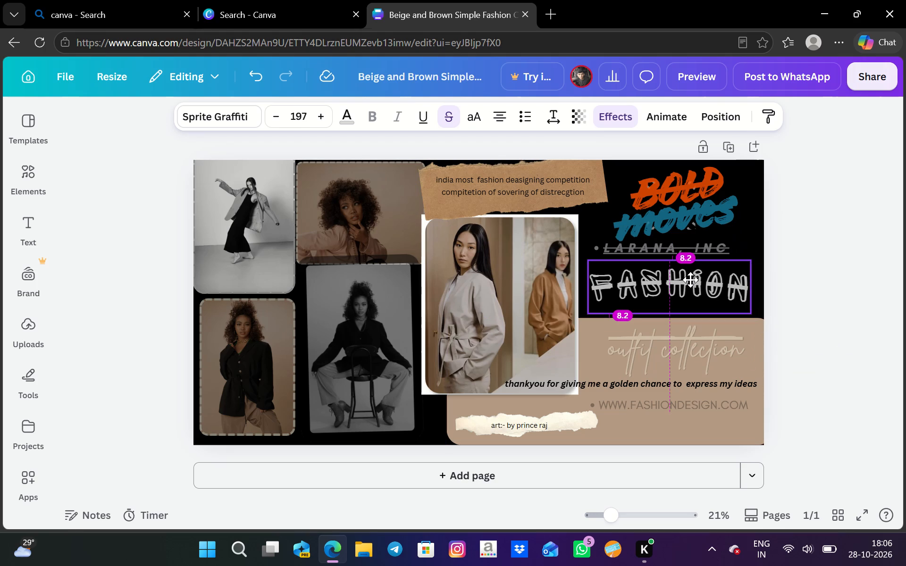
left_click_drag(690, 280, 690, 280)
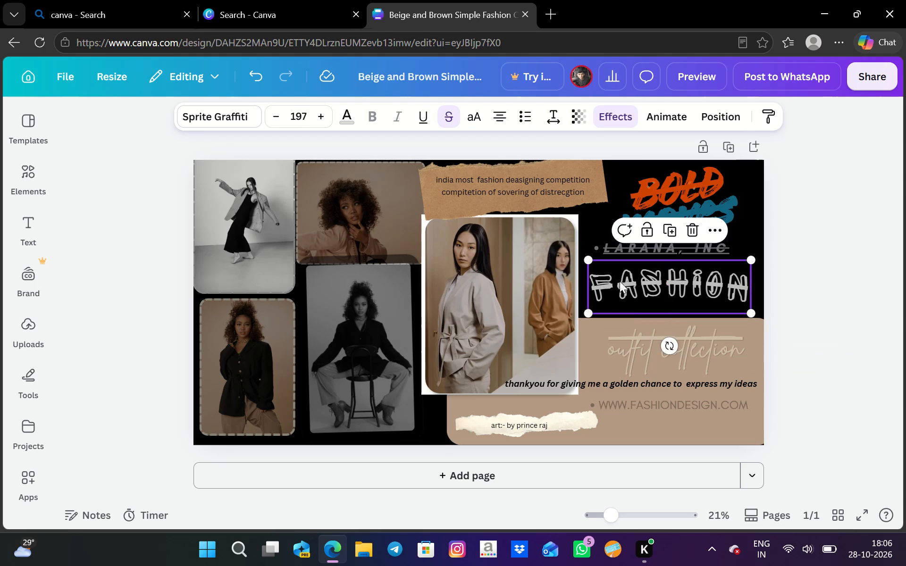
Shrink the thank-you sentence to about size 28.8 so it fits on the beige block beside the video.
left_click(611, 206)
left_click(610, 339)
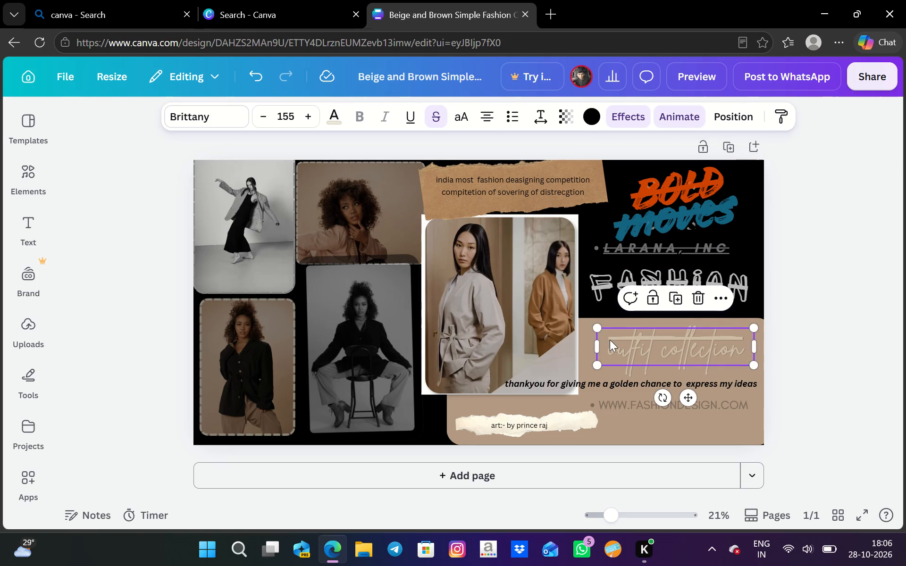
left_click(599, 377)
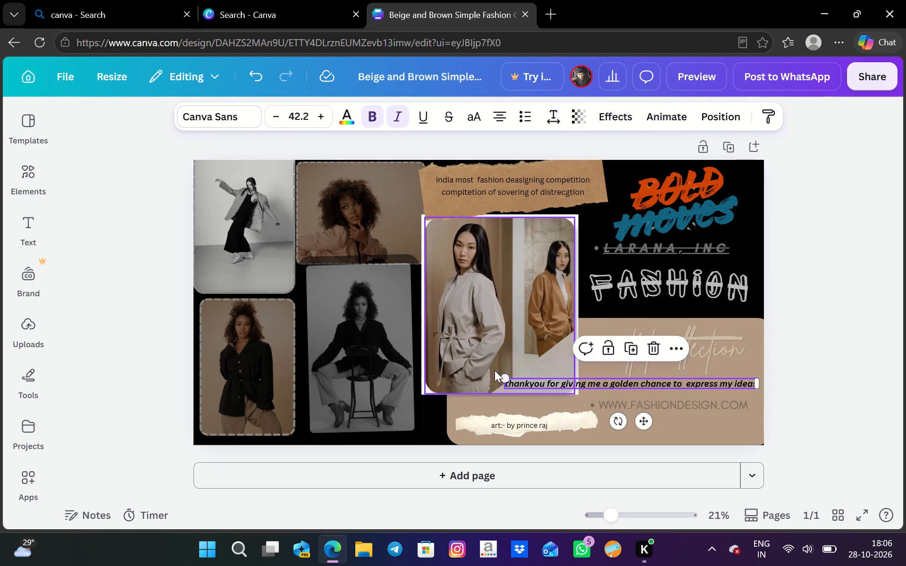
left_click_drag(504, 377, 534, 311)
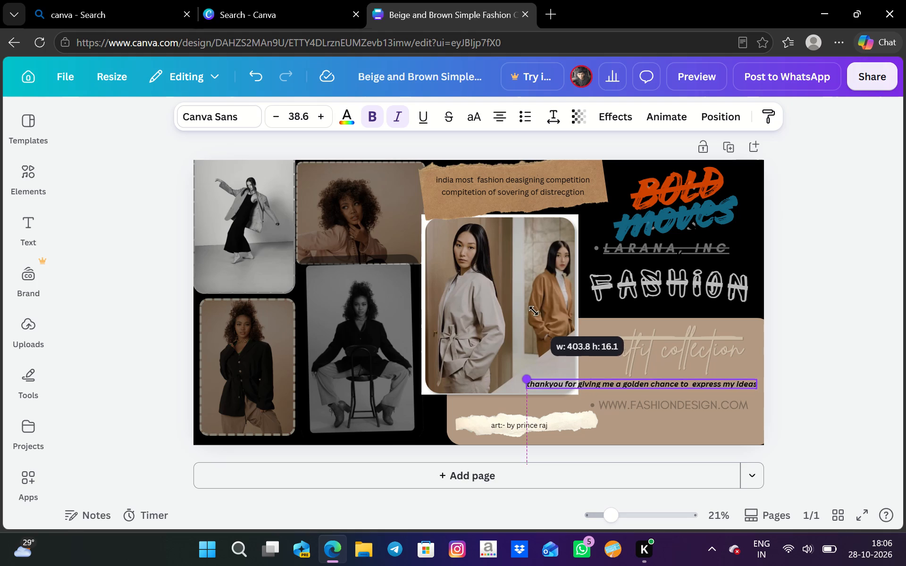
left_click_drag(534, 311, 585, 326)
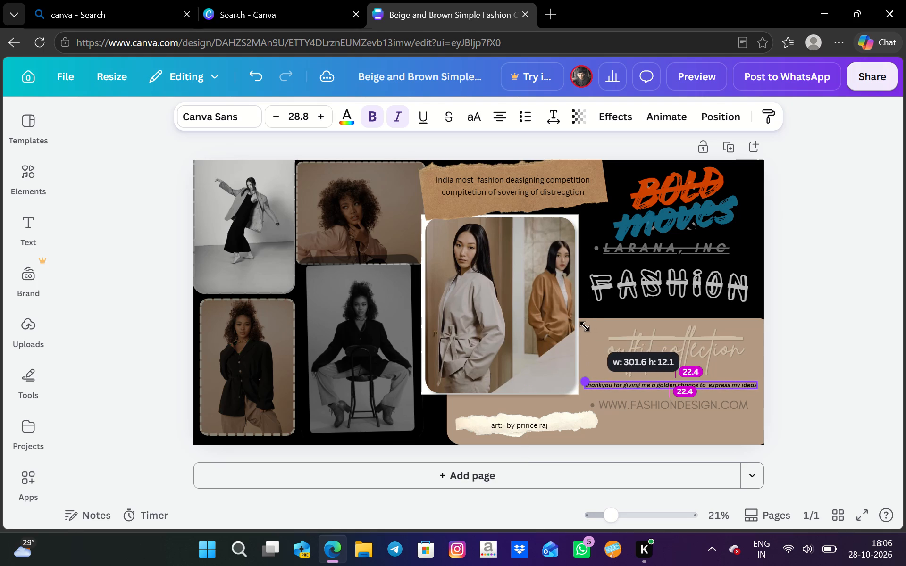
left_click_drag(585, 326, 585, 327)
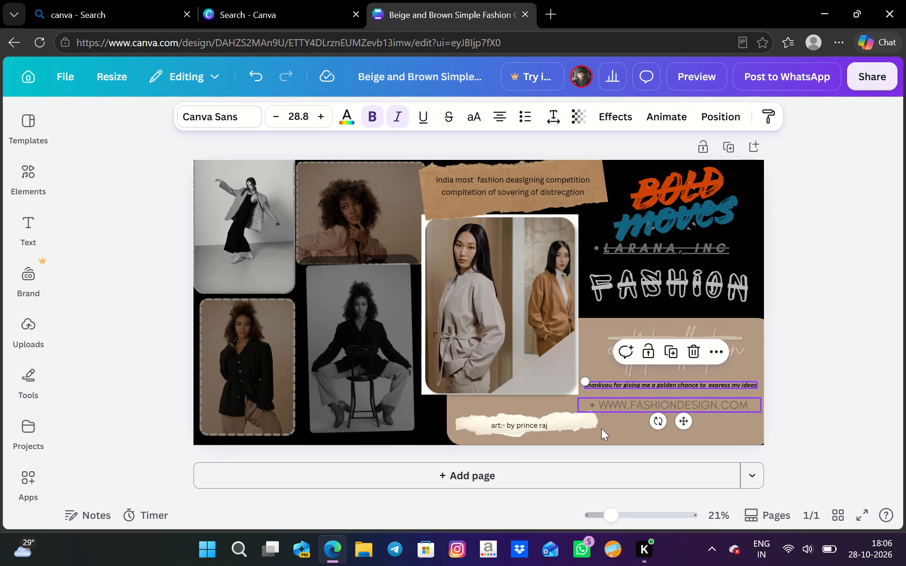
Stretch the video of the two women sideways and upward so it covers its white backing frame.
left_click(612, 429)
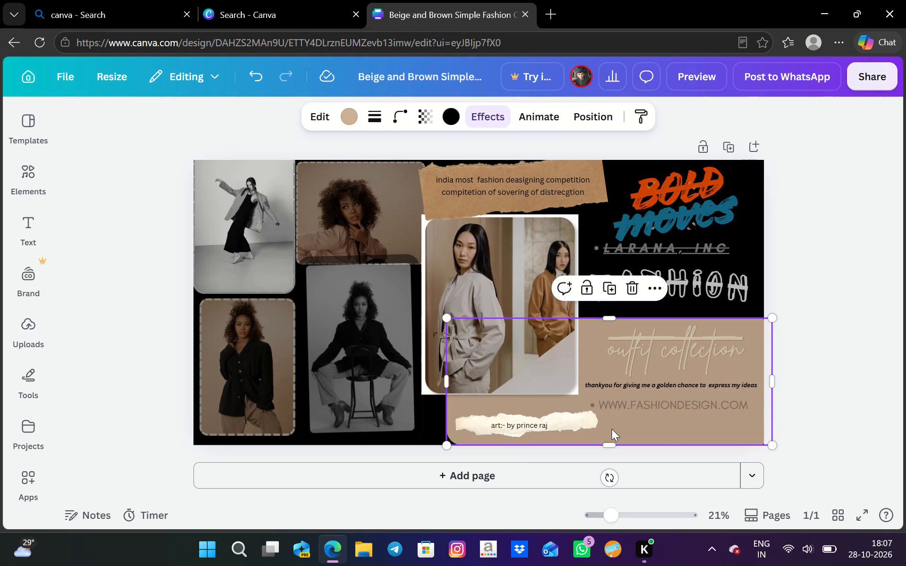
left_click(455, 265)
left_click(426, 303)
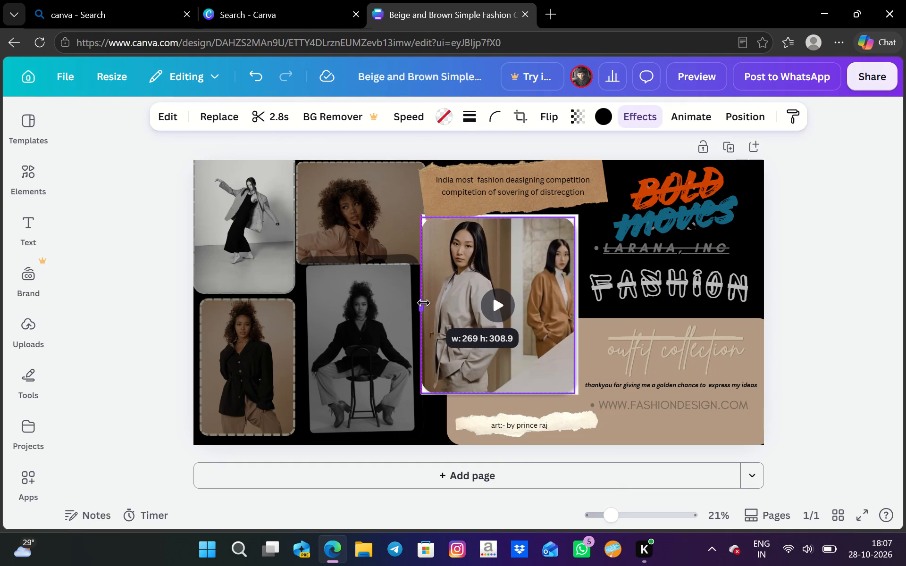
left_click_drag(571, 307, 566, 307)
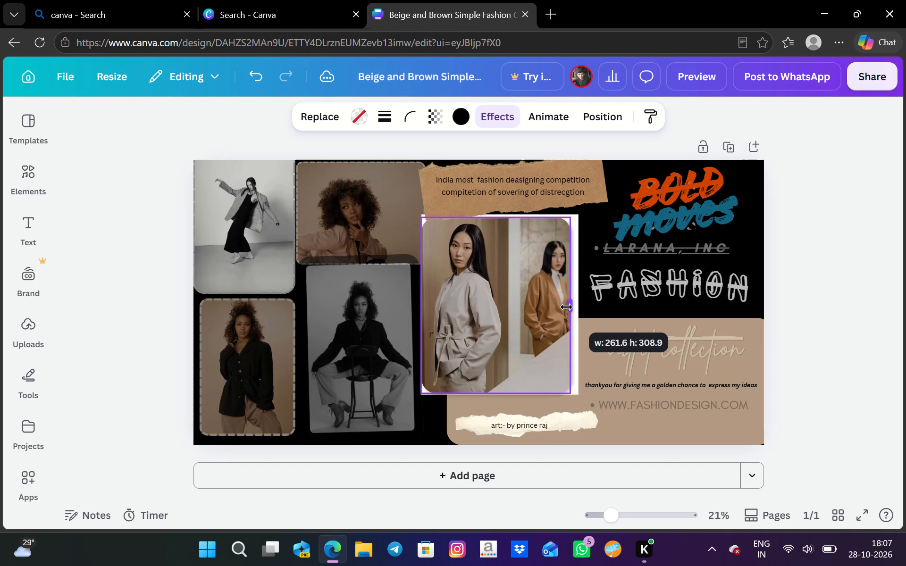
left_click_drag(566, 307, 576, 309)
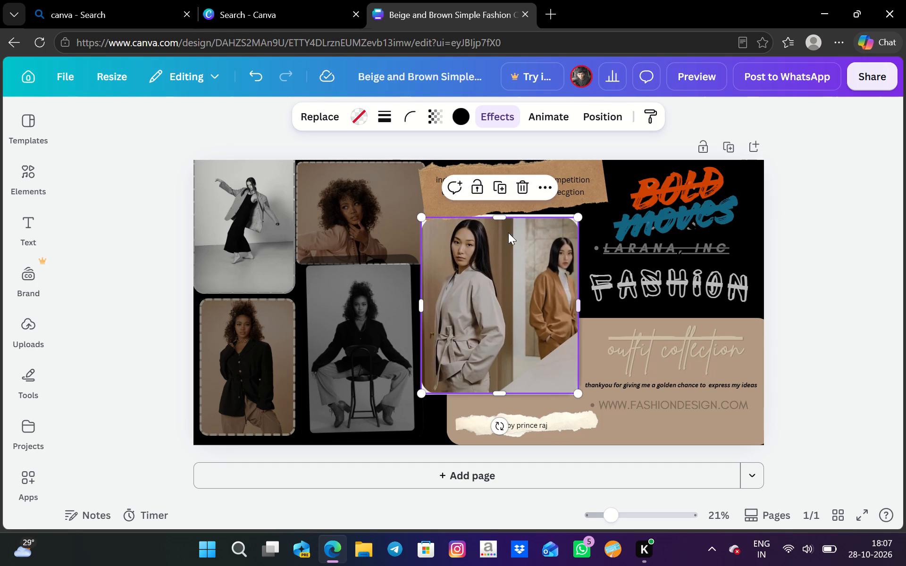
left_click_drag(500, 217, 500, 215)
left_click_drag(500, 215, 502, 213)
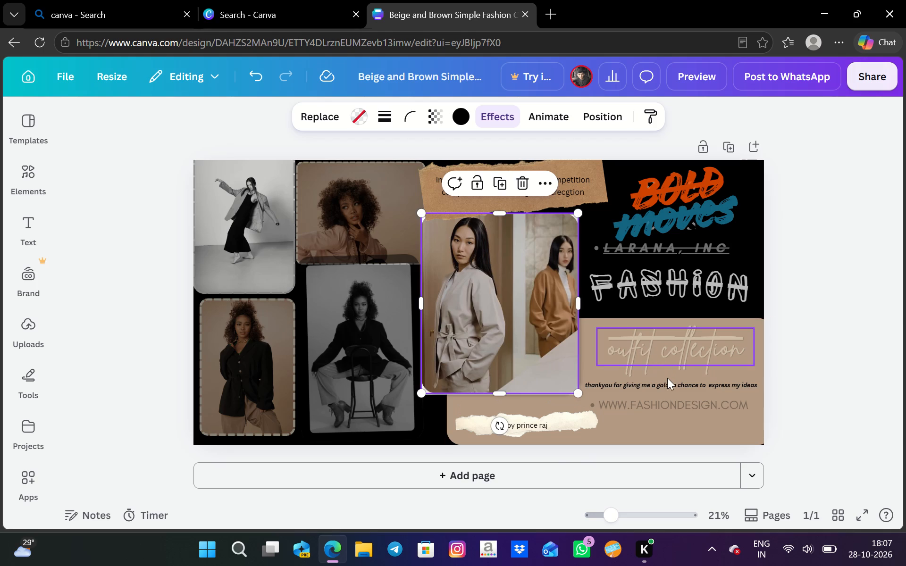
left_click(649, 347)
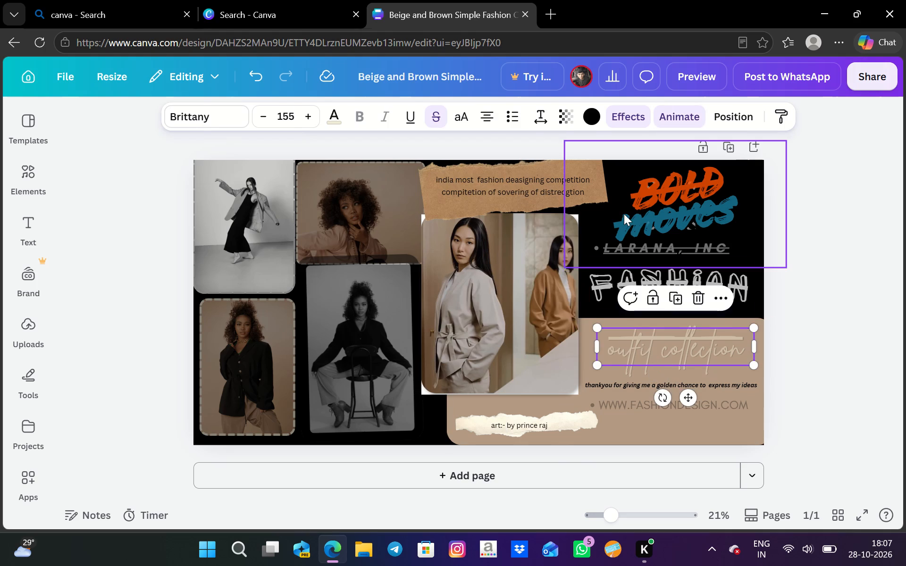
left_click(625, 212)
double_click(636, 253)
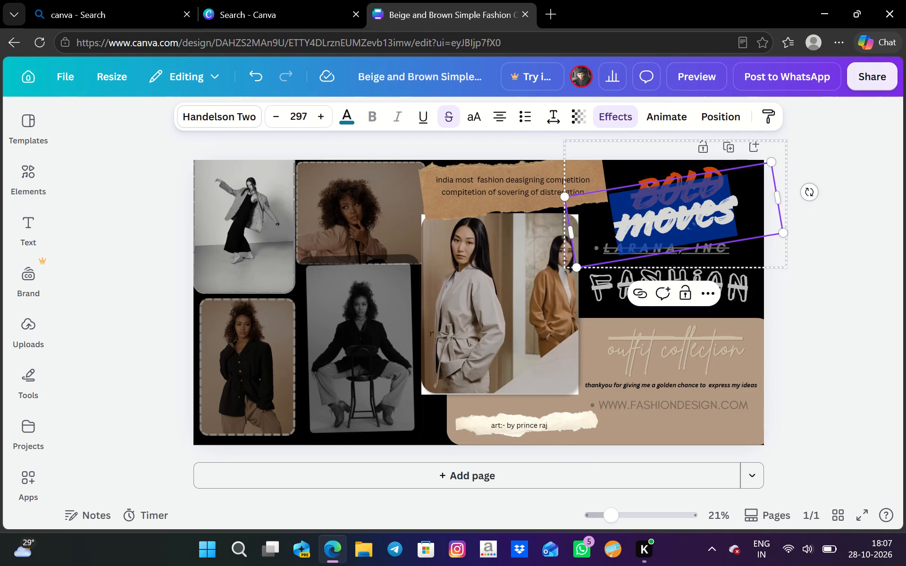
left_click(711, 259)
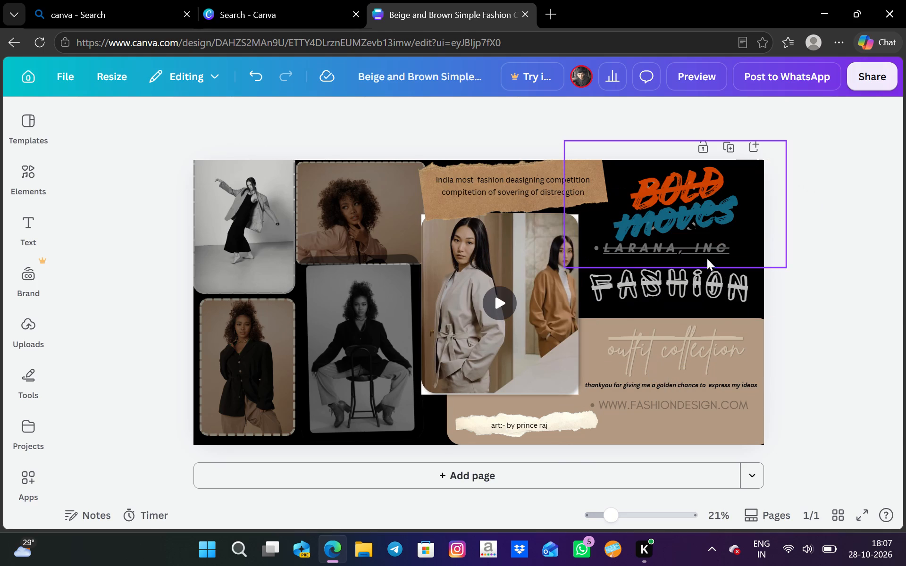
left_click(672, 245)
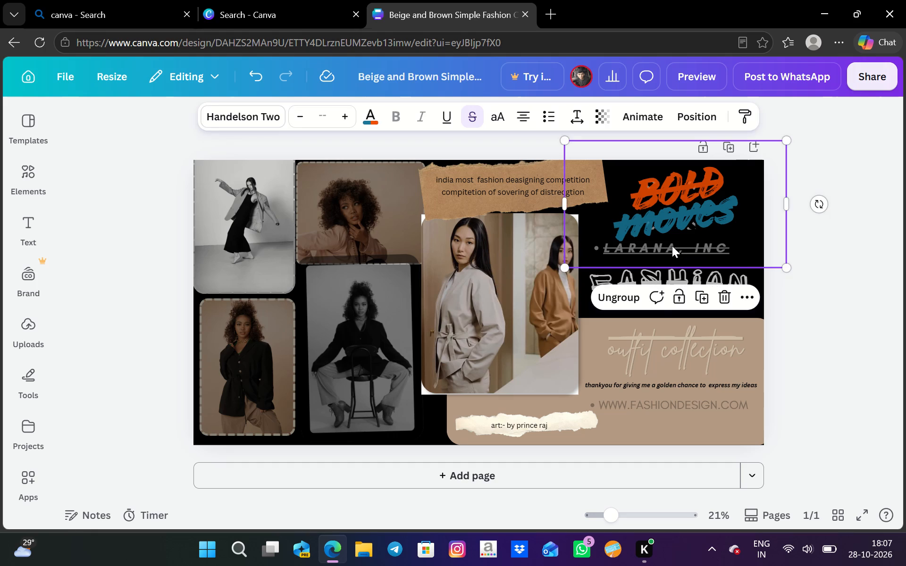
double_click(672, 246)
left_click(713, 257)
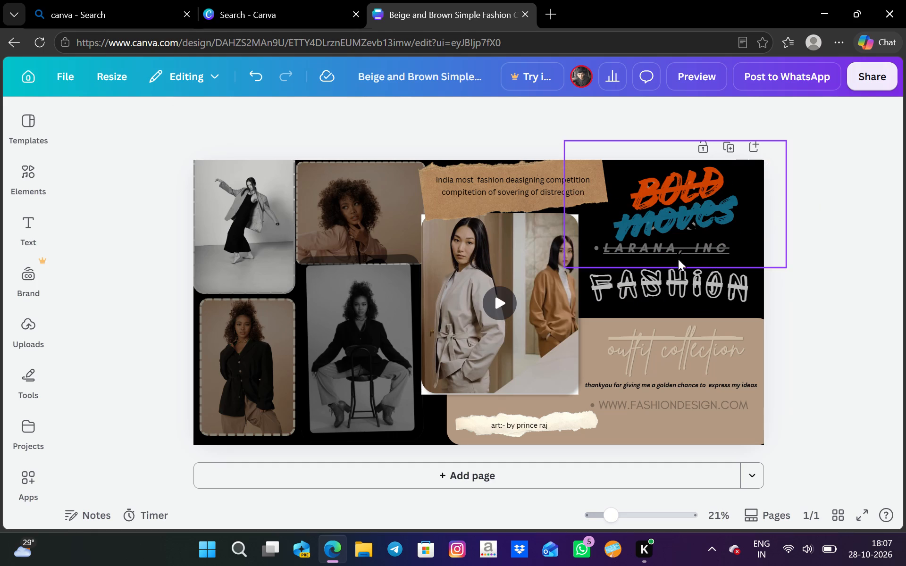
Set the transparency of the grouped BOLD moves text to 70.
left_click(664, 216)
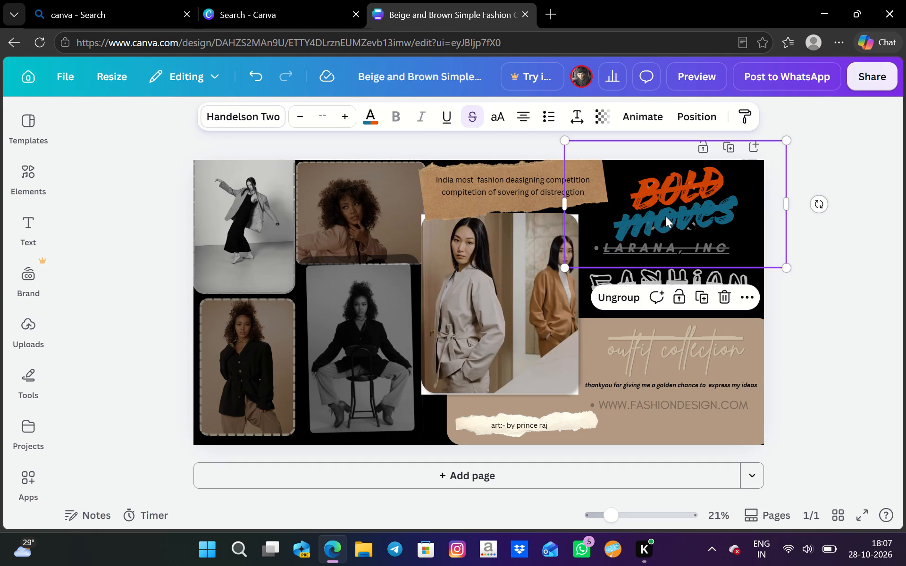
left_click(610, 115)
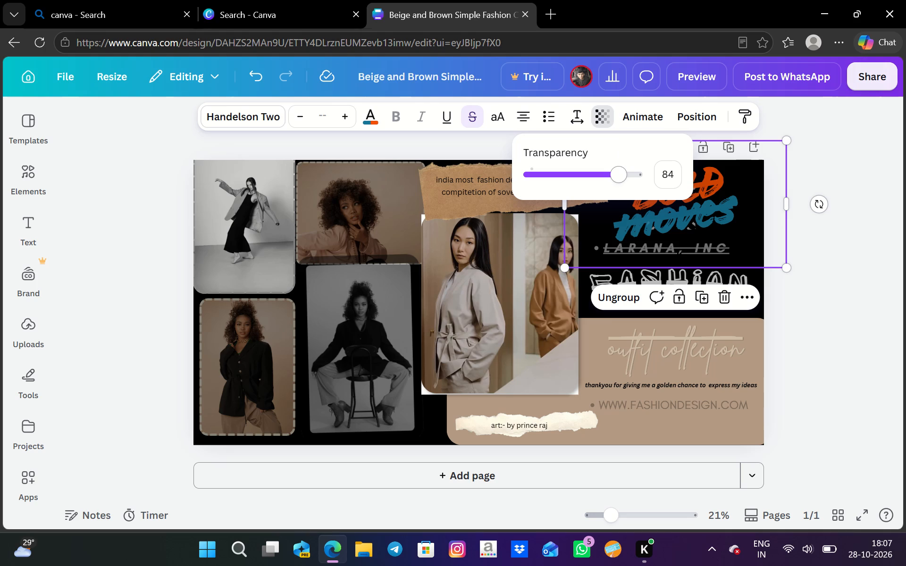
left_click(610, 177)
left_click(597, 178)
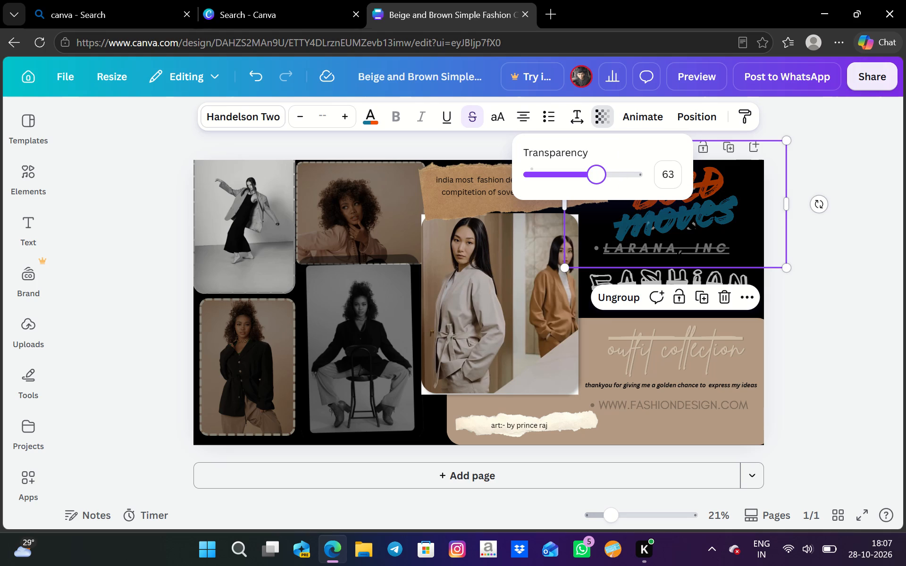
left_click(605, 168)
left_click(657, 365)
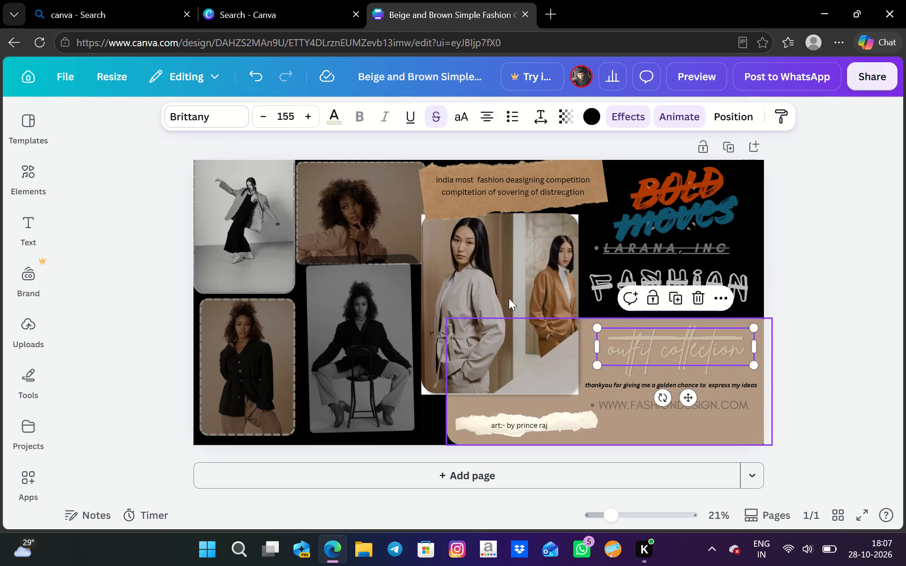
Add a straight black line and shorten it so it runs horizontally across the video's width.
left_click(242, 267)
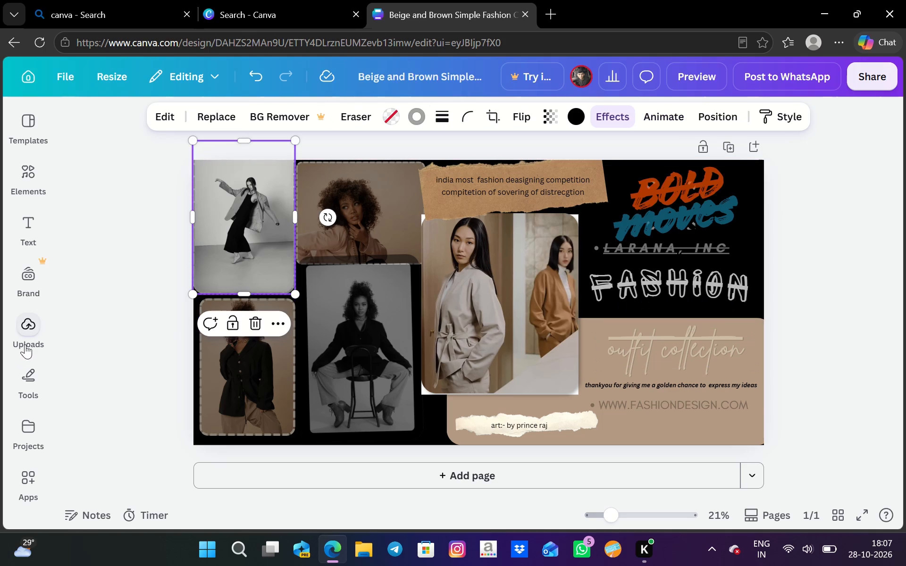
left_click(29, 383)
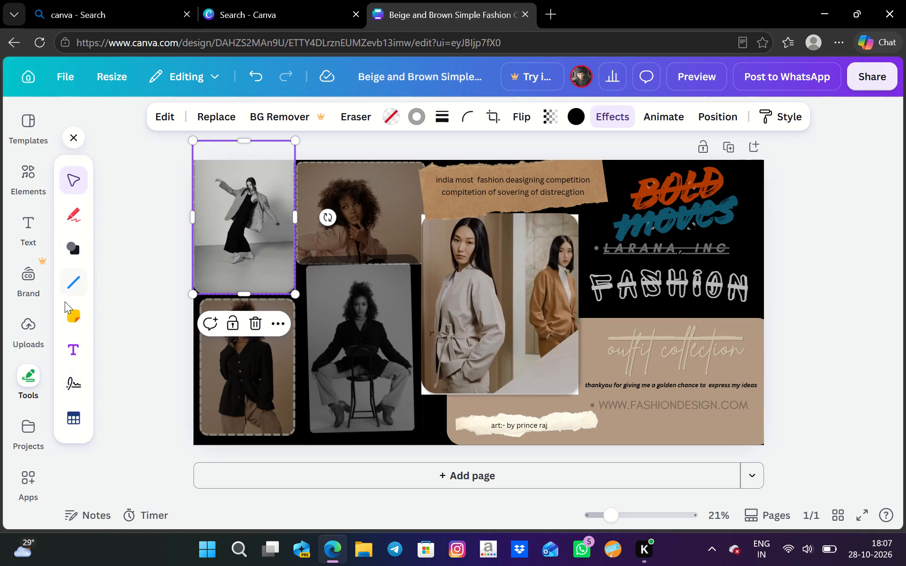
left_click(79, 275)
left_click(110, 264)
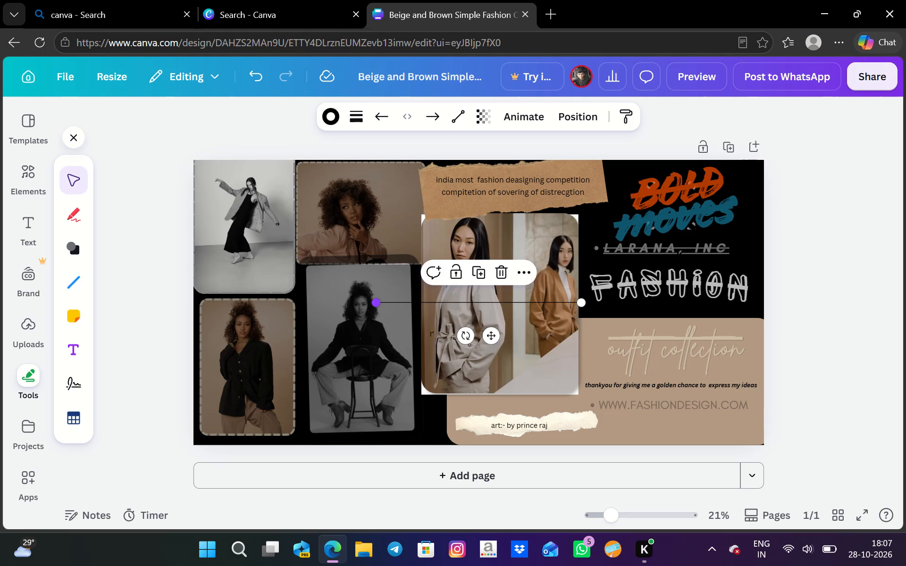
left_click_drag(375, 299, 463, 306)
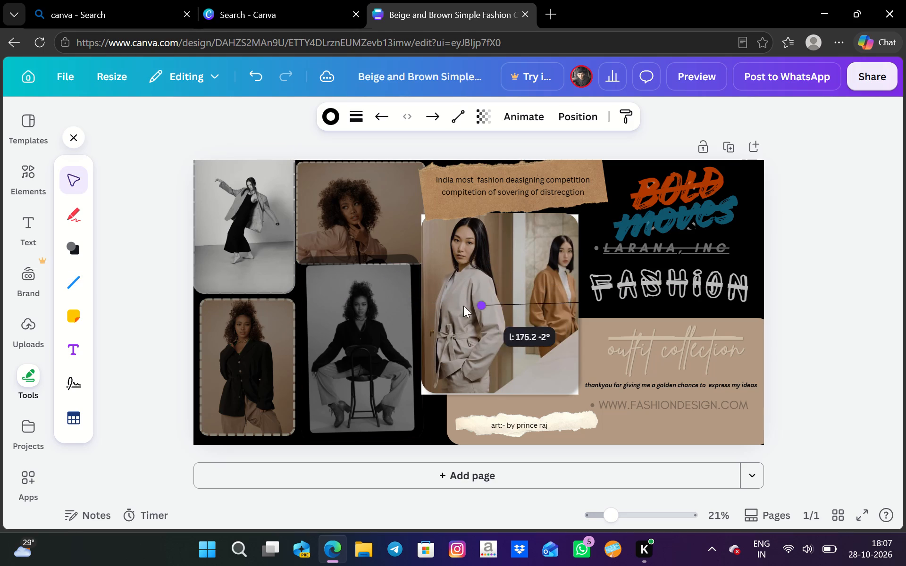
left_click_drag(463, 306, 183, 276)
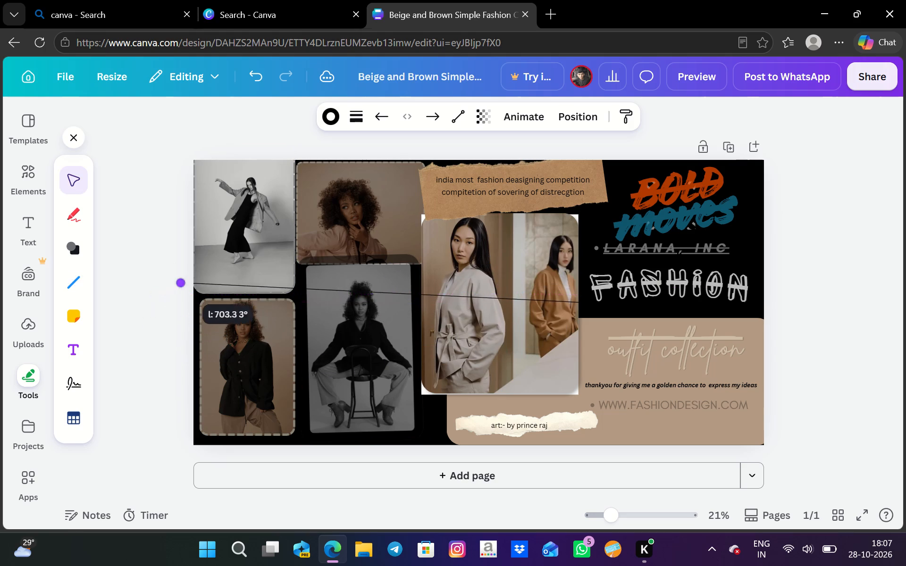
left_click_drag(183, 276, 268, 227)
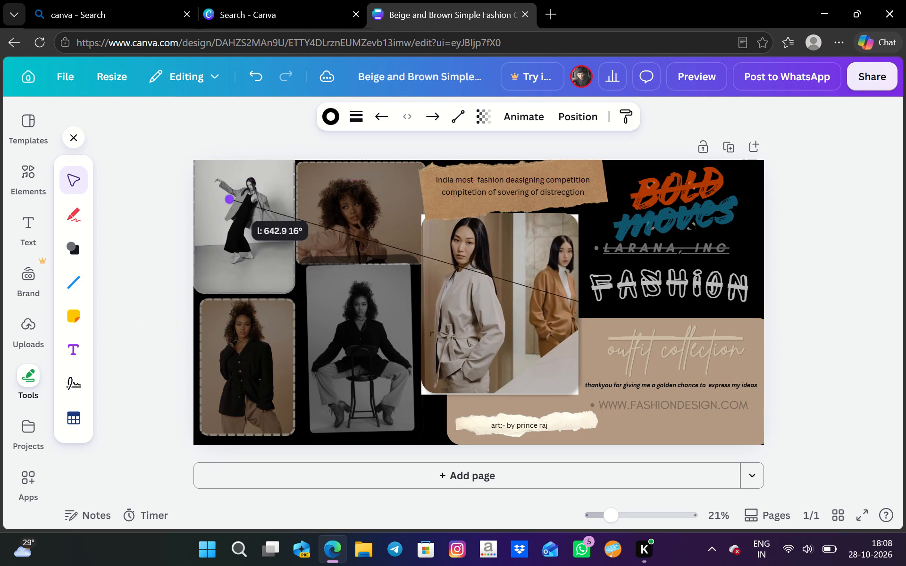
left_click_drag(268, 227, 419, 297)
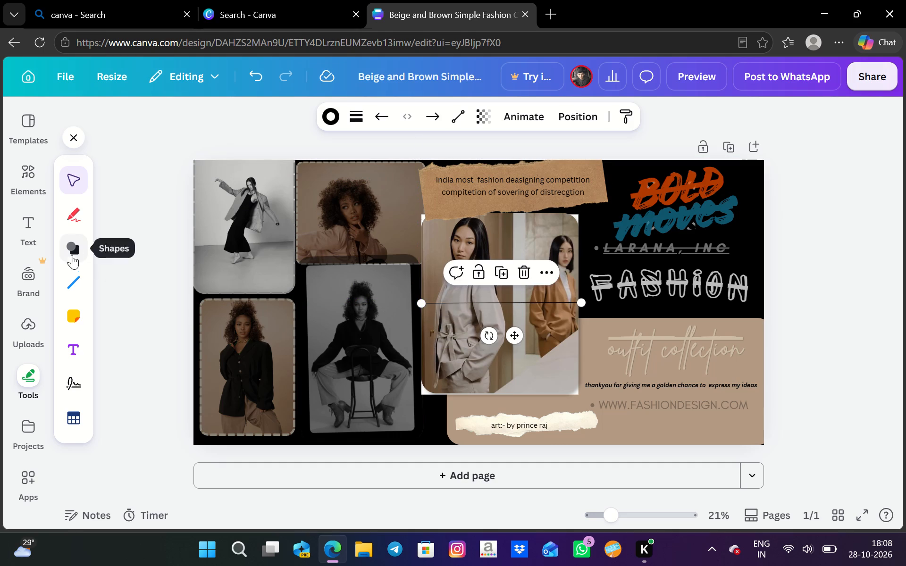
Add an elbow line over the middle of the banner.
left_click(71, 284)
left_click(105, 303)
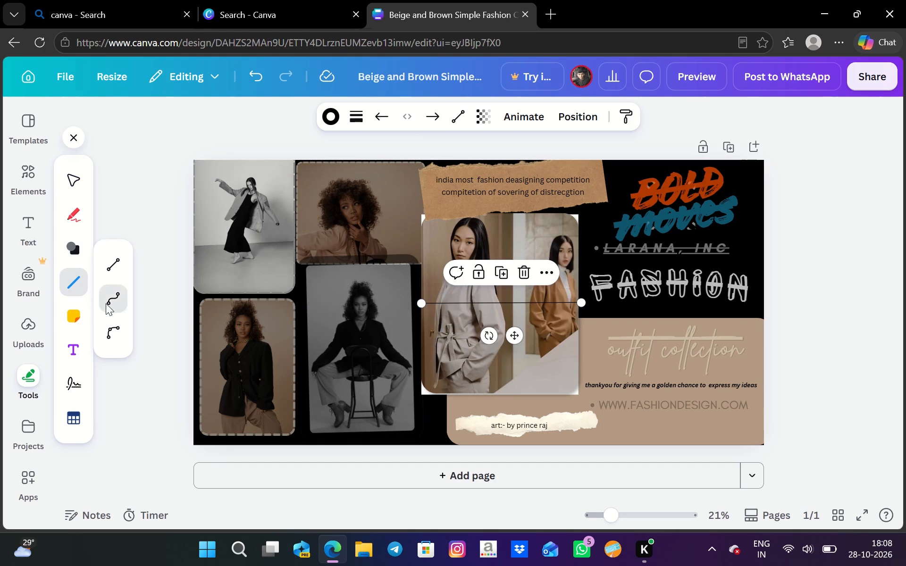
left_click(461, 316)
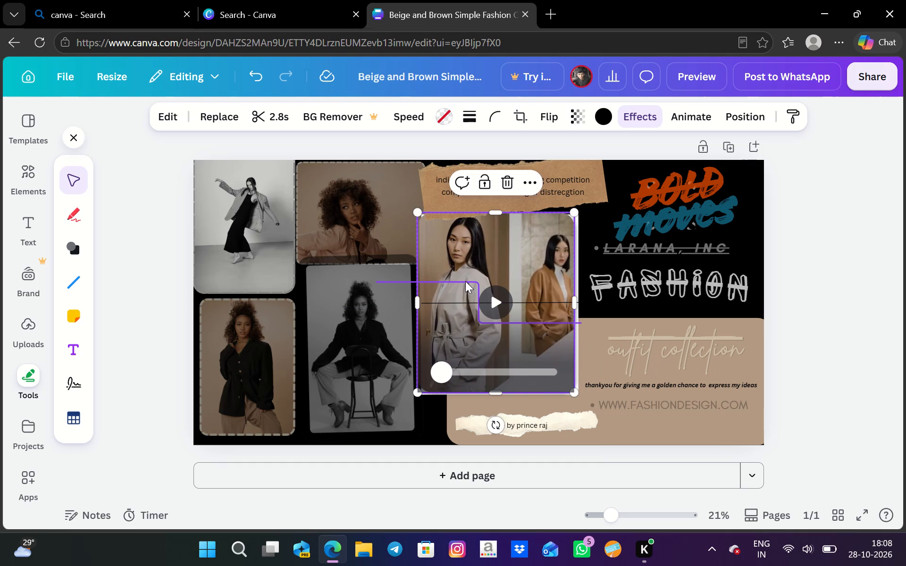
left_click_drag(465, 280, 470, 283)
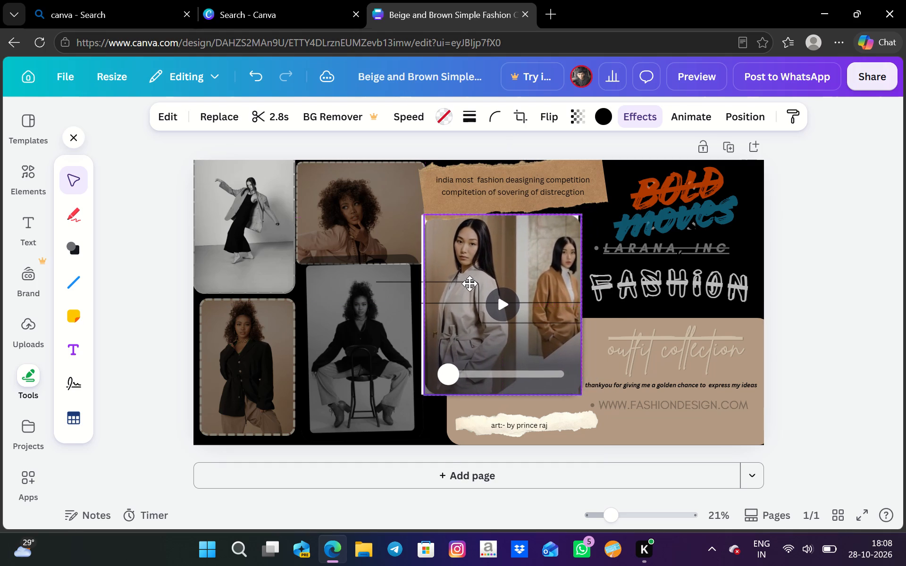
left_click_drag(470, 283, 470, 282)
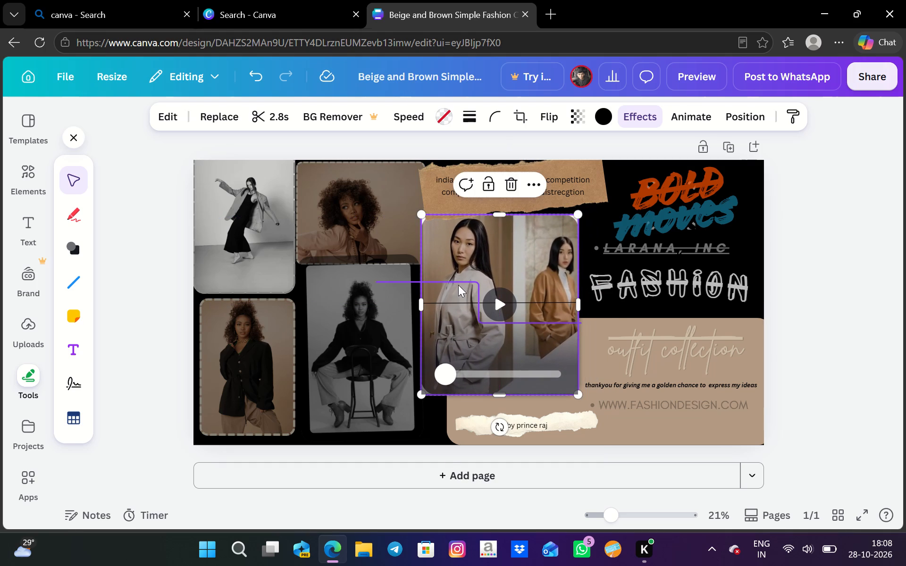
Reshape the elbow line by shifting its bends and lowering its horizontal segment across the lower part of the video.
left_click(464, 280)
left_click(468, 280)
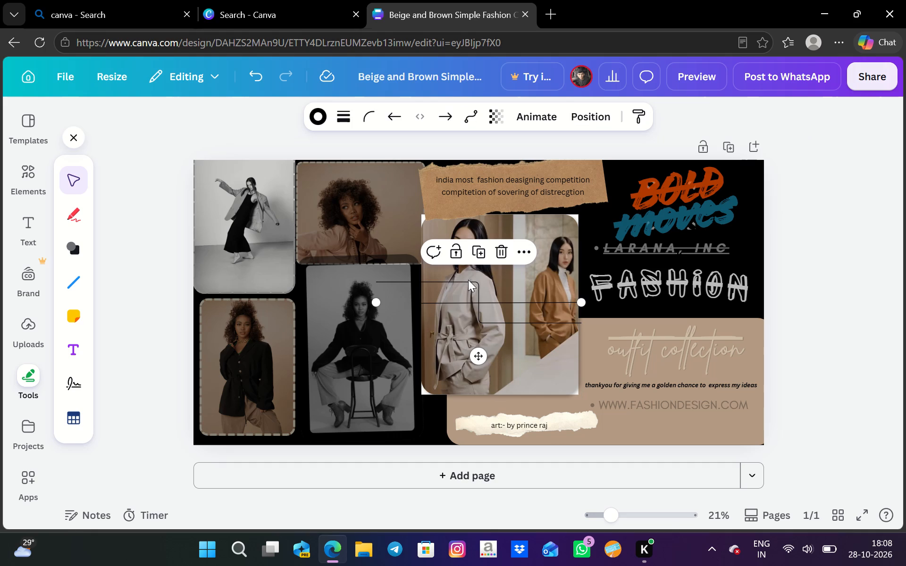
left_click(472, 280)
left_click_drag(472, 280, 482, 286)
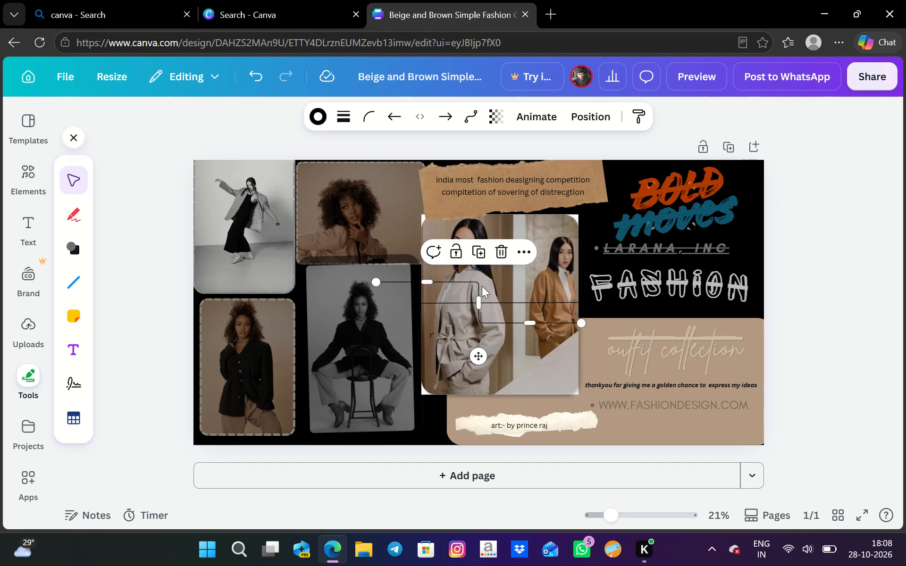
left_click_drag(482, 286, 484, 290)
left_click_drag(479, 299, 520, 275)
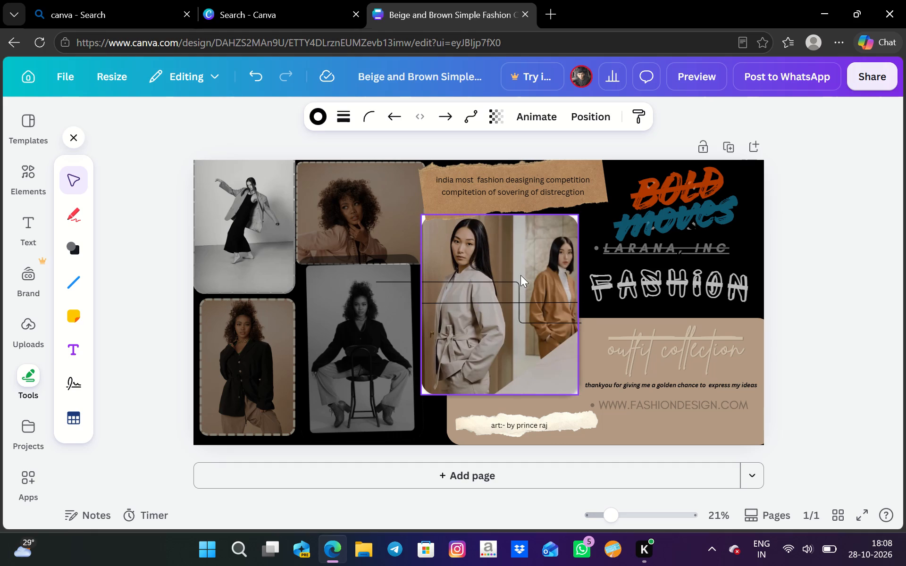
left_click_drag(520, 275, 516, 279)
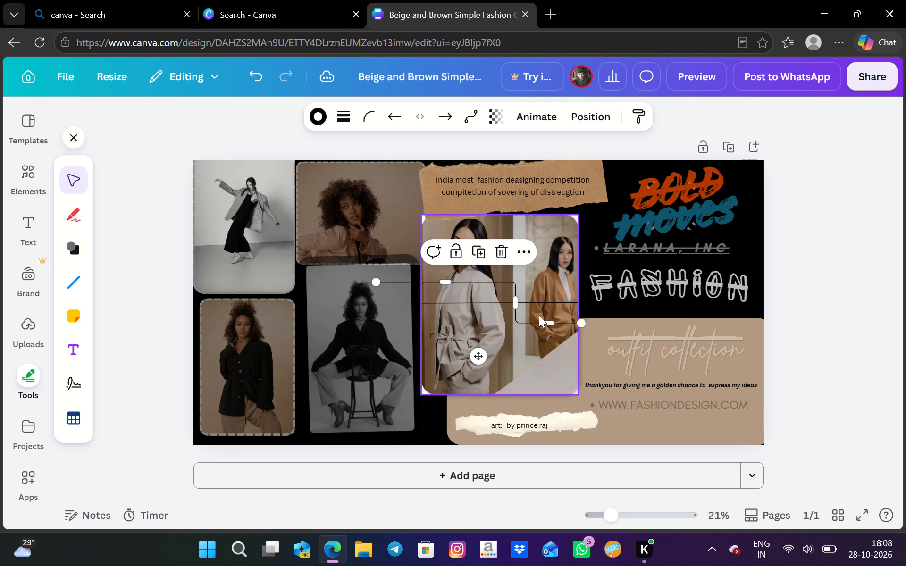
left_click_drag(547, 319, 542, 280)
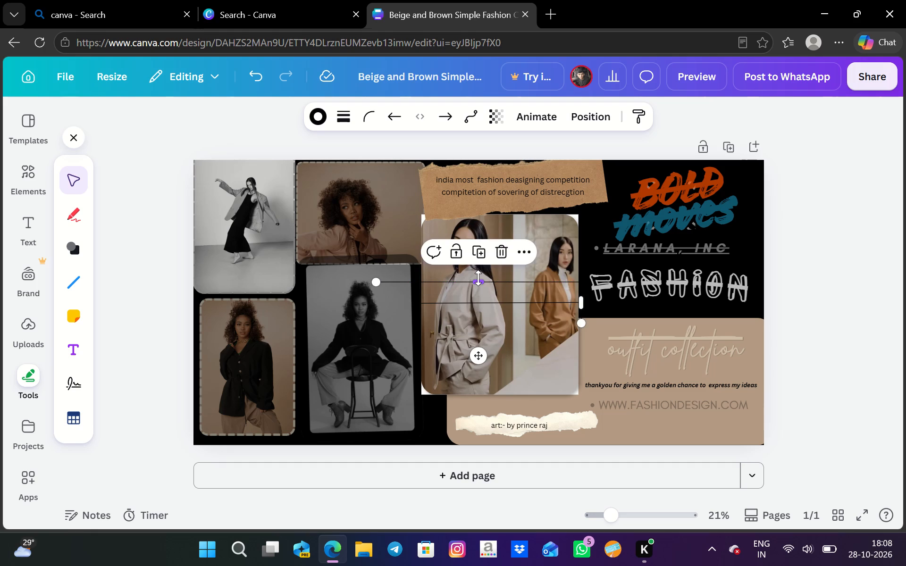
left_click_drag(478, 281, 493, 350)
left_click_drag(376, 316, 520, 285)
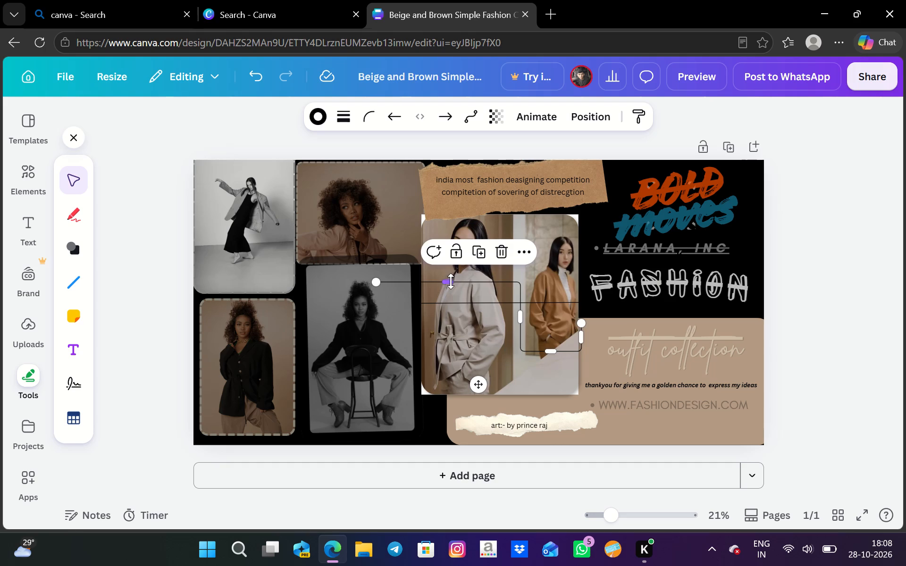
left_click_drag(452, 282, 465, 349)
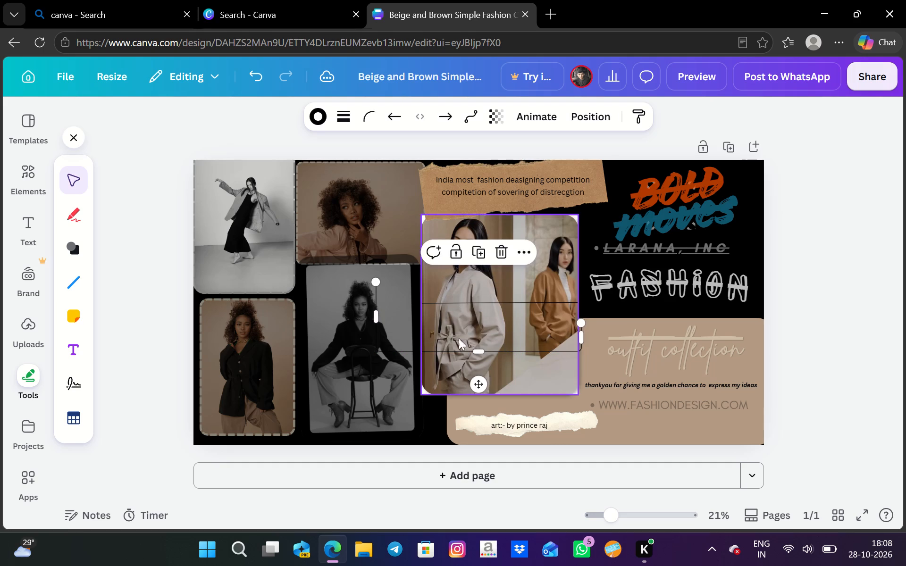
Move the elbow line's left end onto the video and raise its horizontal segment to the women's shoulder level.
left_click_drag(377, 281, 456, 291)
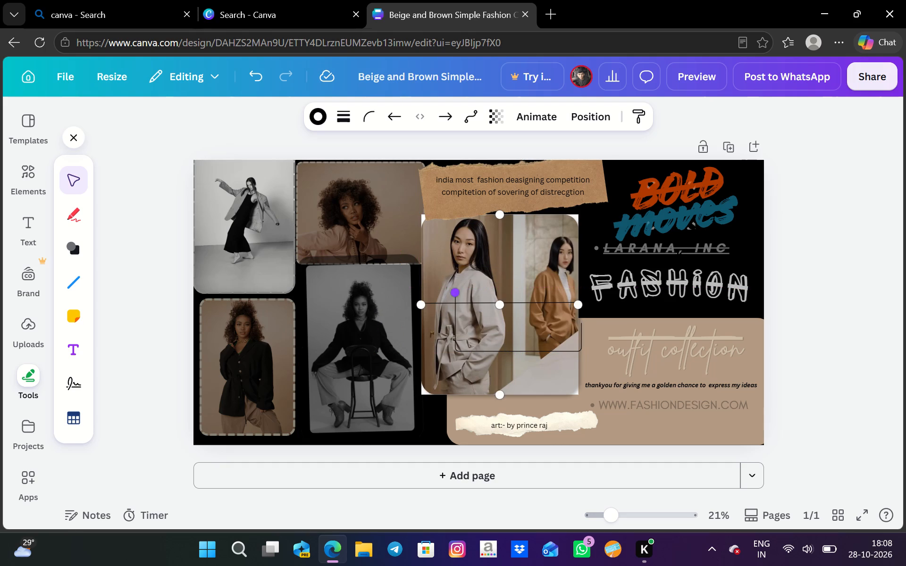
left_click_drag(456, 291, 466, 290)
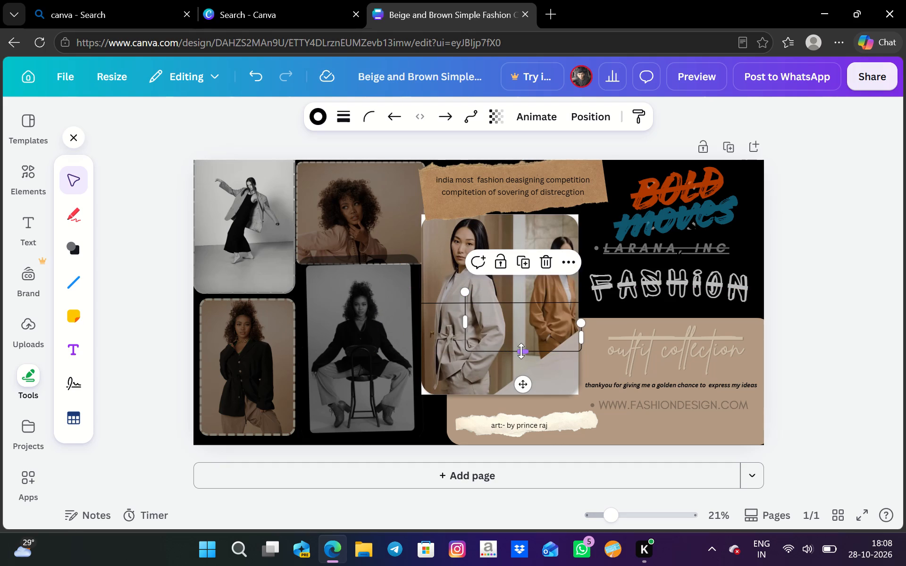
left_click_drag(521, 353, 516, 293)
left_click_drag(516, 289, 515, 280)
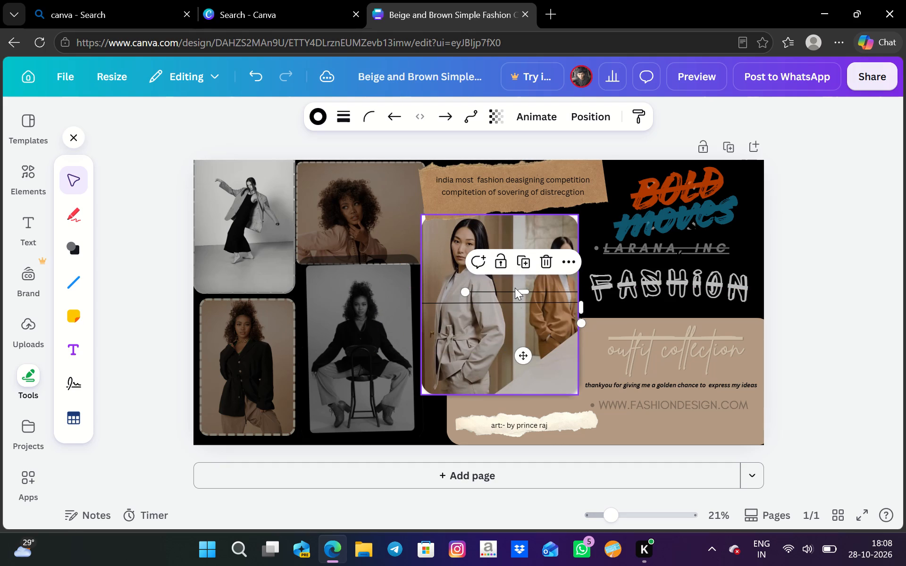
left_click_drag(527, 289, 524, 262)
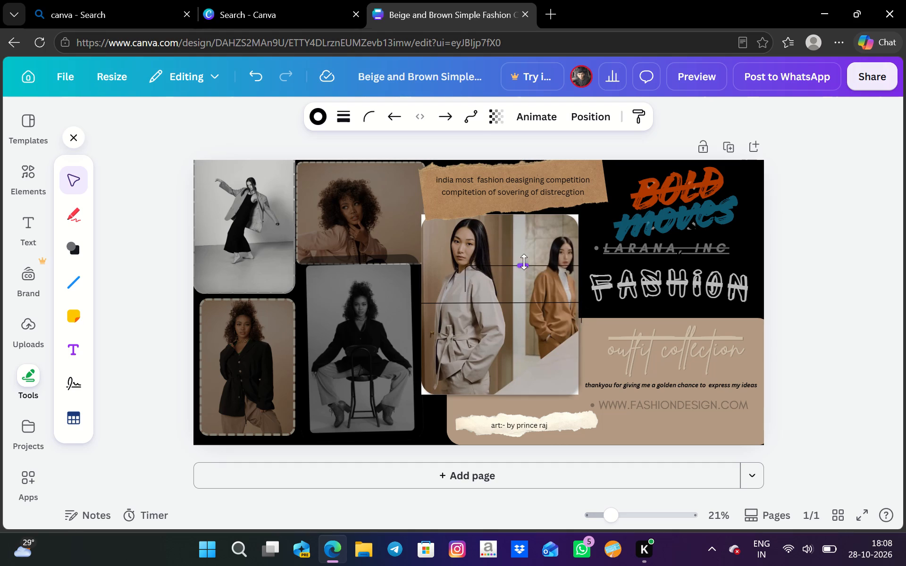
left_click_drag(524, 262, 523, 260)
left_click(509, 246)
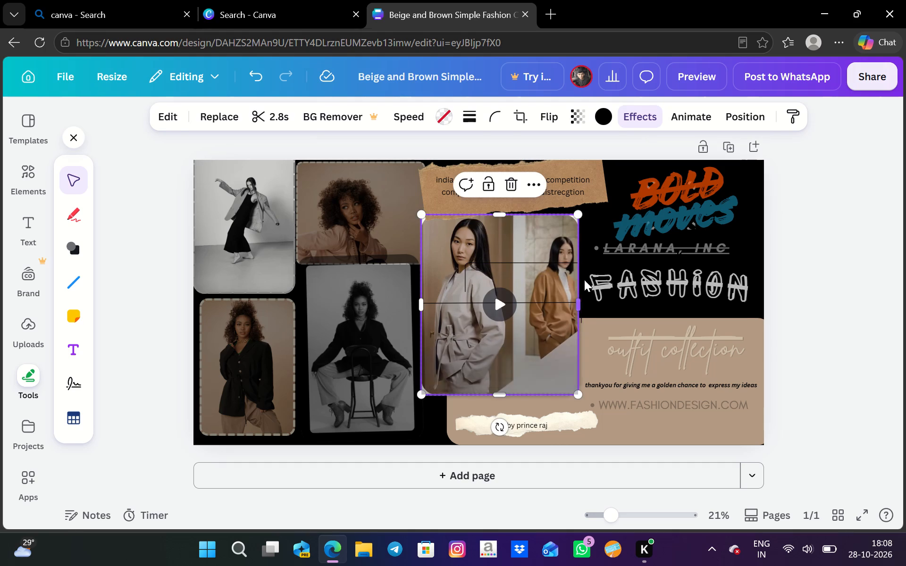
left_click(620, 300)
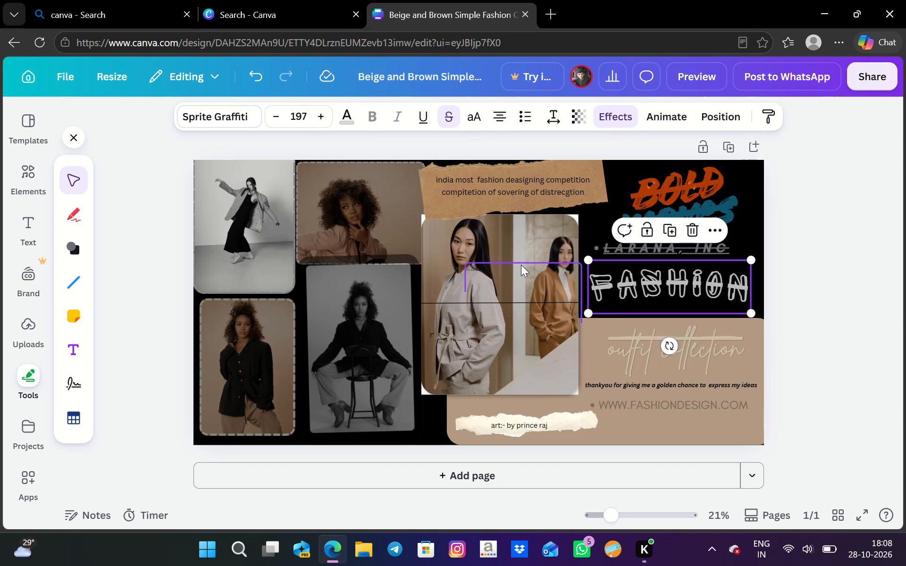
Extend the elbow line's left end to the left edge of the video.
left_click(521, 263)
left_click_drag(465, 294, 428, 293)
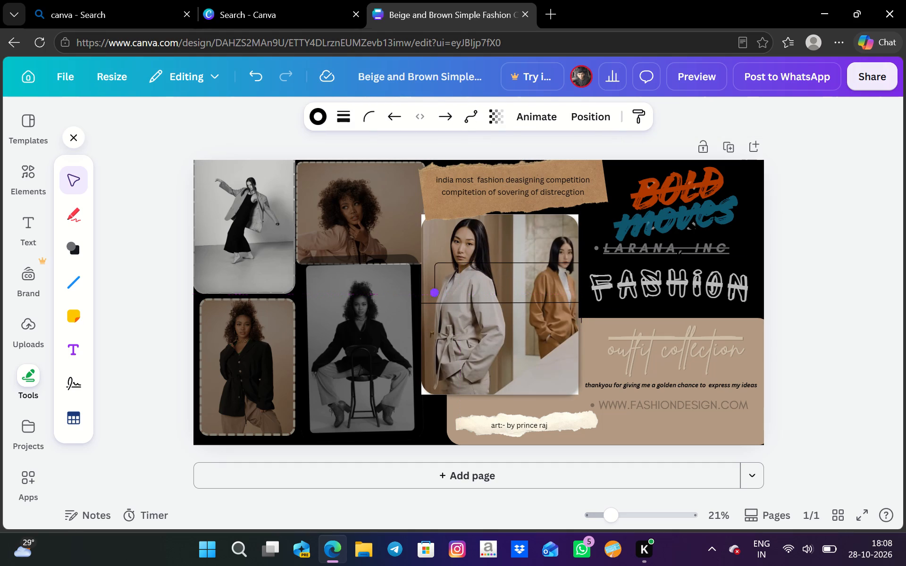
left_click_drag(428, 293, 423, 292)
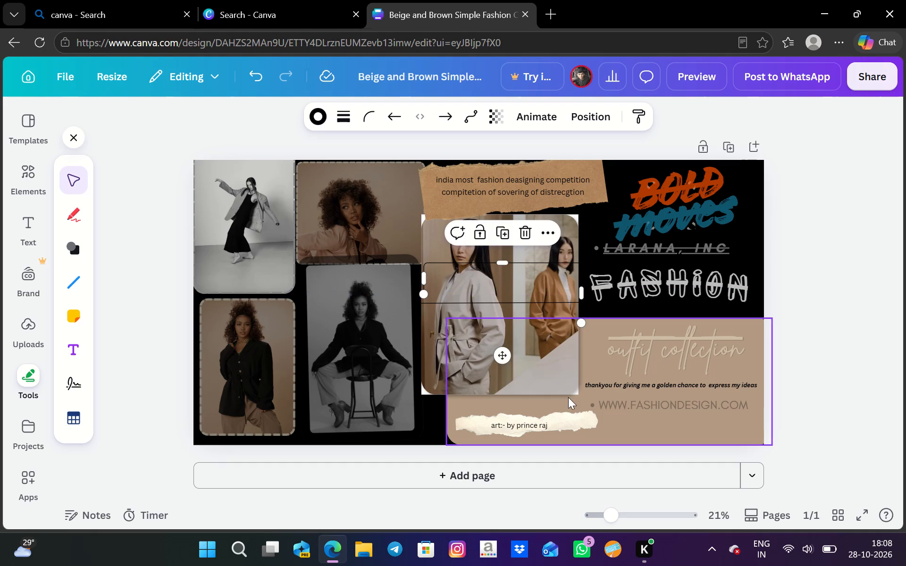
left_click(627, 375)
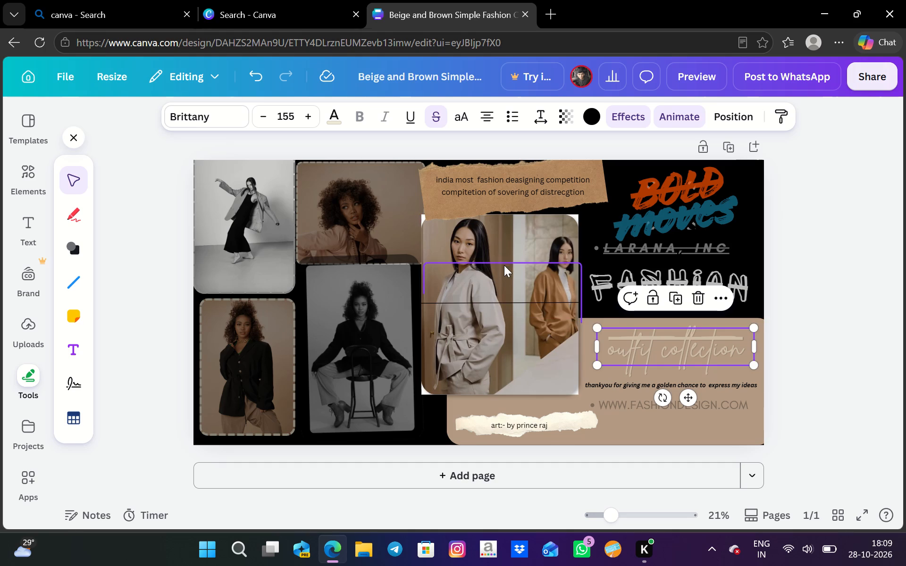
Lower the elbow line's horizontal segment so it runs along the bottom edge of the video.
left_click_drag(512, 263, 514, 338)
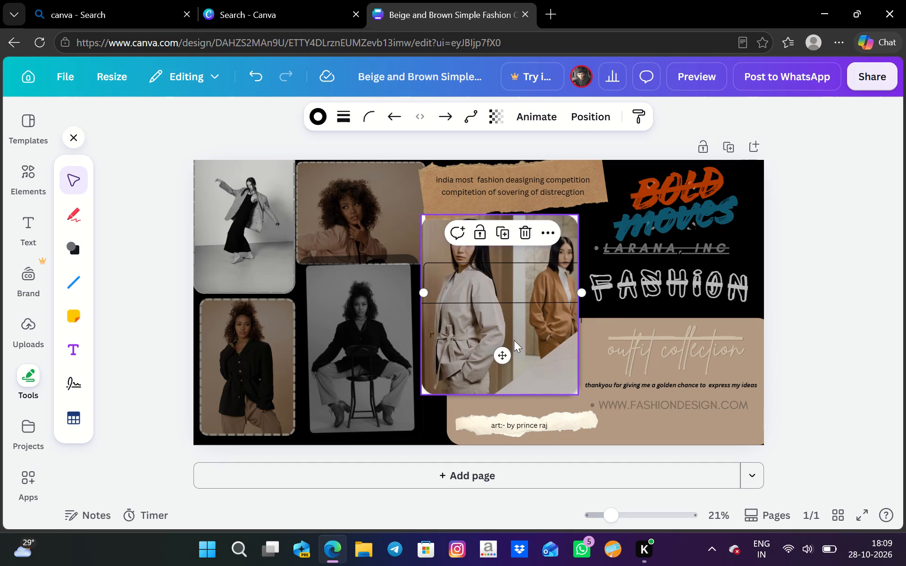
left_click(516, 259)
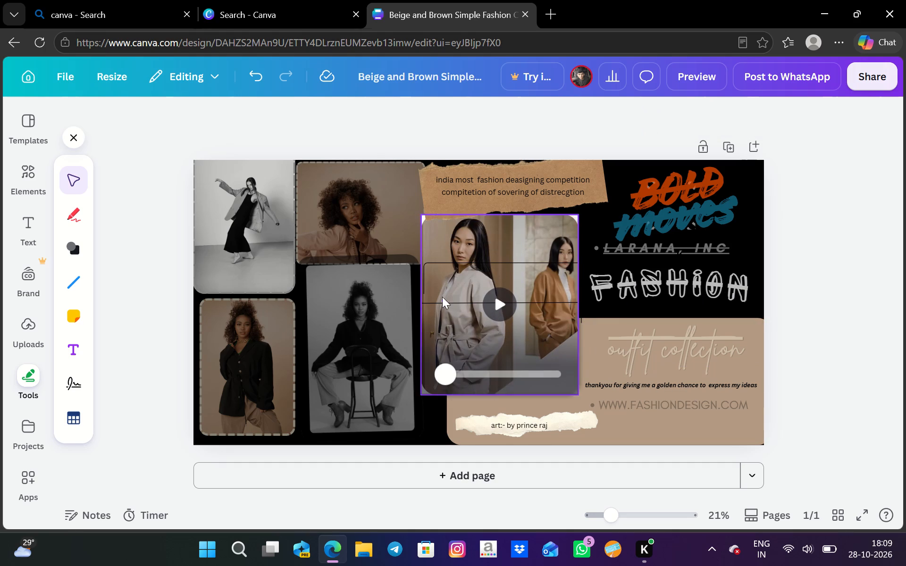
left_click(514, 262)
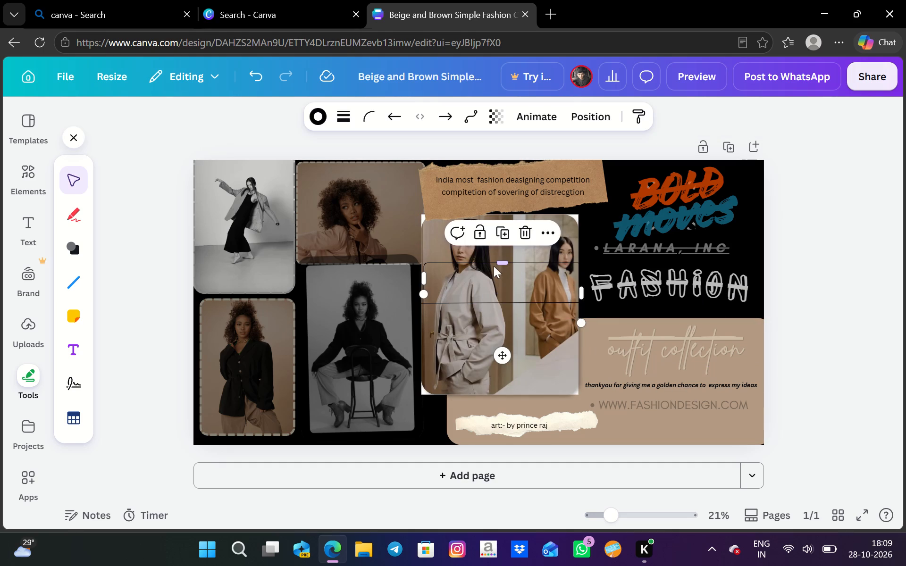
left_click_drag(502, 261, 507, 386)
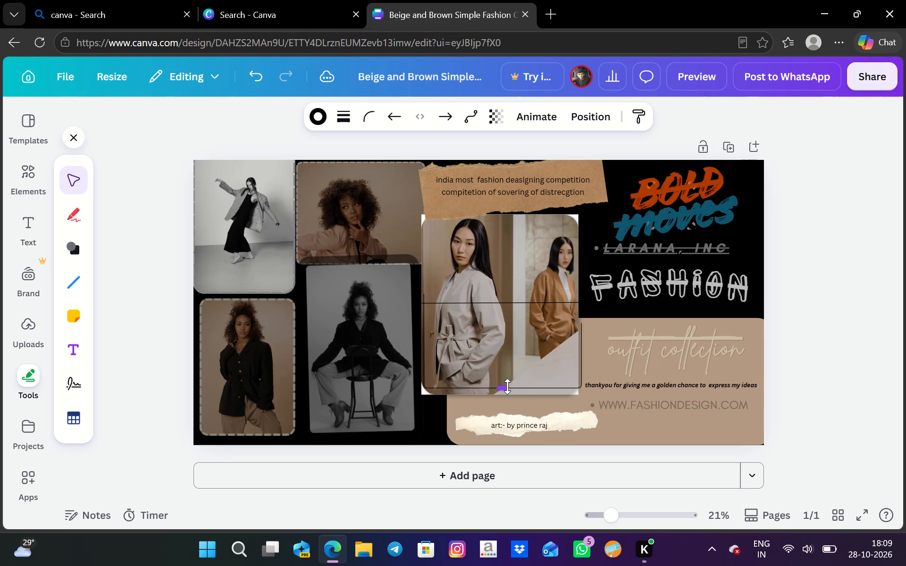
left_click_drag(507, 386, 506, 393)
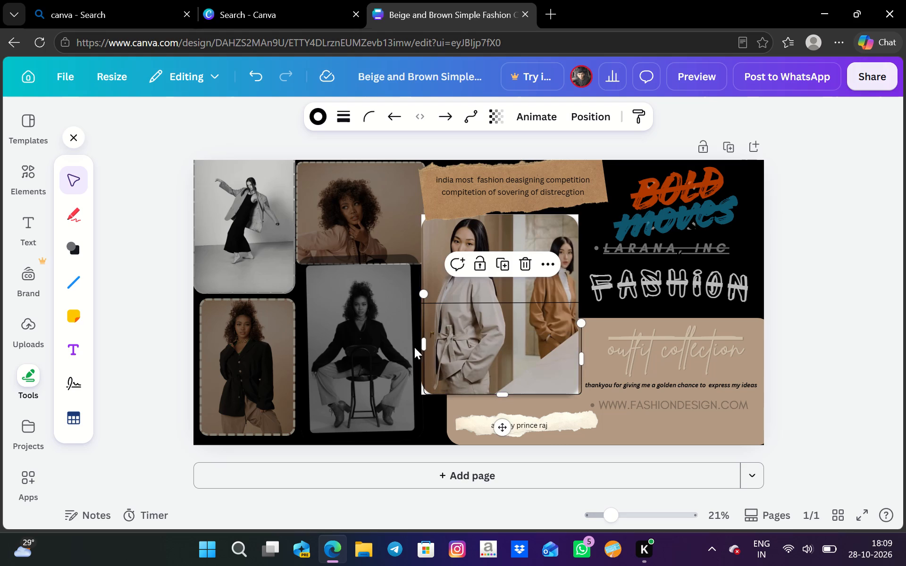
left_click(672, 303)
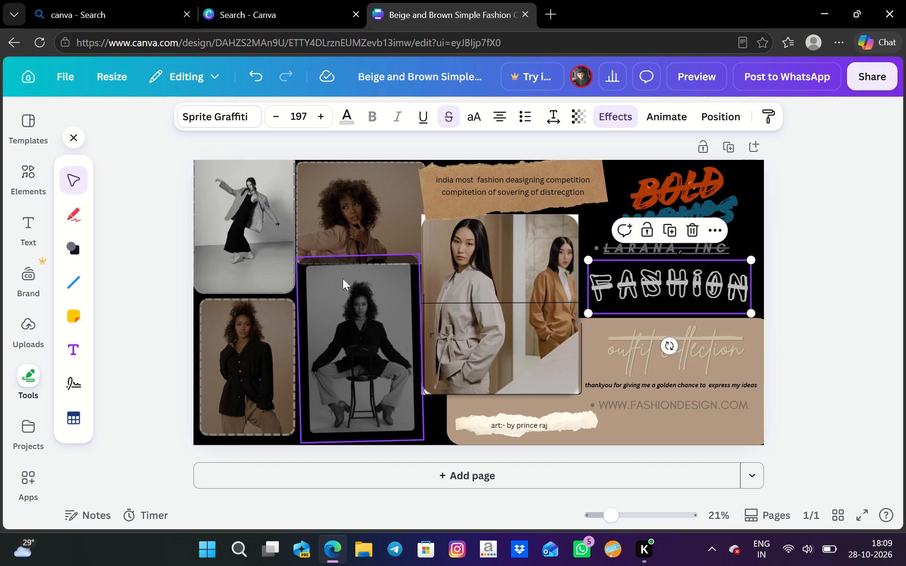
Tilt the top-left dancing woman photo clockwise and the adjacent curly-haired portrait counterclockwise.
left_click(283, 253)
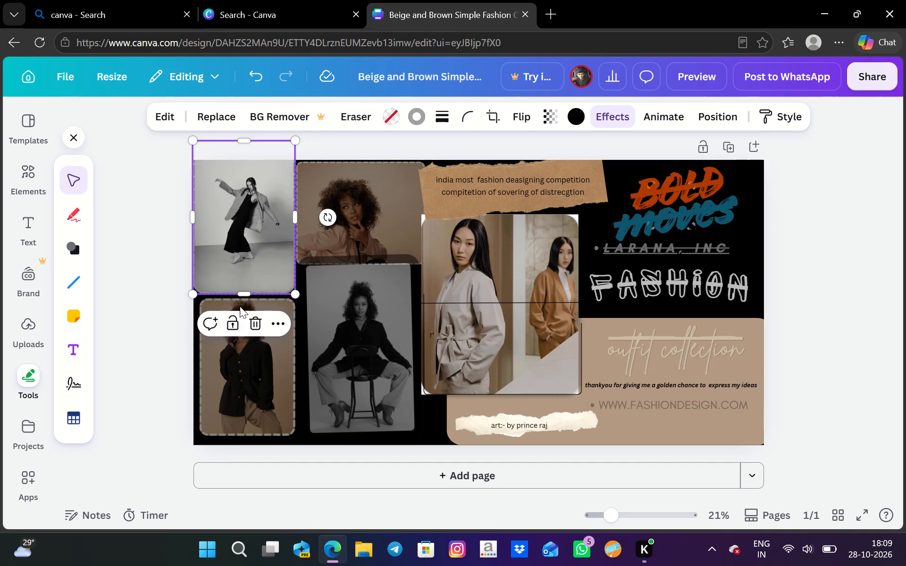
left_click_drag(333, 216, 330, 232)
left_click(360, 206)
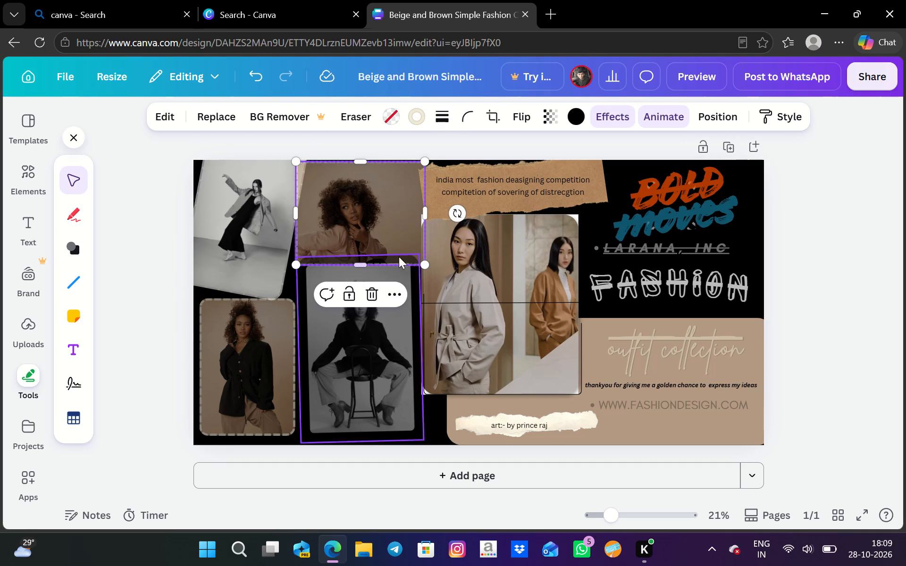
left_click_drag(460, 210, 490, 175)
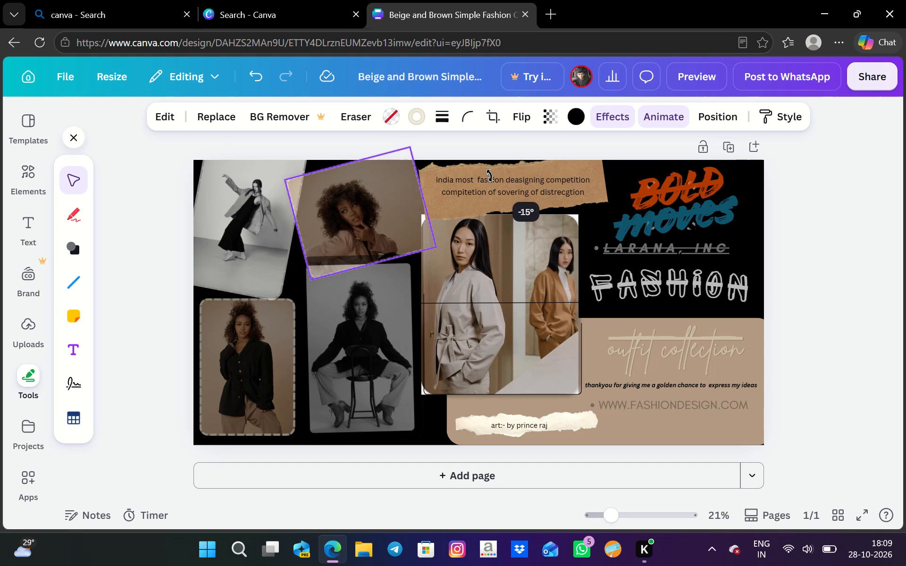
left_click_drag(490, 175, 517, 143)
Tilt the bottom-left standing woman photo slightly clockwise and the seated woman photo counterclockwise.
left_click(275, 367)
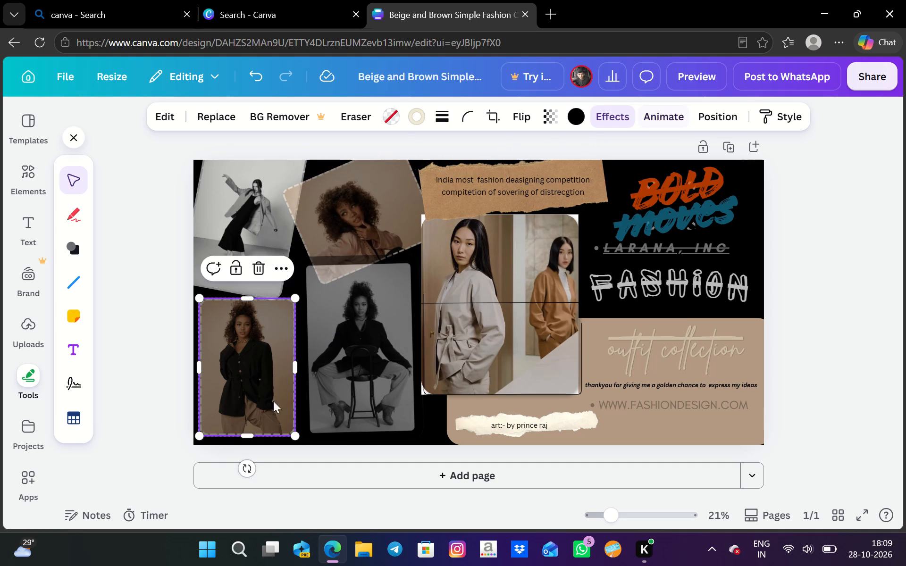
left_click_drag(251, 468, 235, 465)
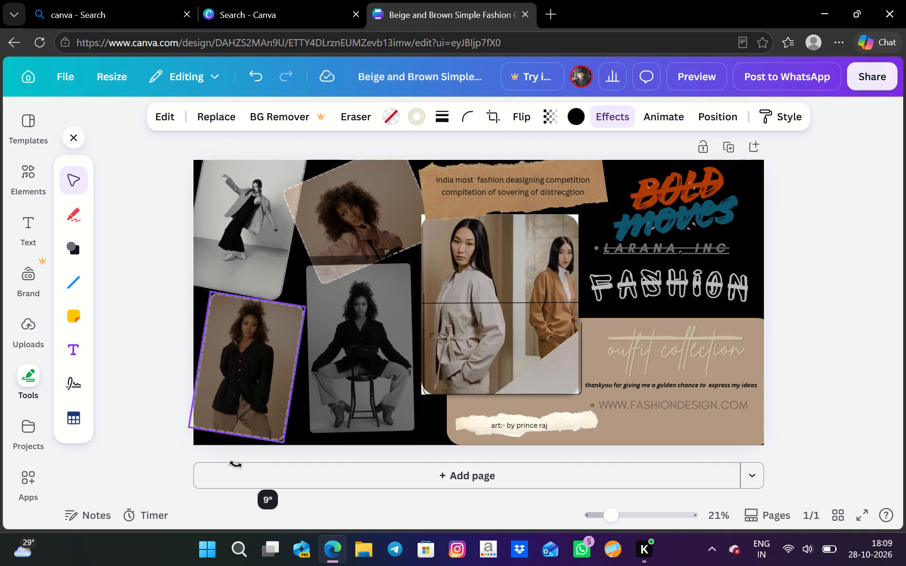
left_click_drag(235, 465, 230, 464)
left_click(353, 361)
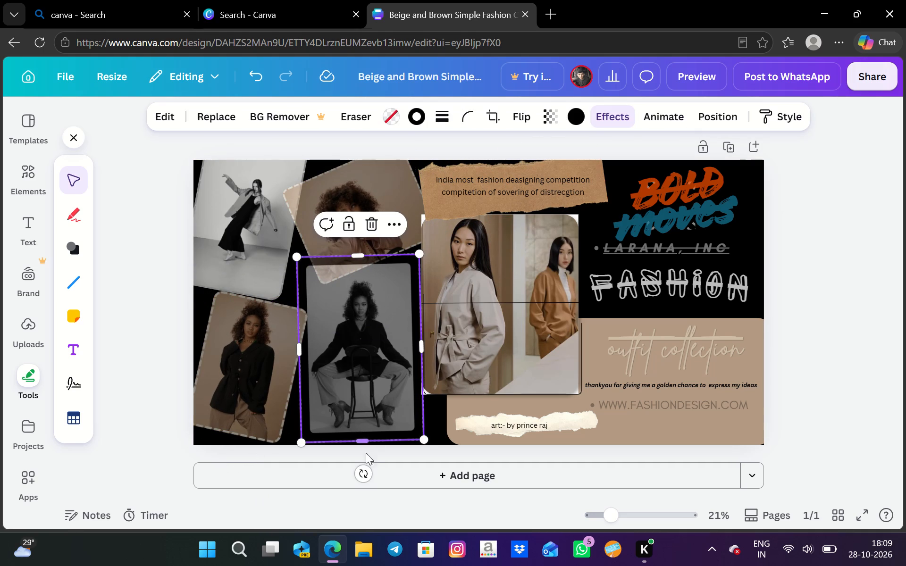
left_click_drag(362, 477, 398, 483)
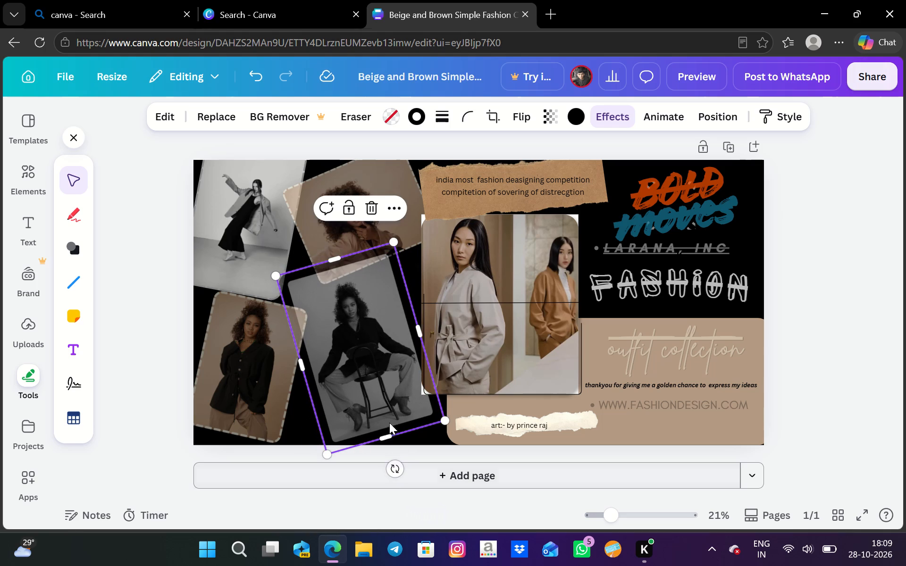
left_click(498, 268)
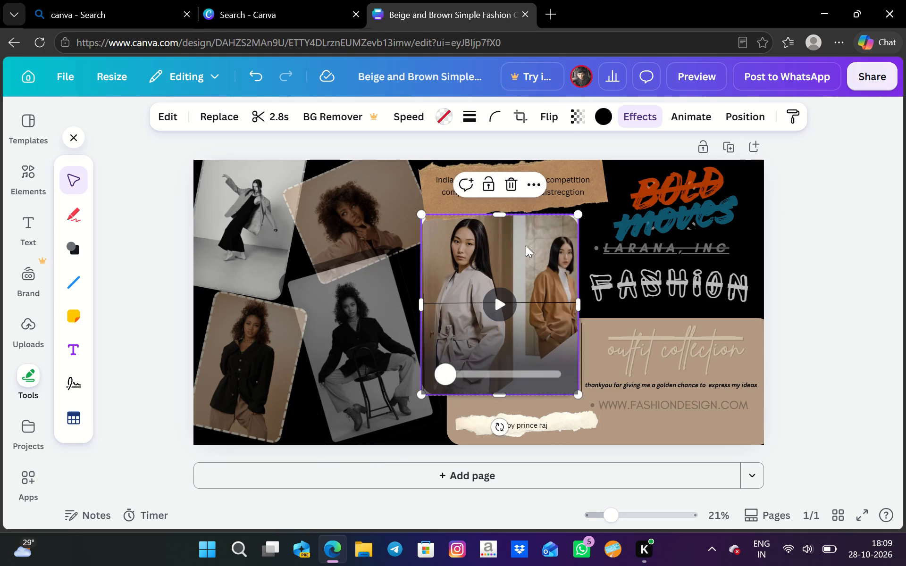
Narrow the Bold Moves text group slightly from its right side, pulling the lettering away from the banner's right edge.
left_click(666, 216)
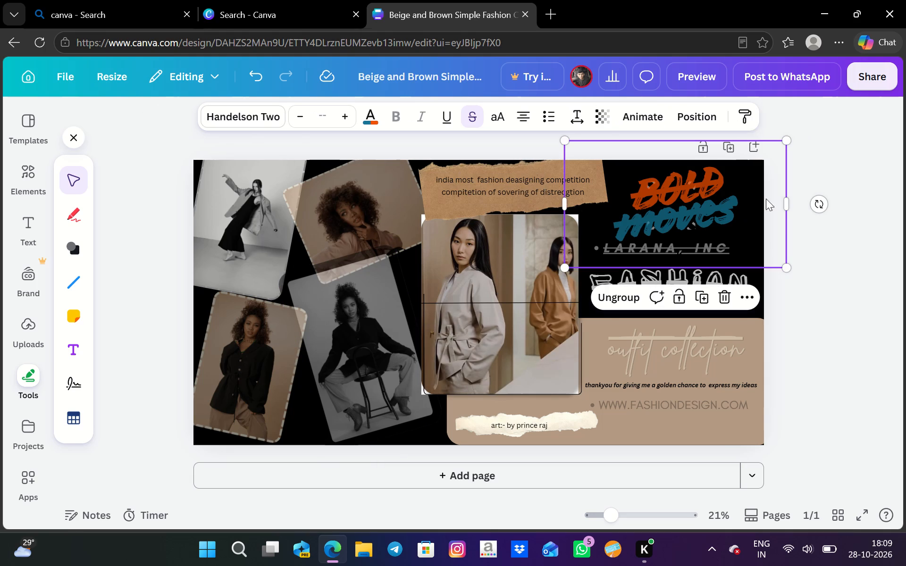
left_click_drag(785, 204, 752, 205)
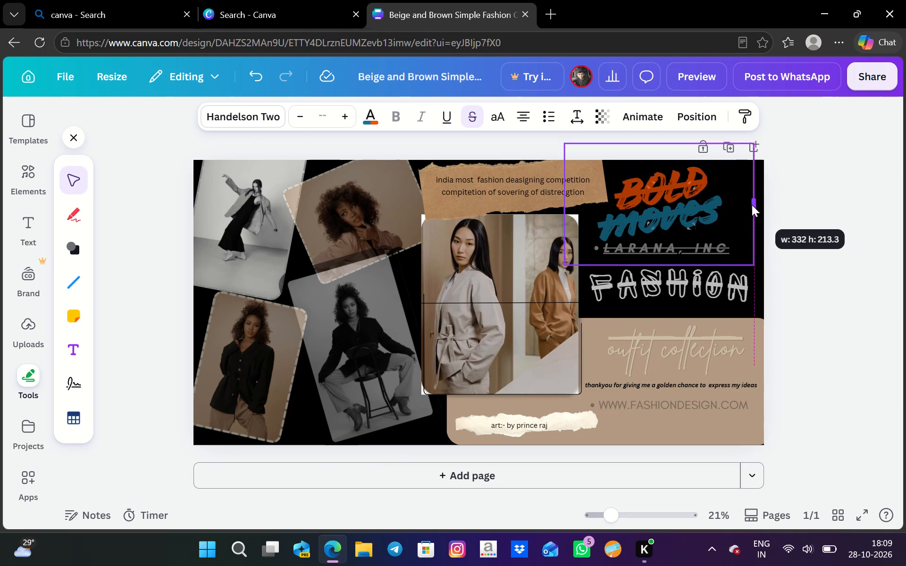
left_click_drag(752, 205, 772, 213)
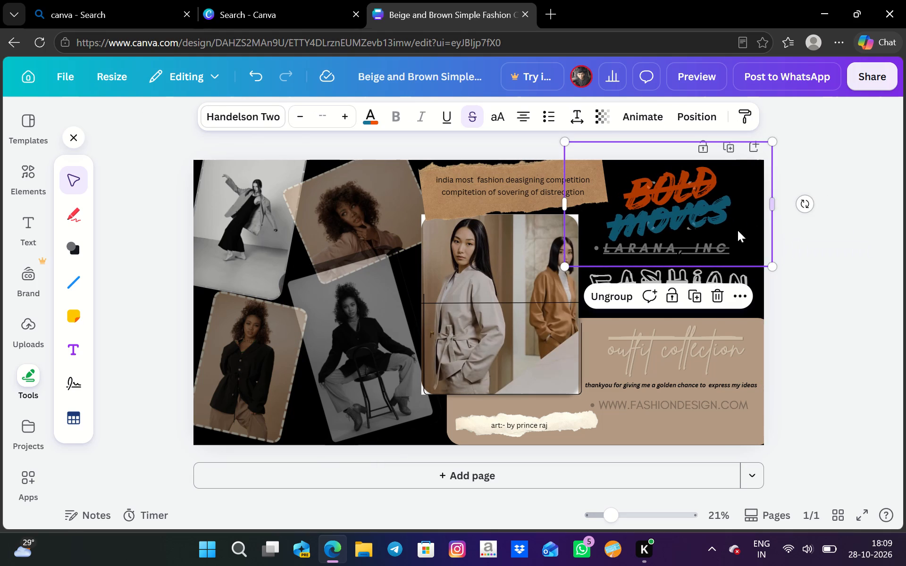
Shorten the dancing woman photo slightly from its bottom edge and narrow it from its right edge.
left_click(226, 229)
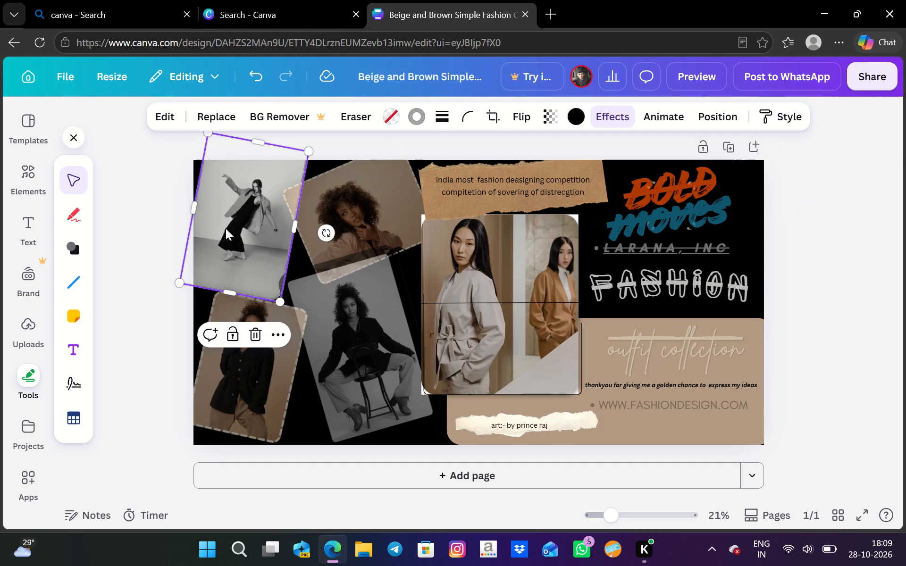
left_click_drag(226, 290, 259, 264)
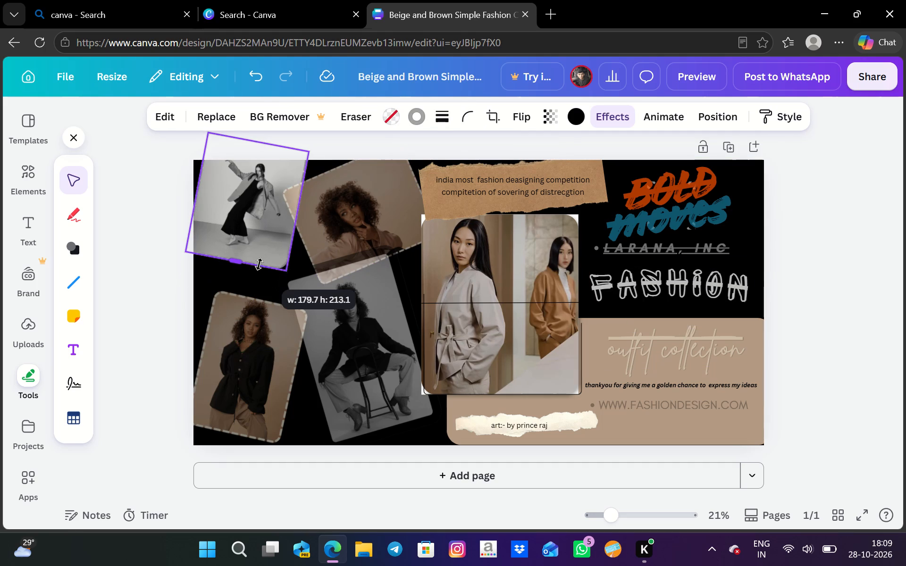
left_click_drag(259, 264, 258, 287)
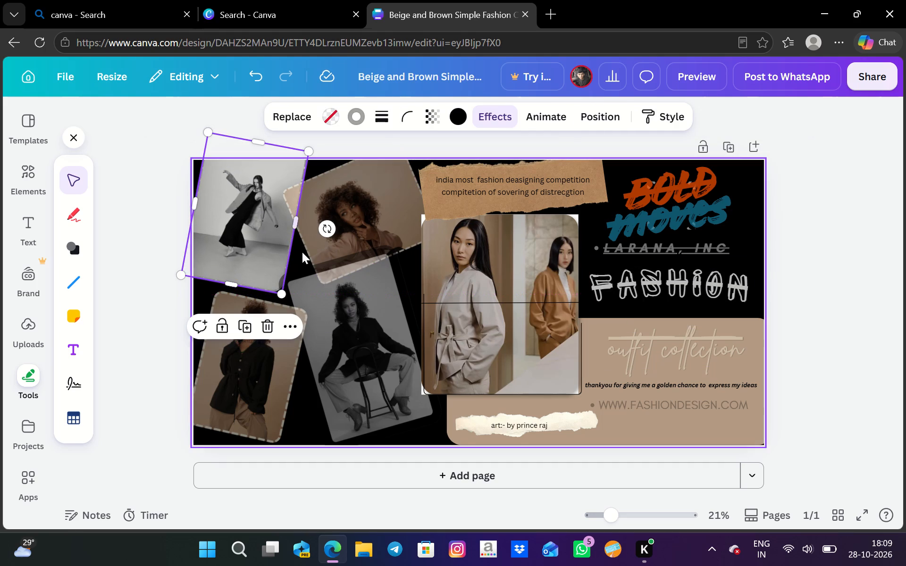
left_click_drag(295, 221, 278, 220)
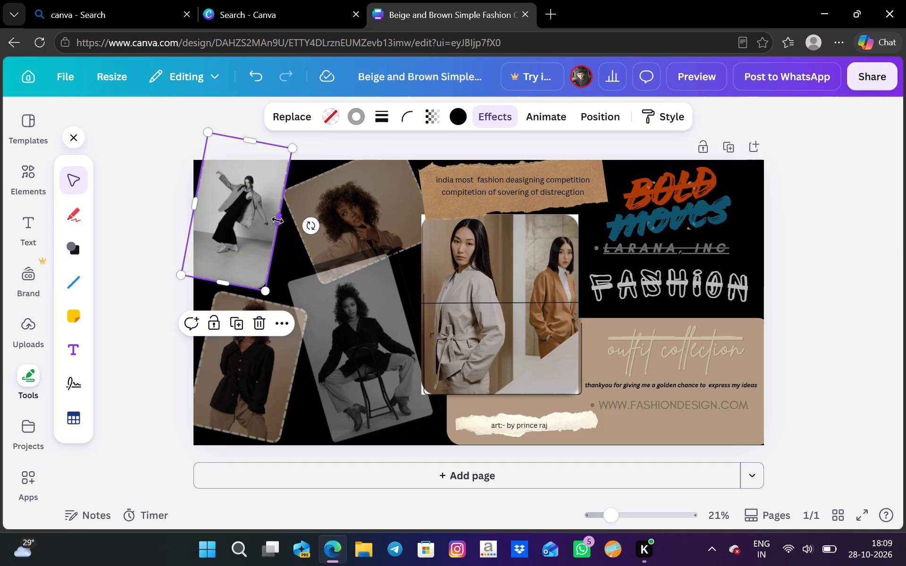
Shorten the curly-haired portrait from its bottom edge to about 226.5 by 143.6.
left_click(355, 223)
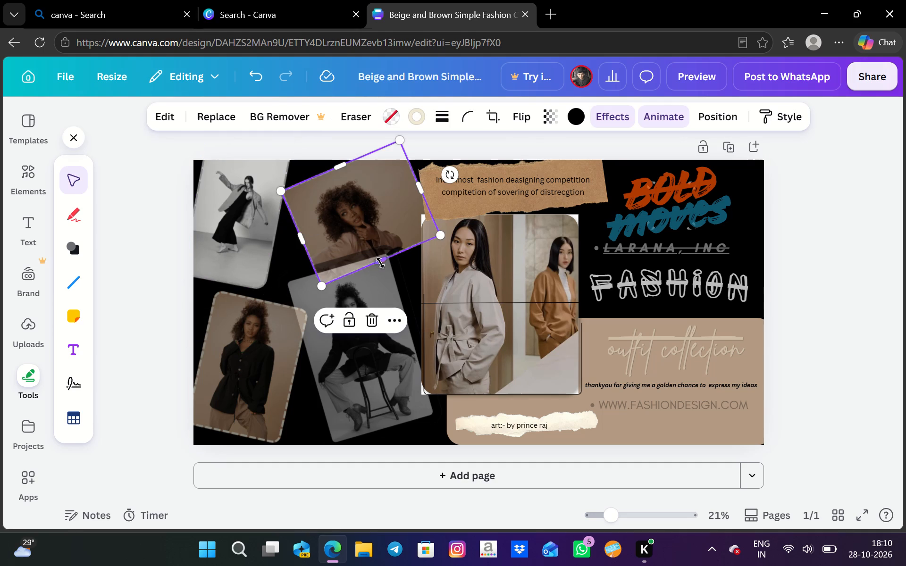
left_click_drag(389, 259, 369, 242)
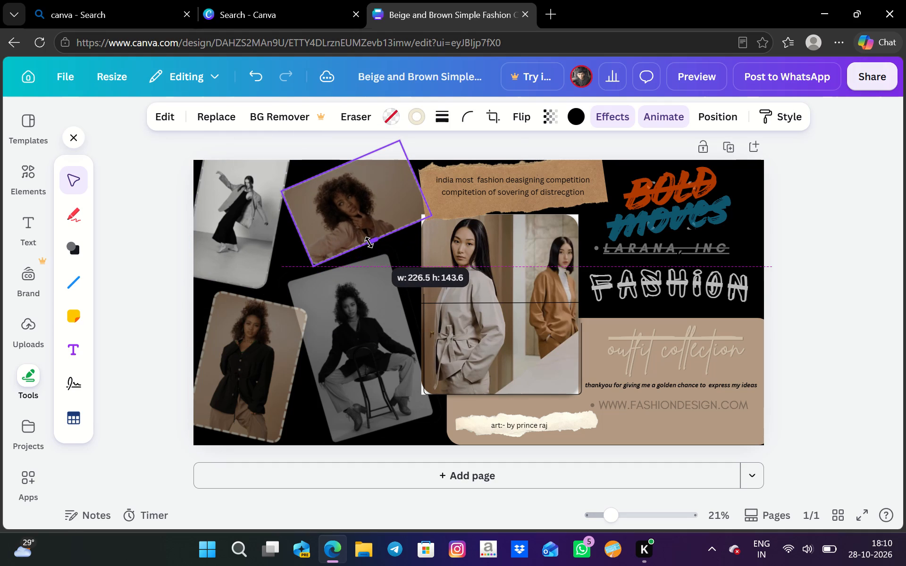
left_click_drag(369, 242, 369, 242)
left_click(405, 252)
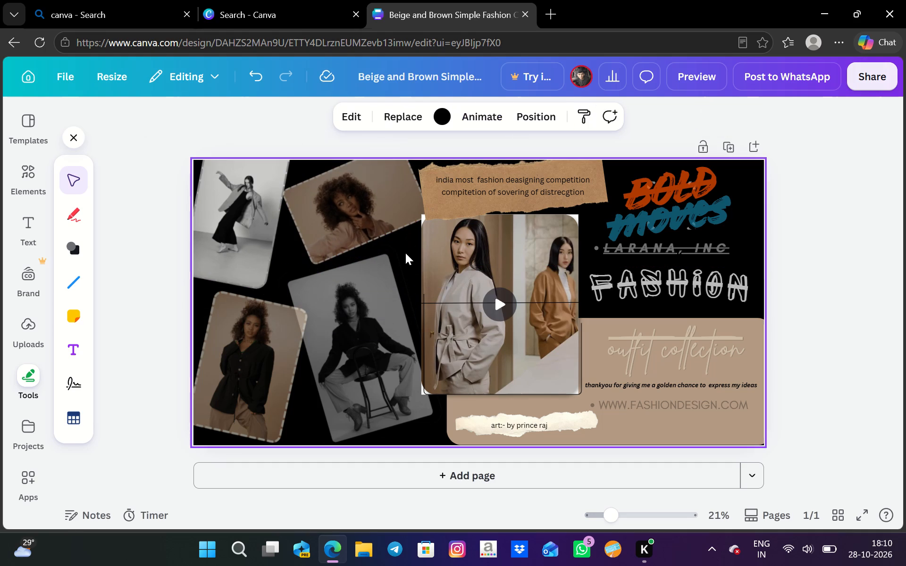
Shrink the bottom-left standing woman photo slightly from its top-right corner.
left_click(281, 326)
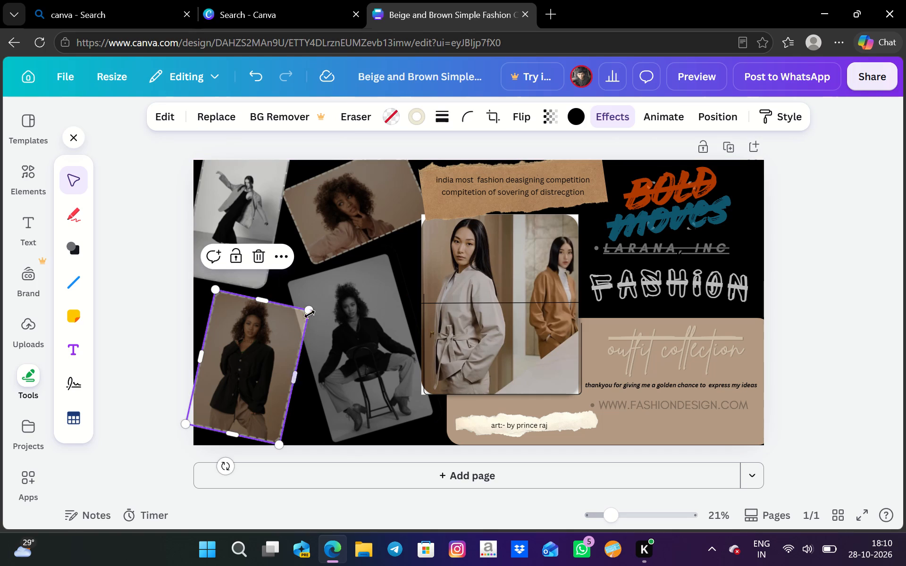
left_click_drag(310, 308, 296, 316)
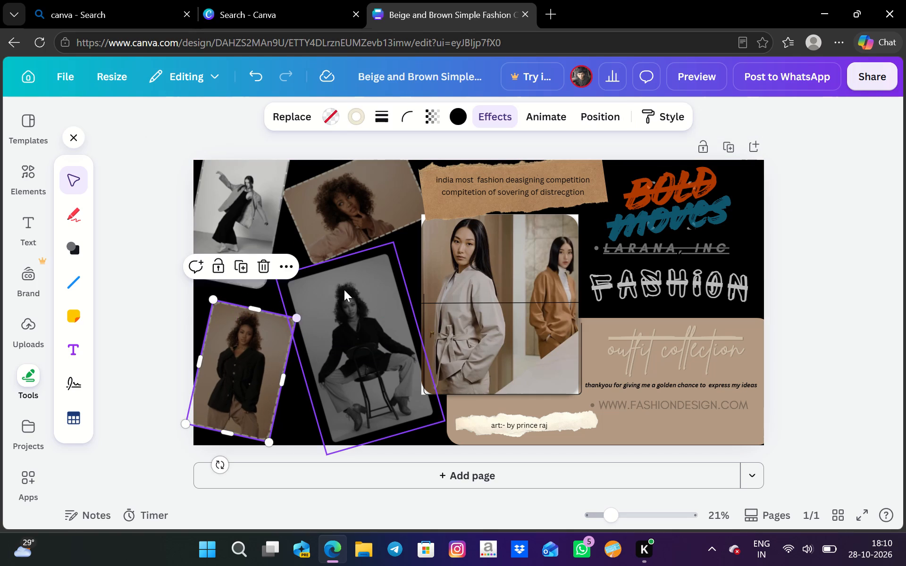
Shorten the seated woman photo to about 280 high, narrow it from its right edge and shift it slightly down and right.
left_click(345, 289)
left_click_drag(390, 434, 382, 382)
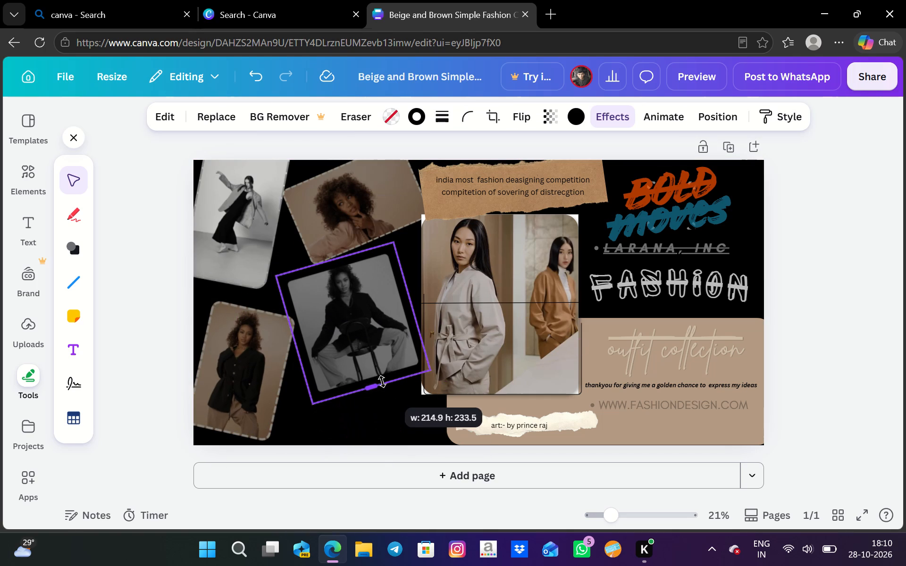
left_click_drag(382, 382, 384, 412)
left_click_drag(415, 320, 397, 325)
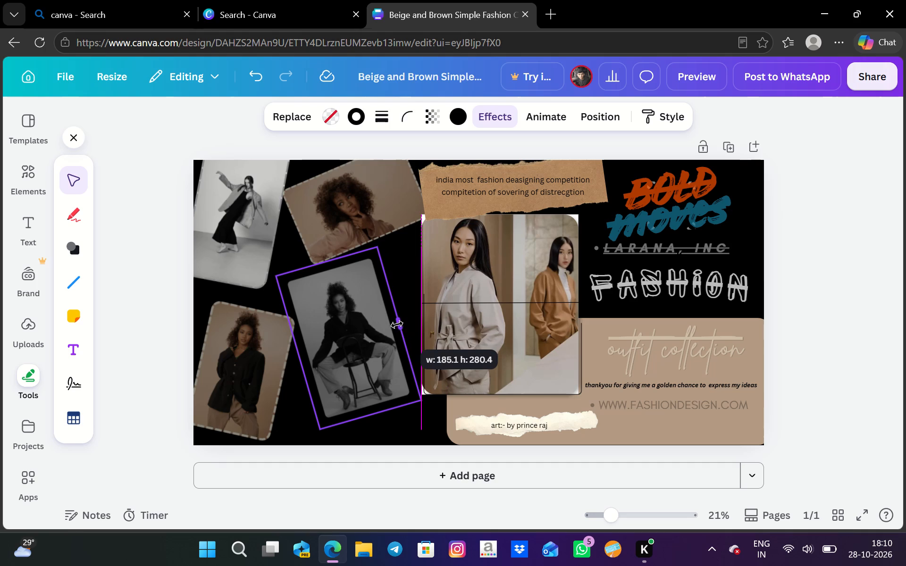
left_click_drag(397, 325, 401, 329)
left_click_drag(334, 333, 354, 341)
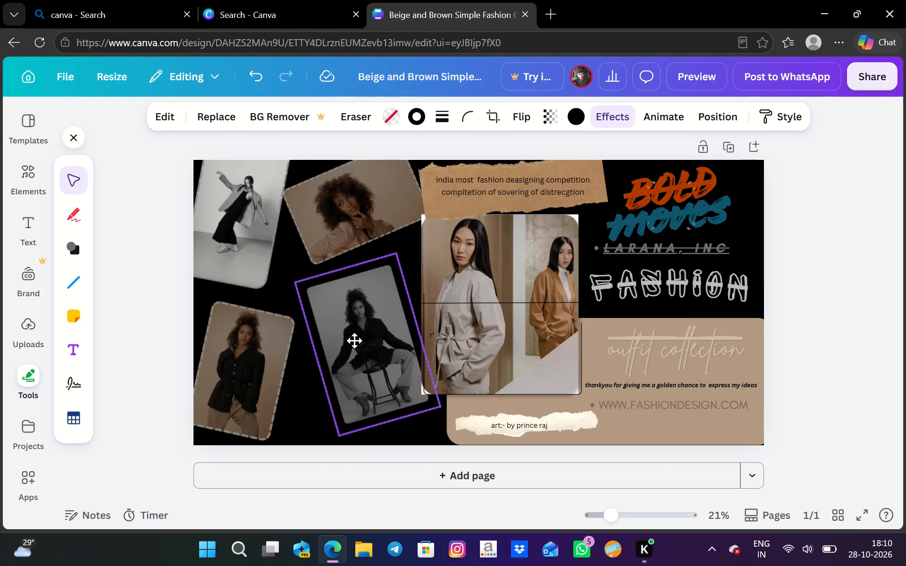
left_click_drag(354, 341, 343, 345)
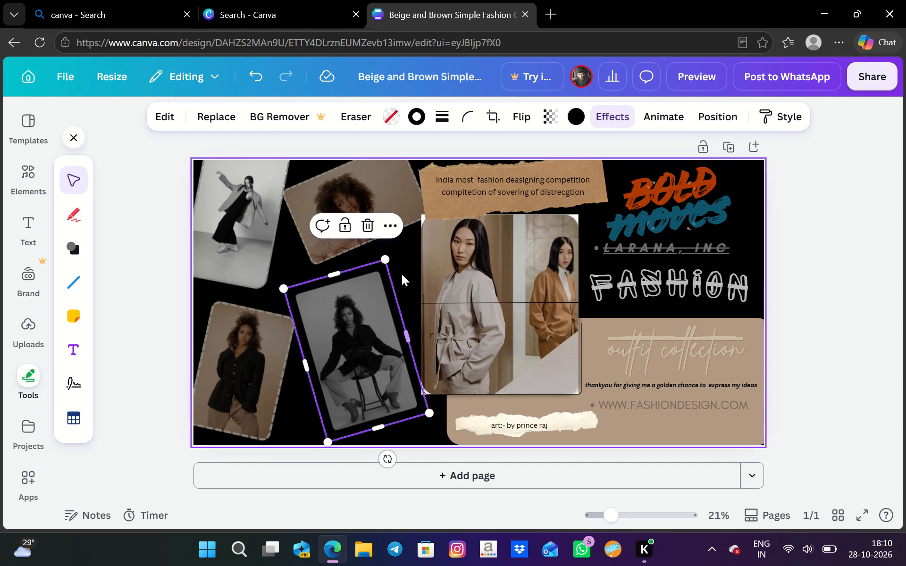
left_click(411, 275)
Reduce the dancing woman photo to about 134 by 205, with its top at the banner's edge, and shift it right inside the banner.
left_click(252, 232)
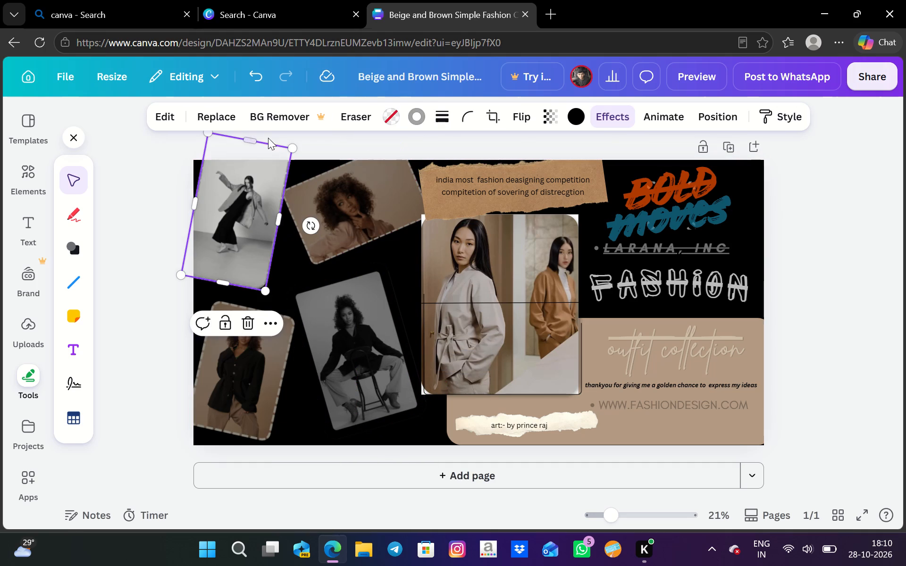
left_click_drag(252, 140, 251, 164)
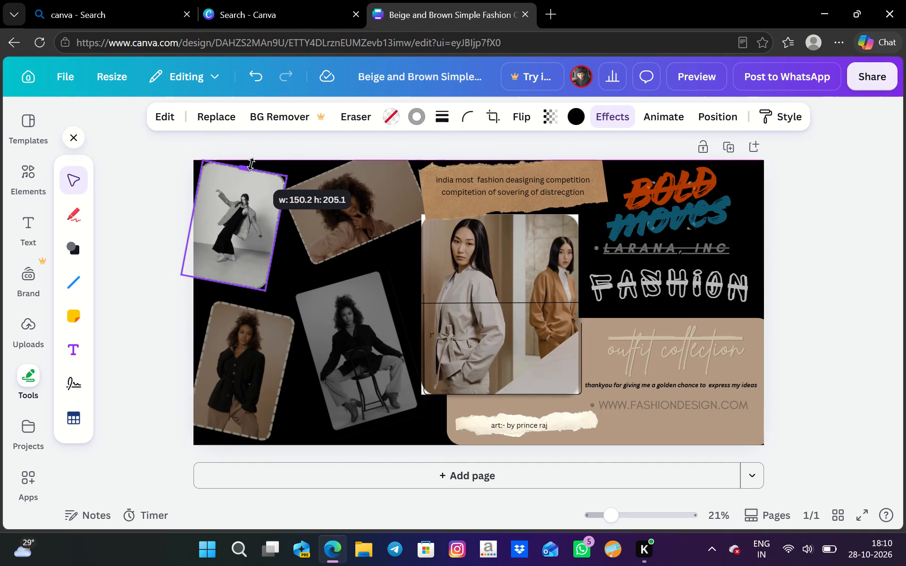
left_click_drag(251, 164, 251, 165)
left_click_drag(276, 230, 267, 225)
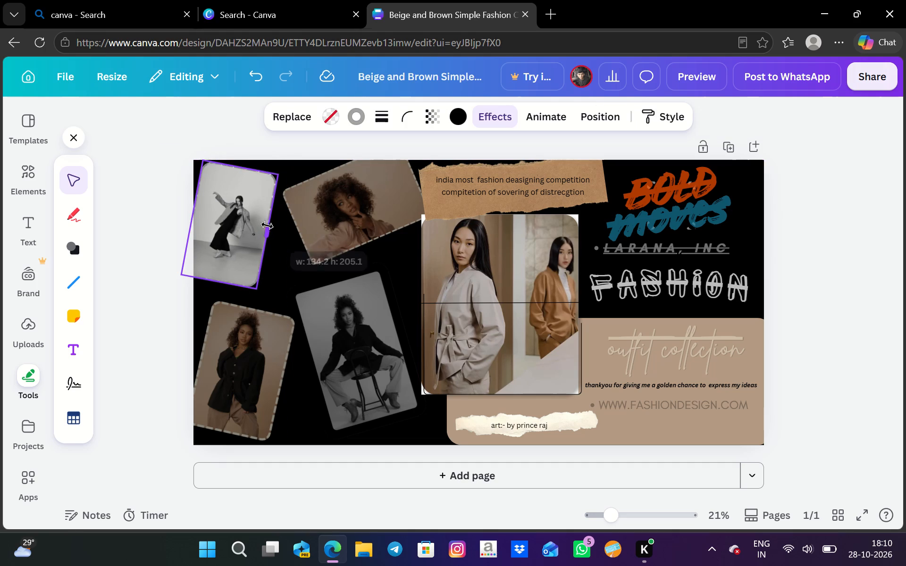
left_click_drag(267, 225, 266, 225)
left_click_drag(231, 238, 243, 238)
Shrink the curly-haired portrait from its upper-left and lower-right corners to leave gaps to the dancing woman photo and the video.
left_click(336, 224)
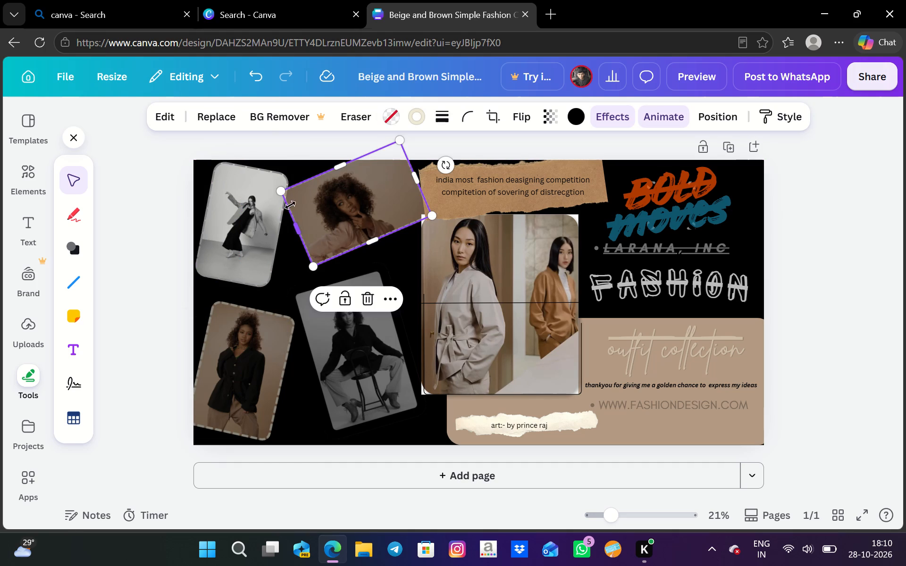
left_click_drag(280, 192, 294, 195)
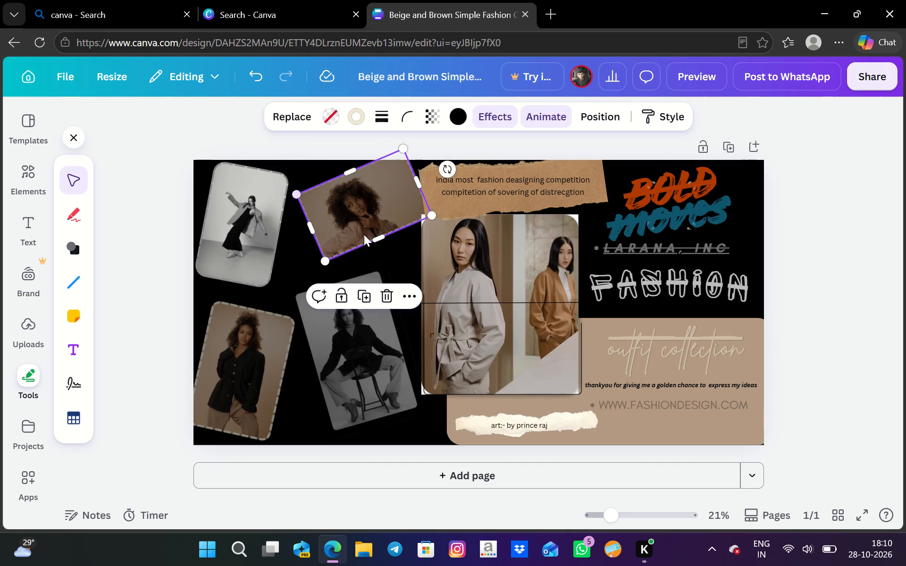
left_click(384, 260)
left_click(415, 205)
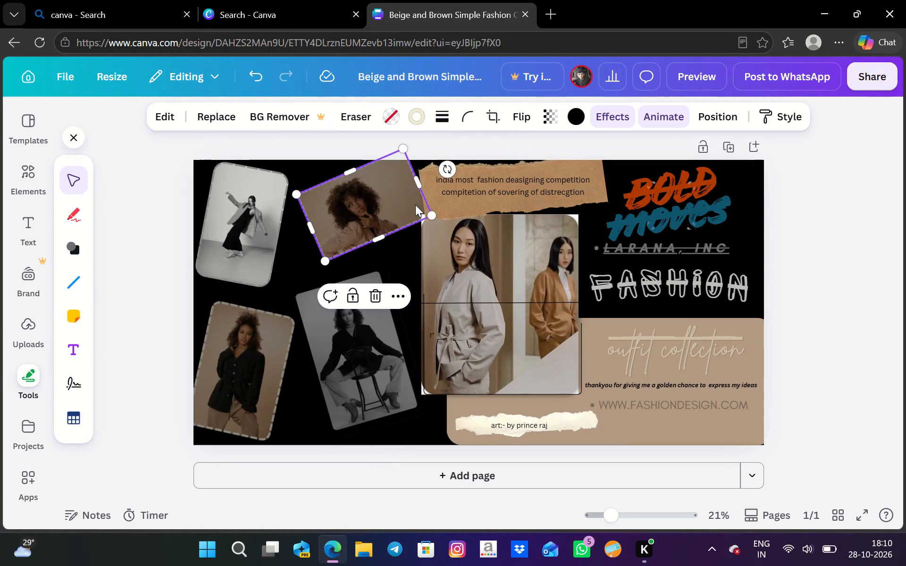
left_click_drag(431, 215, 416, 212)
left_click(407, 256)
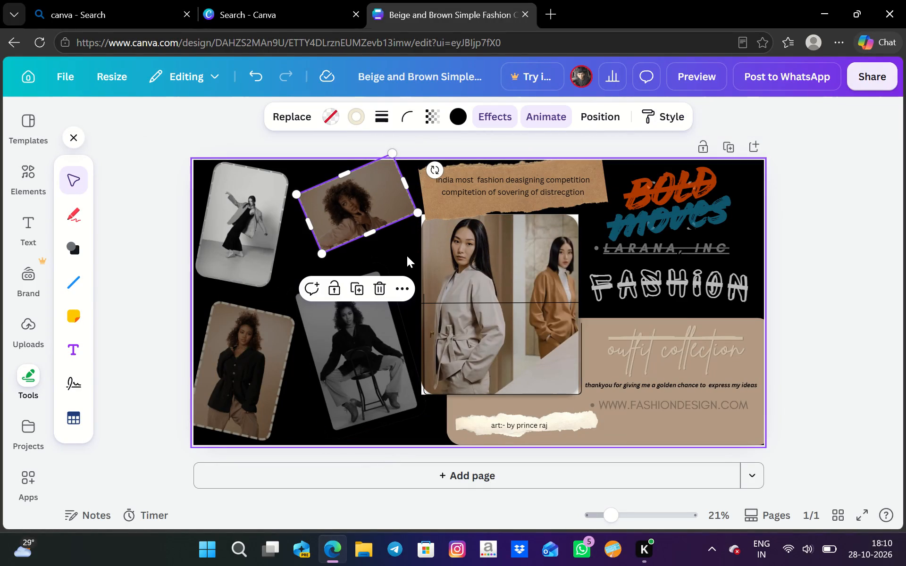
Move the seated woman photo up, closer to the curly-haired portrait.
left_click(363, 321)
left_click_drag(363, 321, 377, 291)
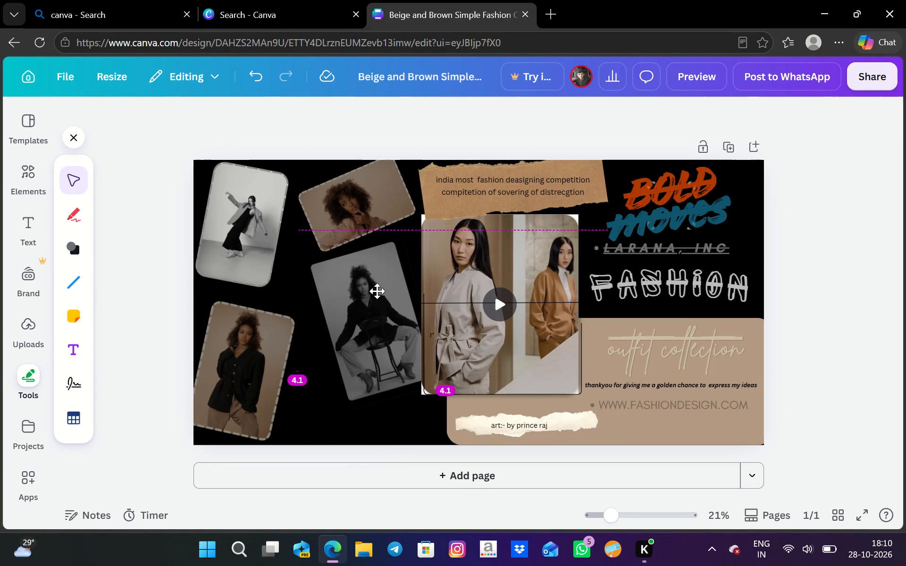
left_click_drag(377, 291, 362, 304)
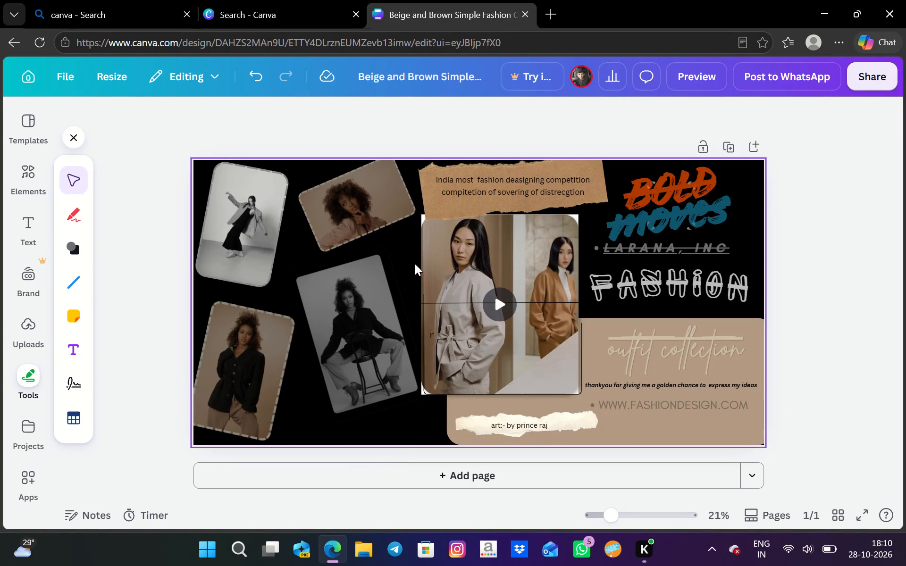
left_click(414, 262)
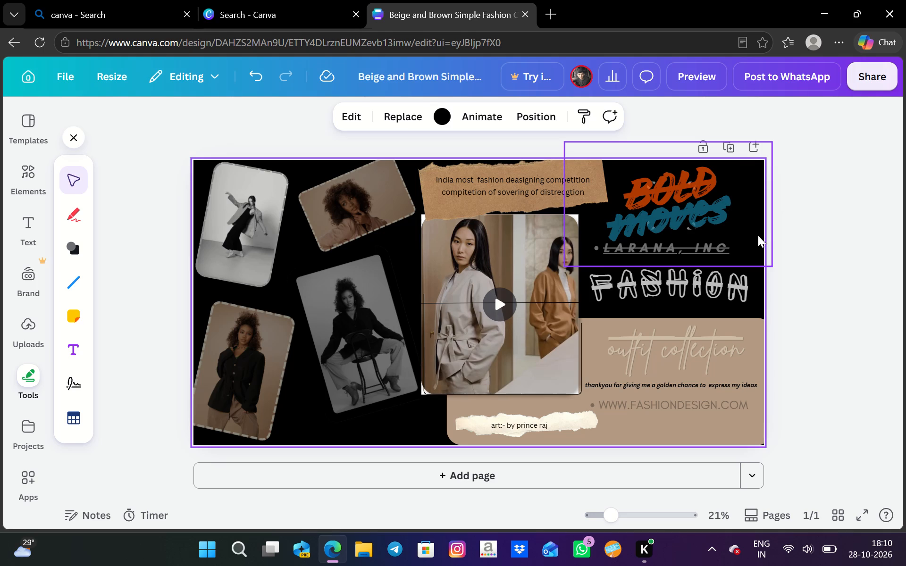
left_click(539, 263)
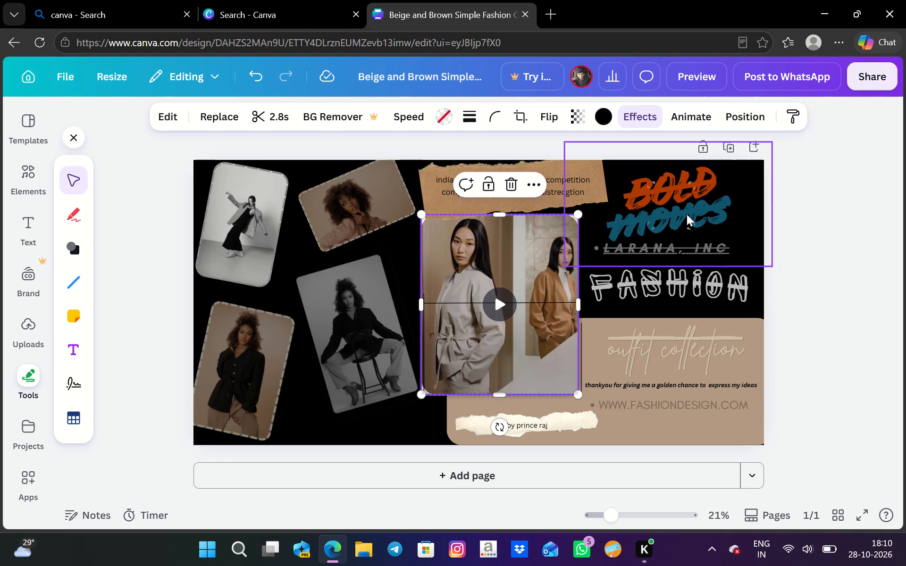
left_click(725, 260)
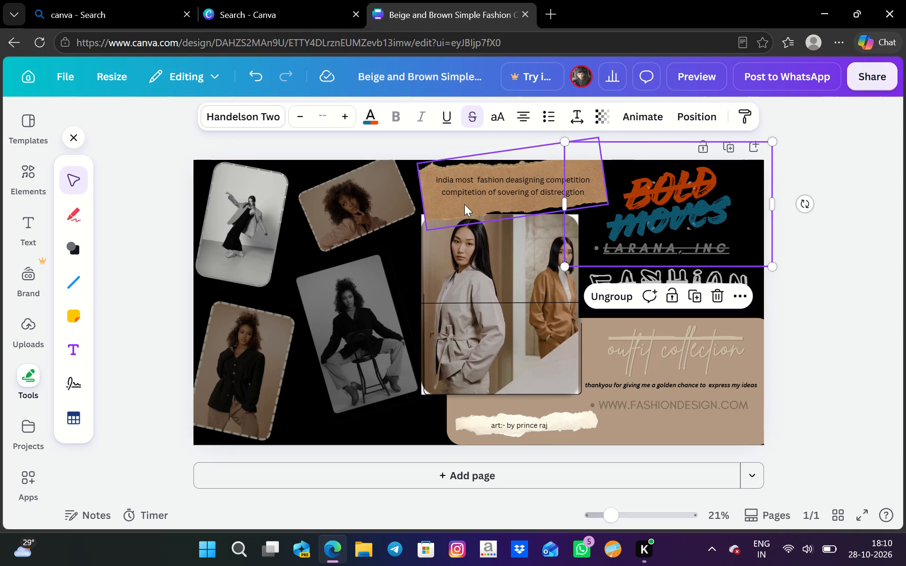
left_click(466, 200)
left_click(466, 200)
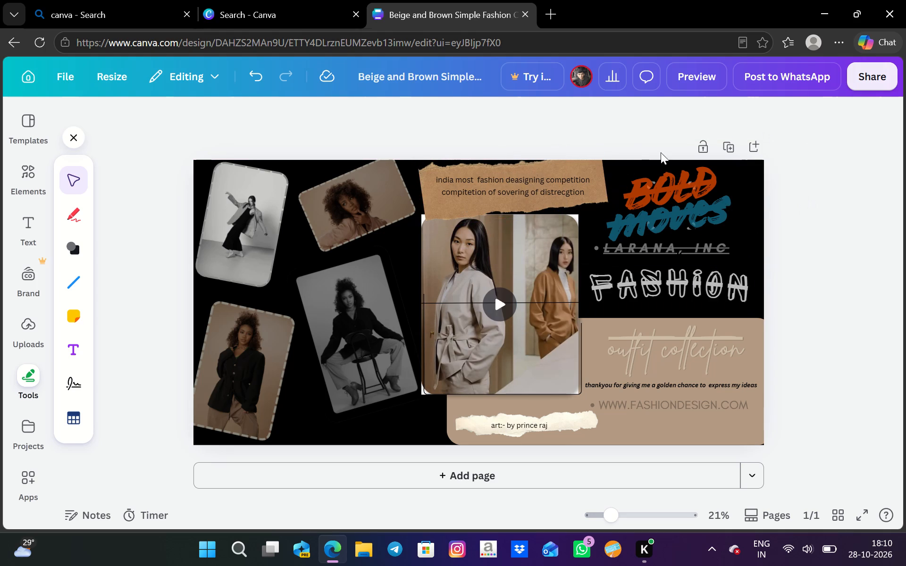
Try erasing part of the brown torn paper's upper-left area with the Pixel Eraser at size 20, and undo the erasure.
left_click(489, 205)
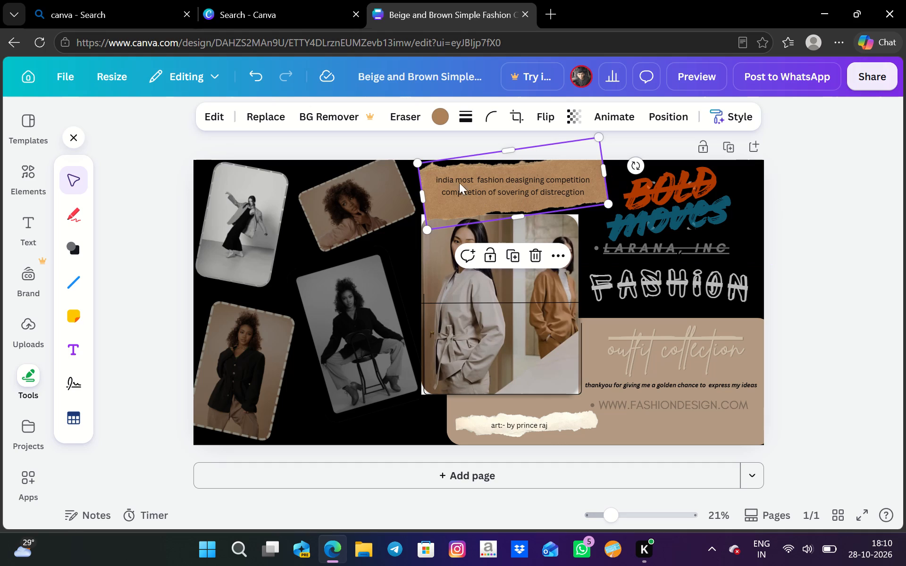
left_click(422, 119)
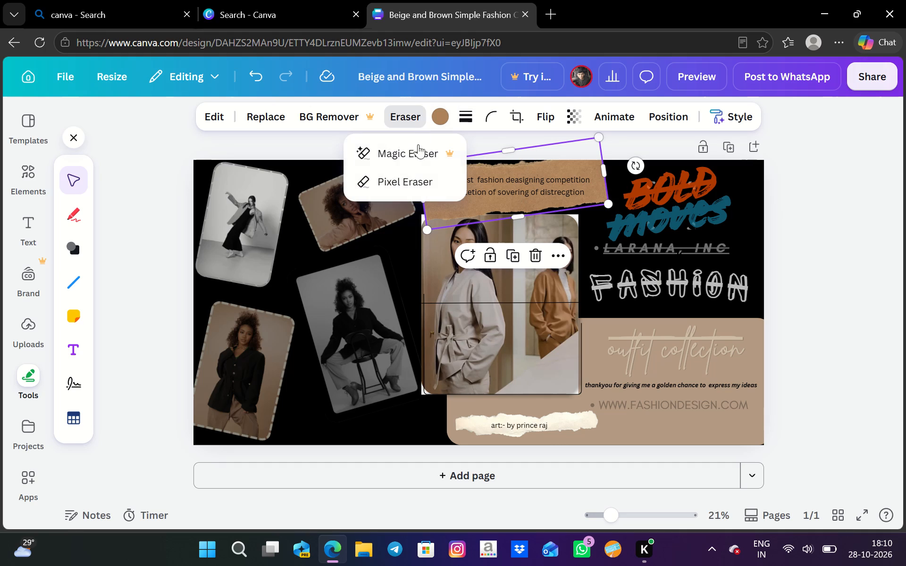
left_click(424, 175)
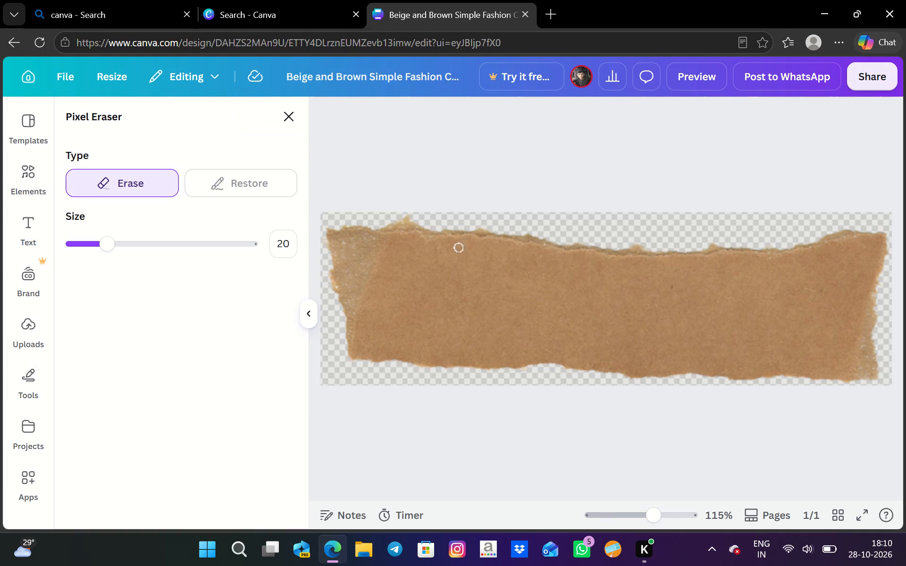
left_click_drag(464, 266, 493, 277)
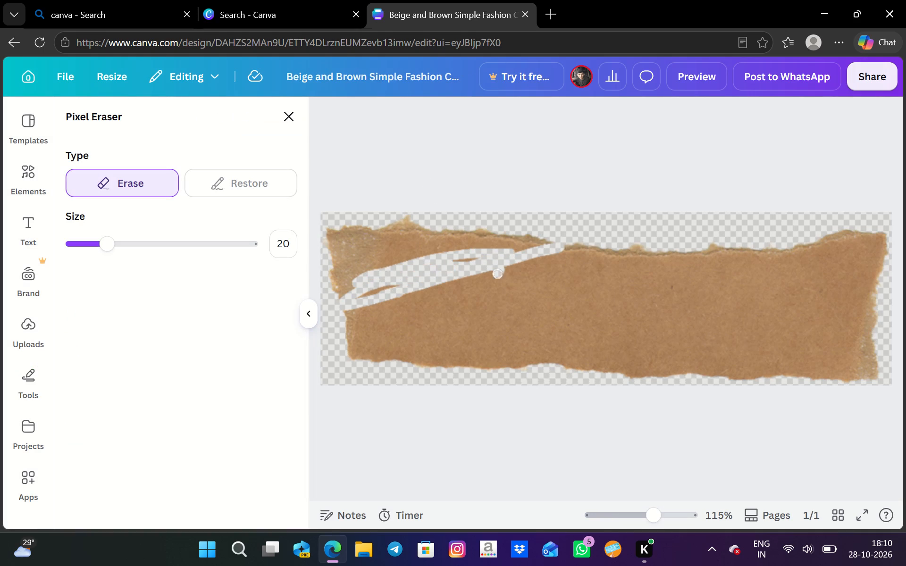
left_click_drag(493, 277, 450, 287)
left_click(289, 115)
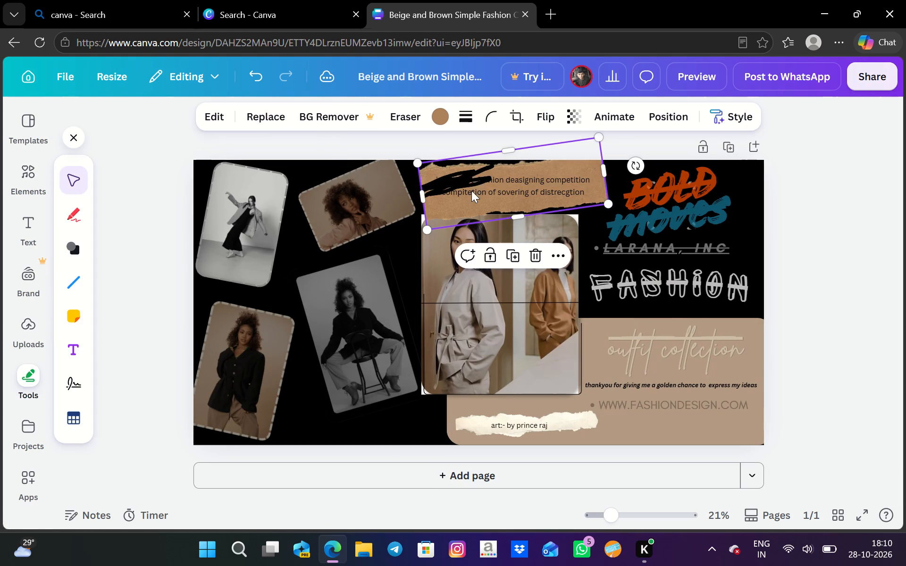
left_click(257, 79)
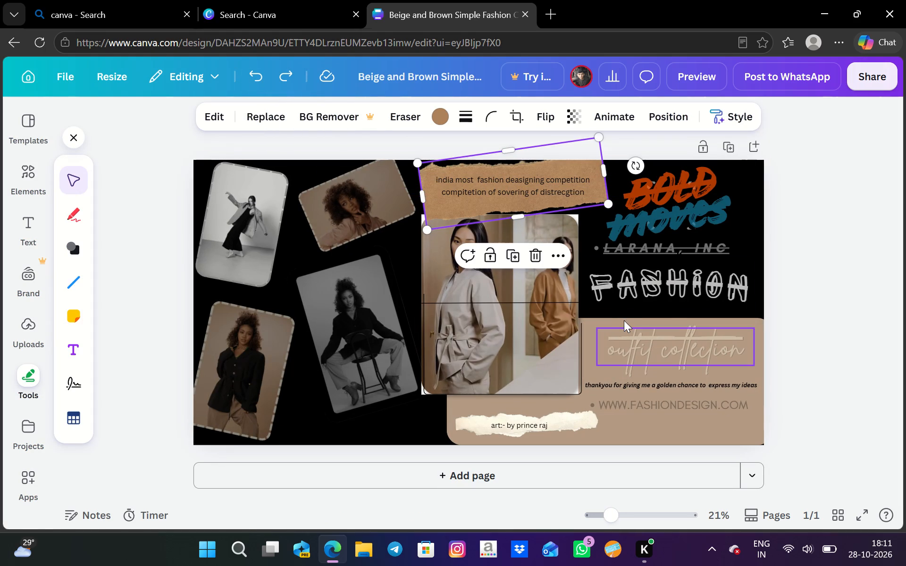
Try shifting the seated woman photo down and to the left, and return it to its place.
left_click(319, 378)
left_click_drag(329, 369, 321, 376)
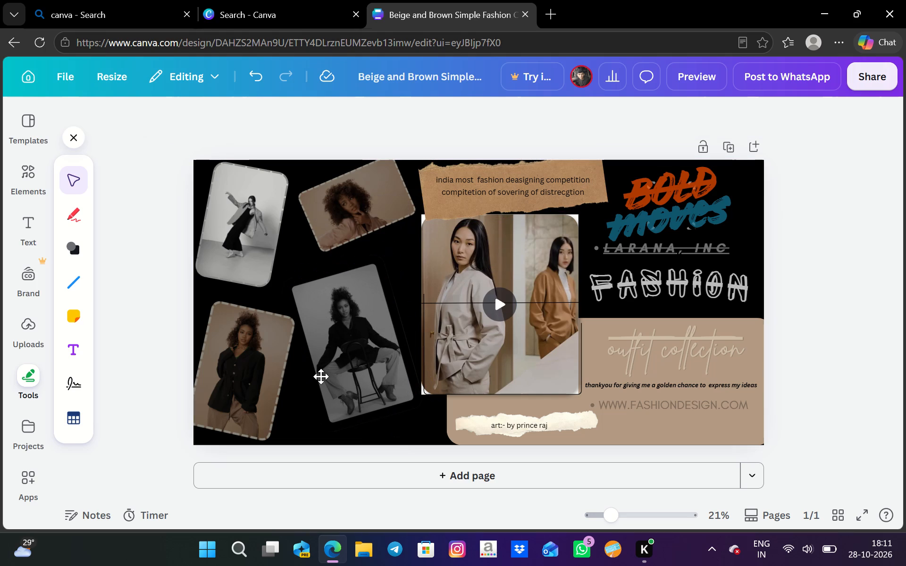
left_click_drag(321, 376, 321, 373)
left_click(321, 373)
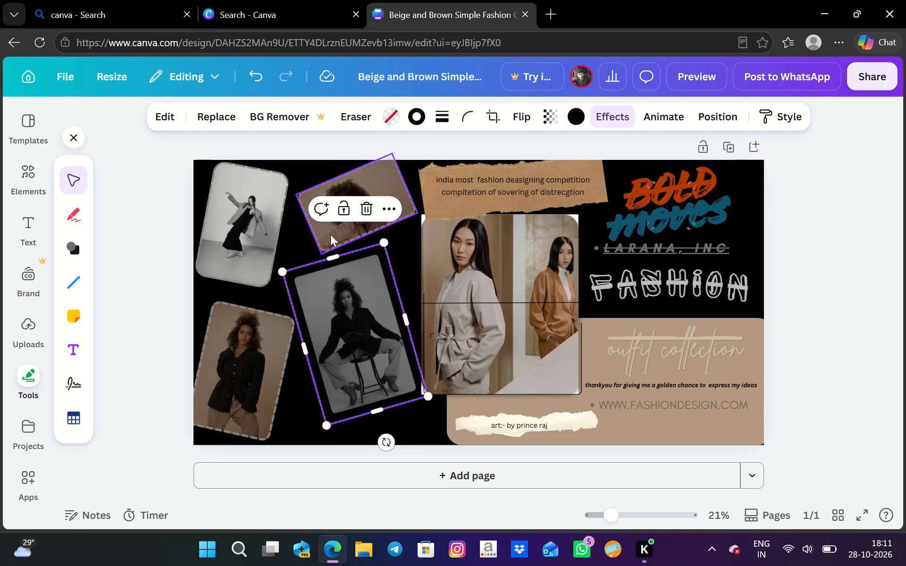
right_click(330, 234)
Space out the photos by nudging the dancing woman photo right and the curly-haired portrait and seated woman photo slightly down.
left_click(264, 216)
left_click(264, 216)
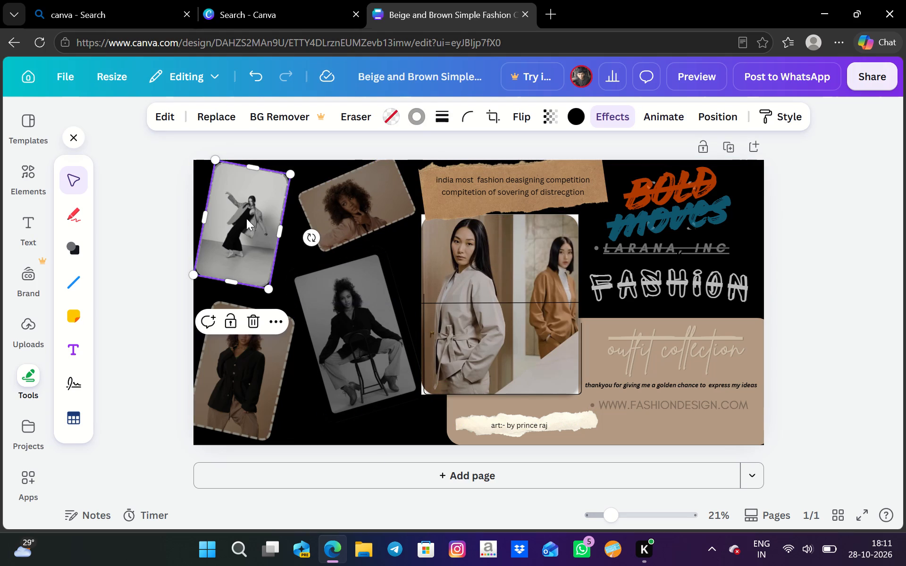
left_click_drag(253, 220, 259, 220)
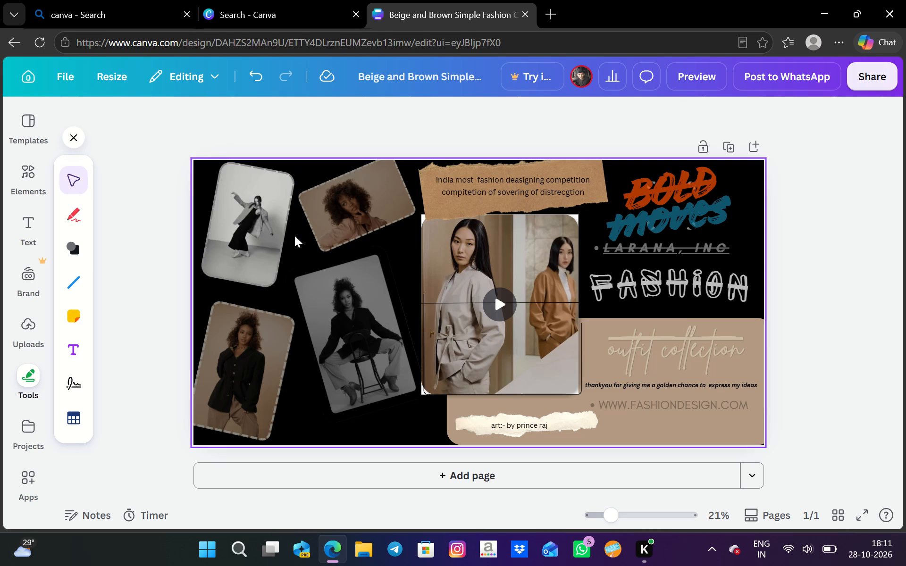
left_click_drag(344, 214, 344, 218)
left_click(335, 329)
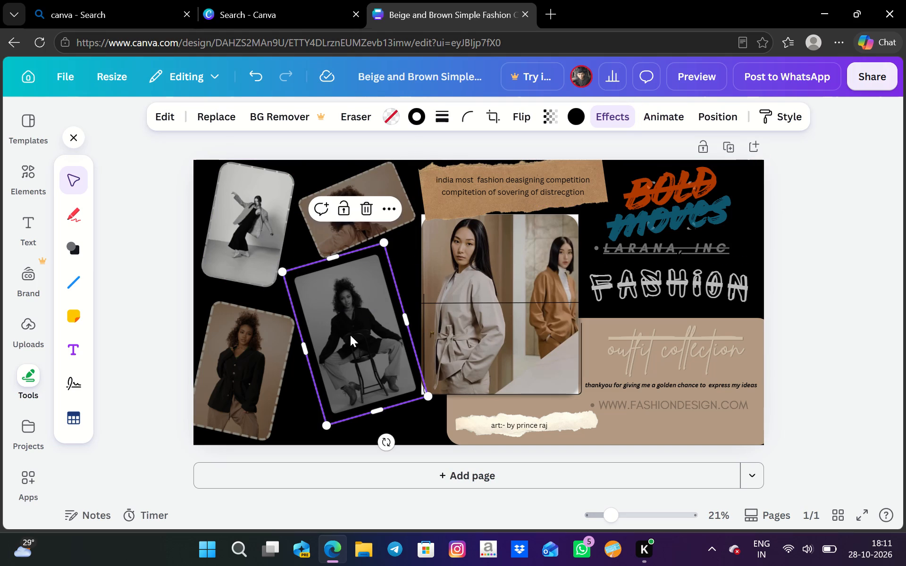
left_click_drag(358, 344, 354, 349)
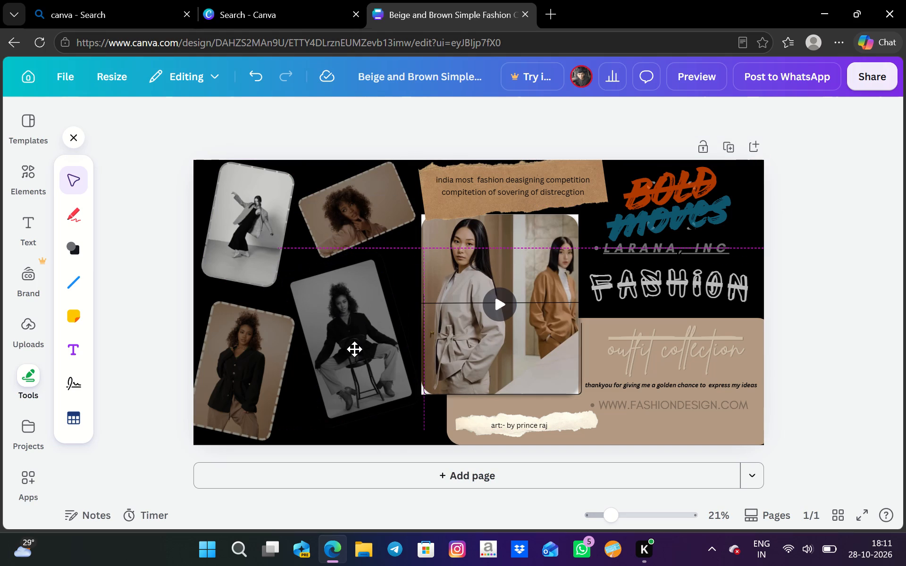
left_click_drag(354, 349, 359, 351)
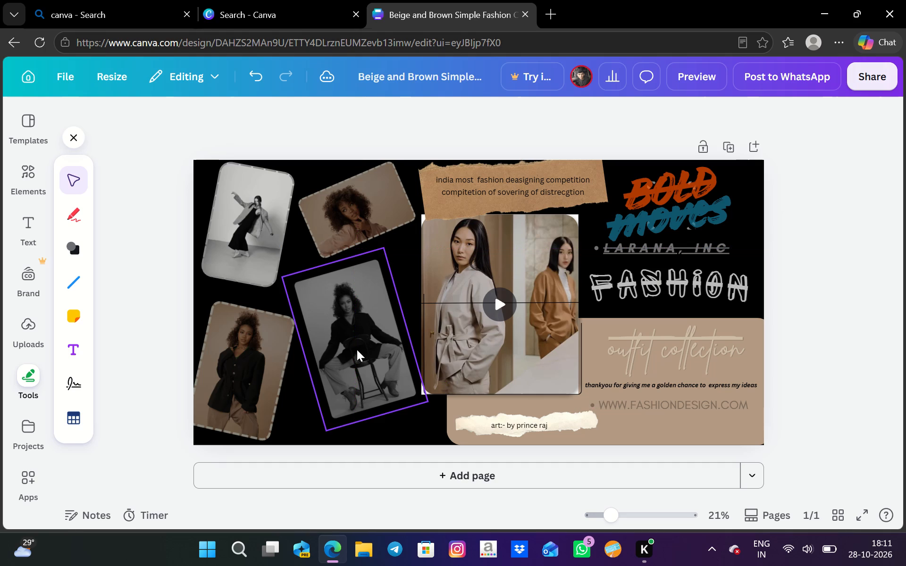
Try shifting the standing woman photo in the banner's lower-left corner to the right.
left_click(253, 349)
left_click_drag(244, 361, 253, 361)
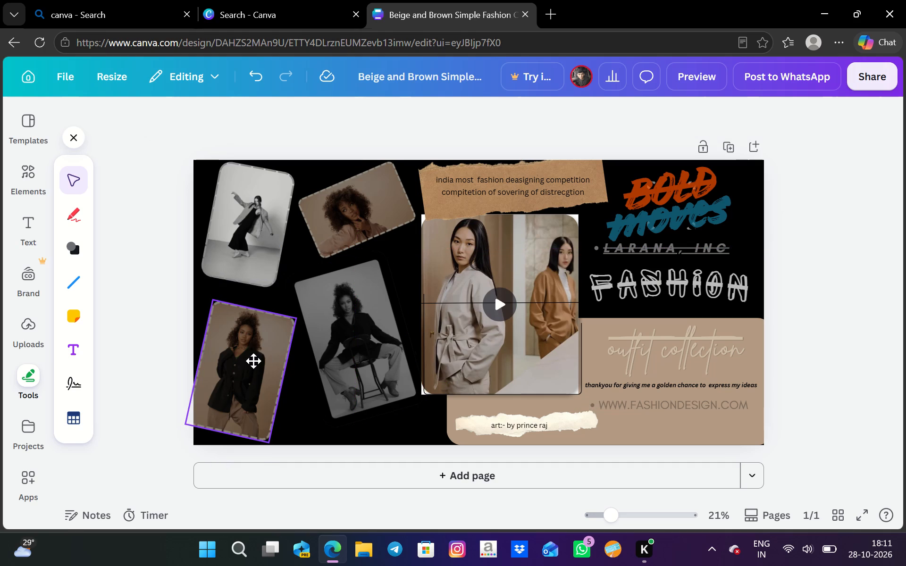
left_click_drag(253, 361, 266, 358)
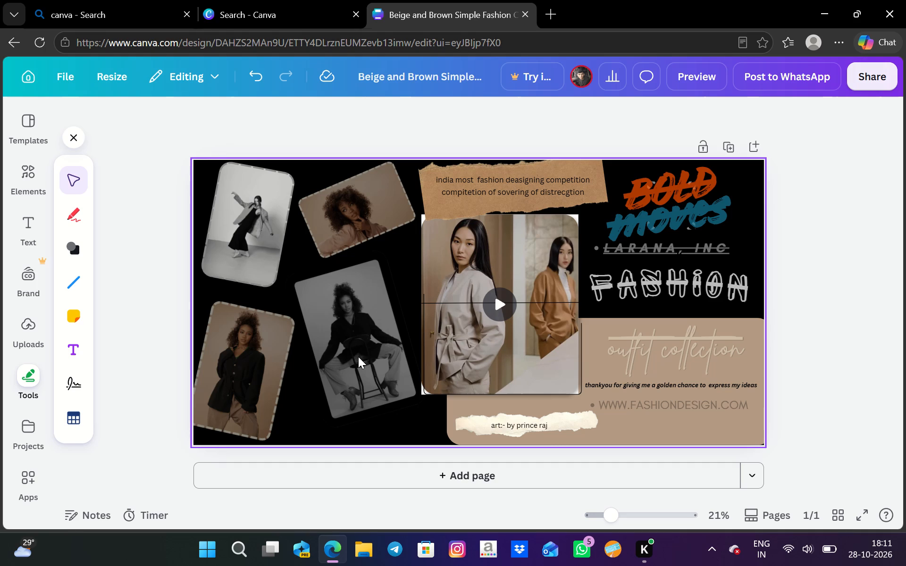
Move the seated woman photo slightly further down, away from the curly-haired portrait.
left_click_drag(363, 331, 367, 338)
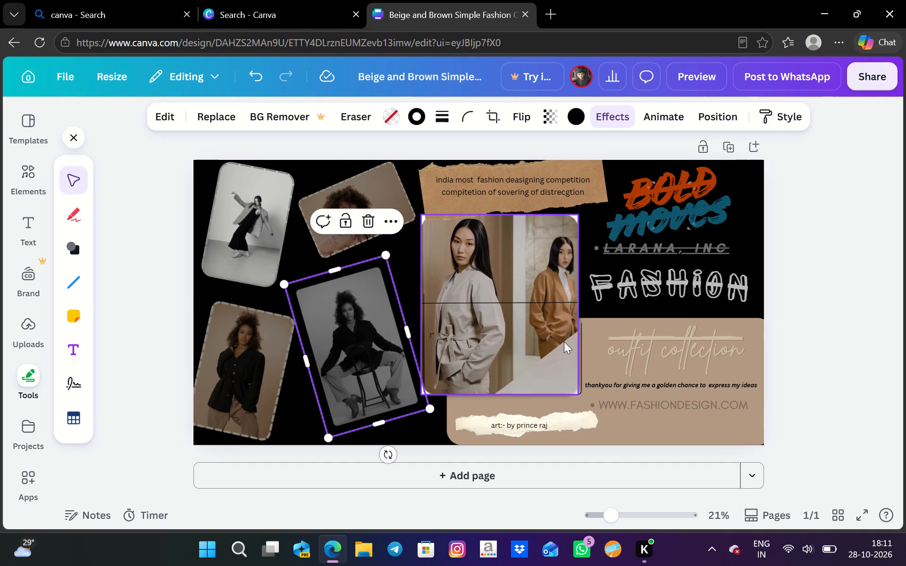
left_click(605, 360)
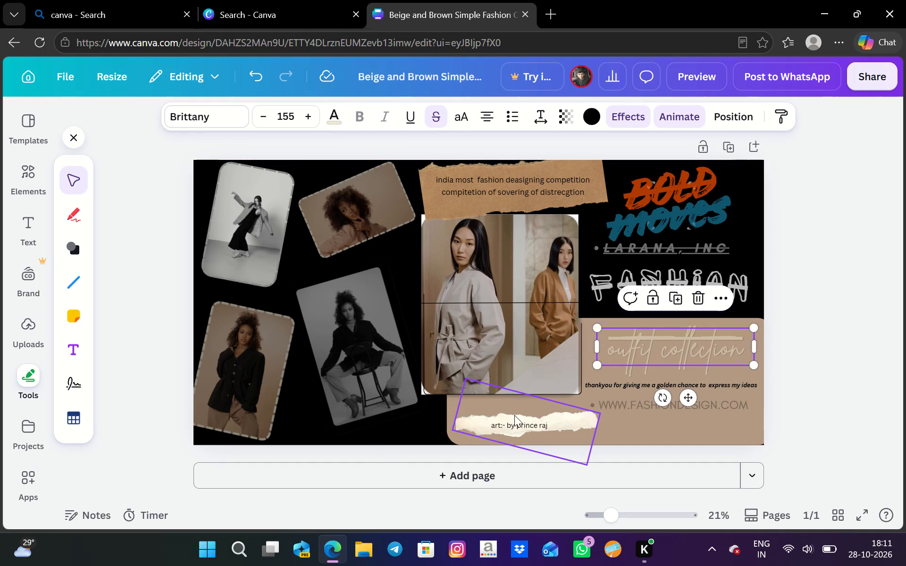
left_click(644, 199)
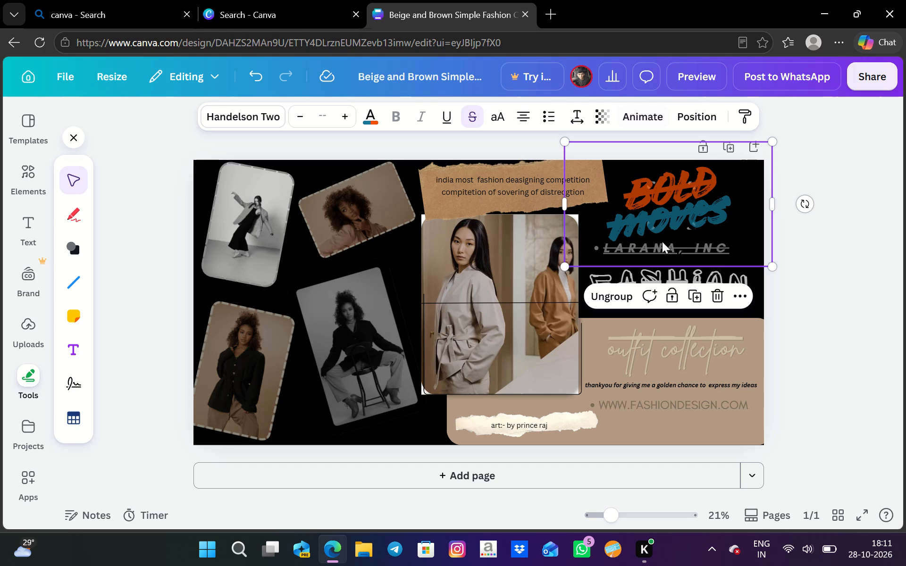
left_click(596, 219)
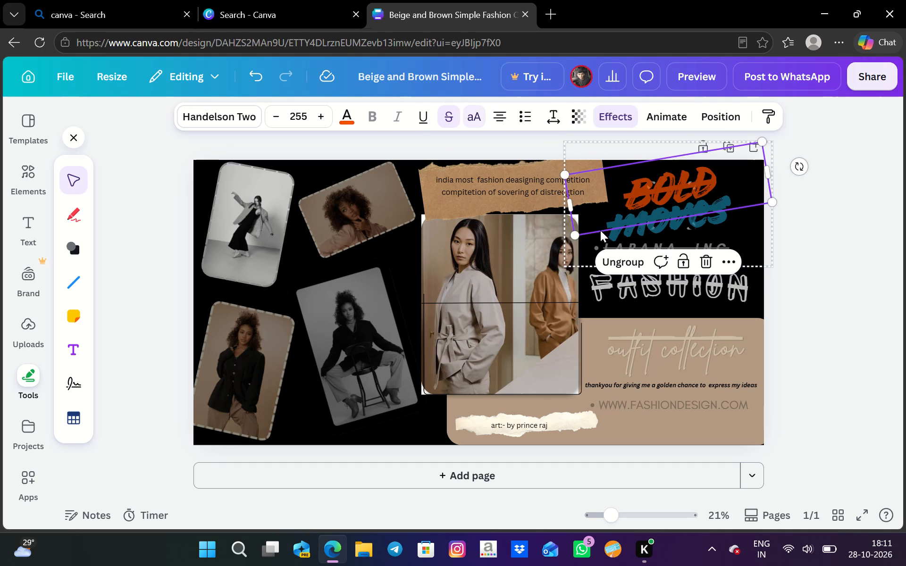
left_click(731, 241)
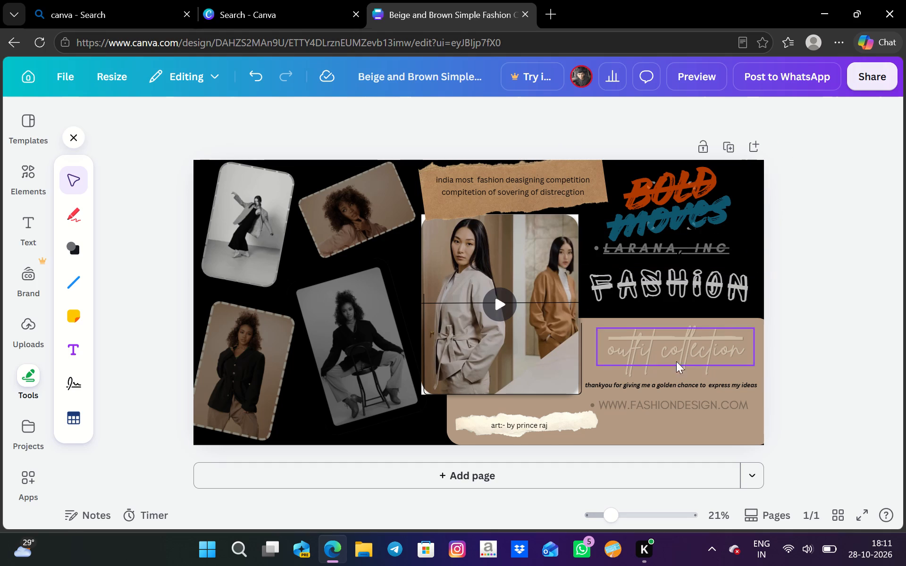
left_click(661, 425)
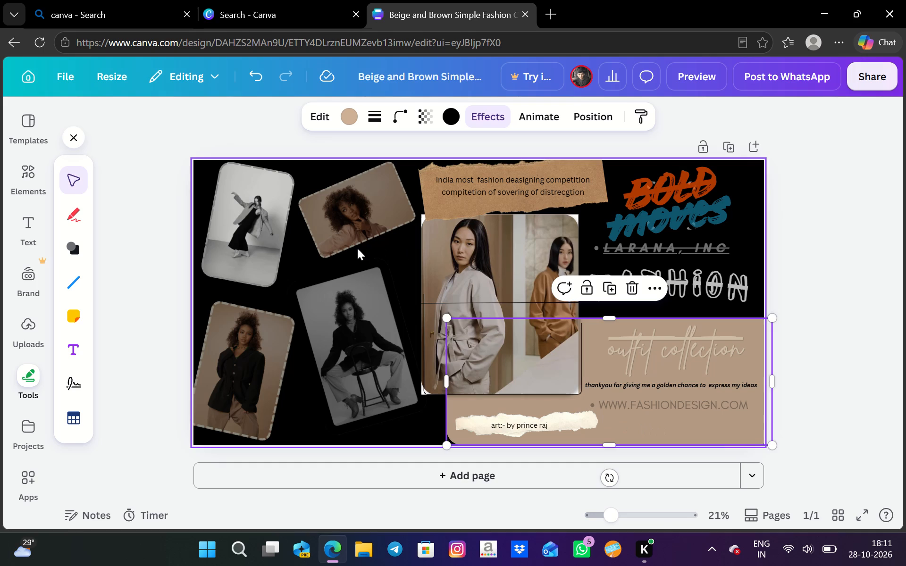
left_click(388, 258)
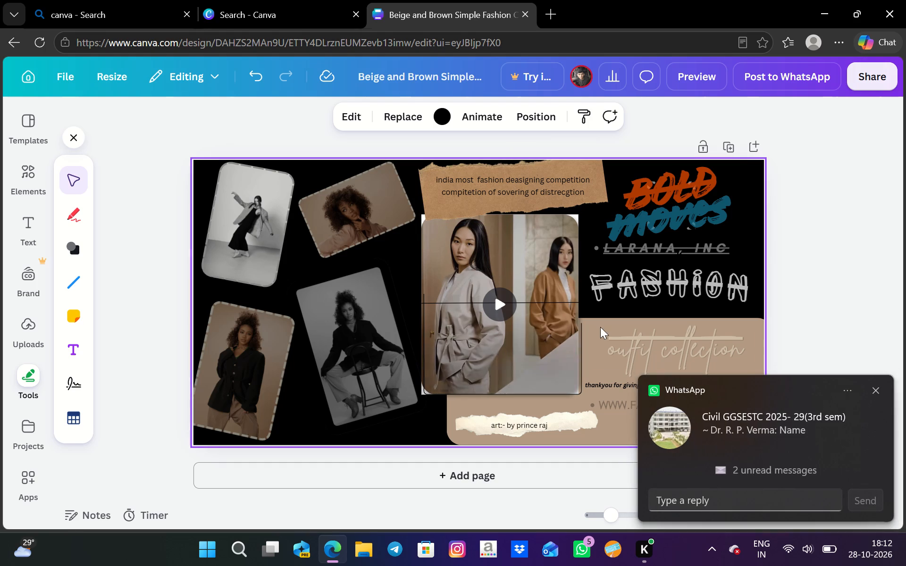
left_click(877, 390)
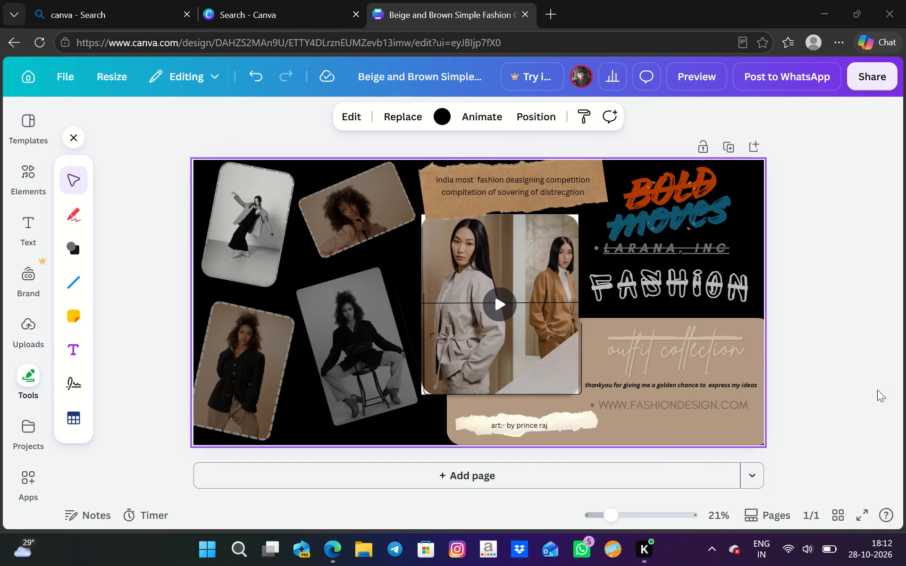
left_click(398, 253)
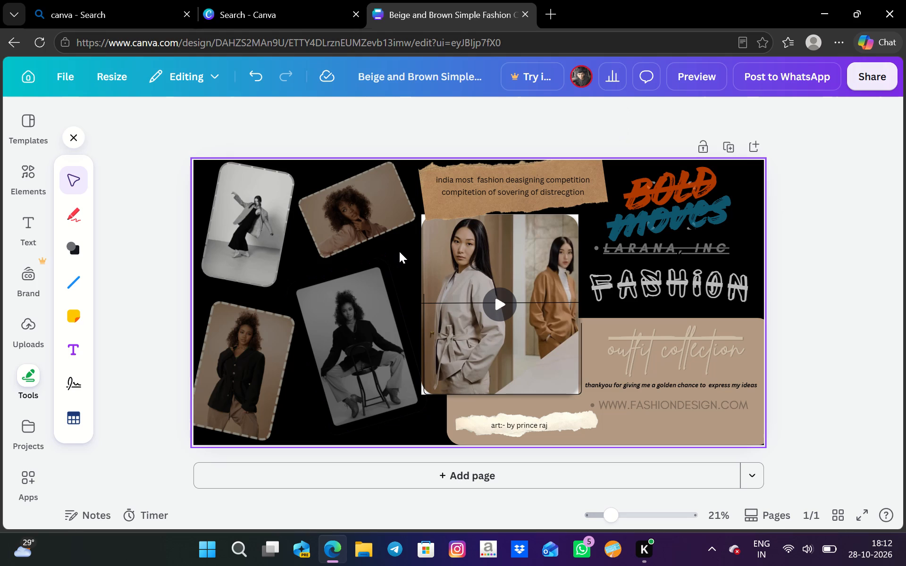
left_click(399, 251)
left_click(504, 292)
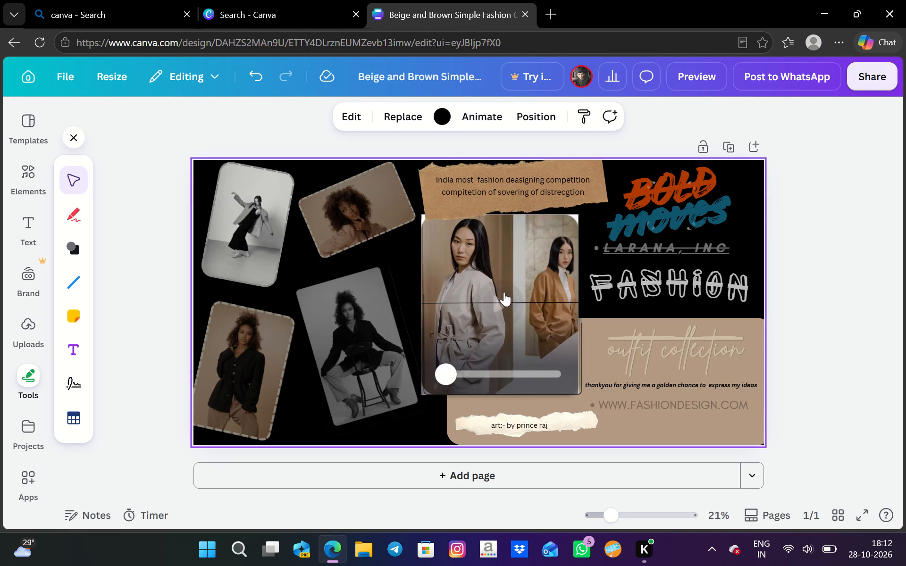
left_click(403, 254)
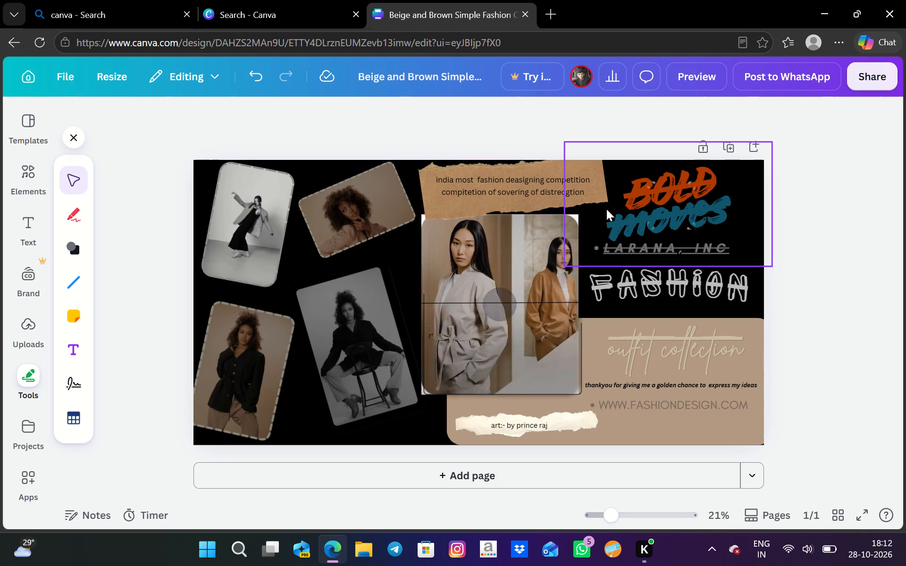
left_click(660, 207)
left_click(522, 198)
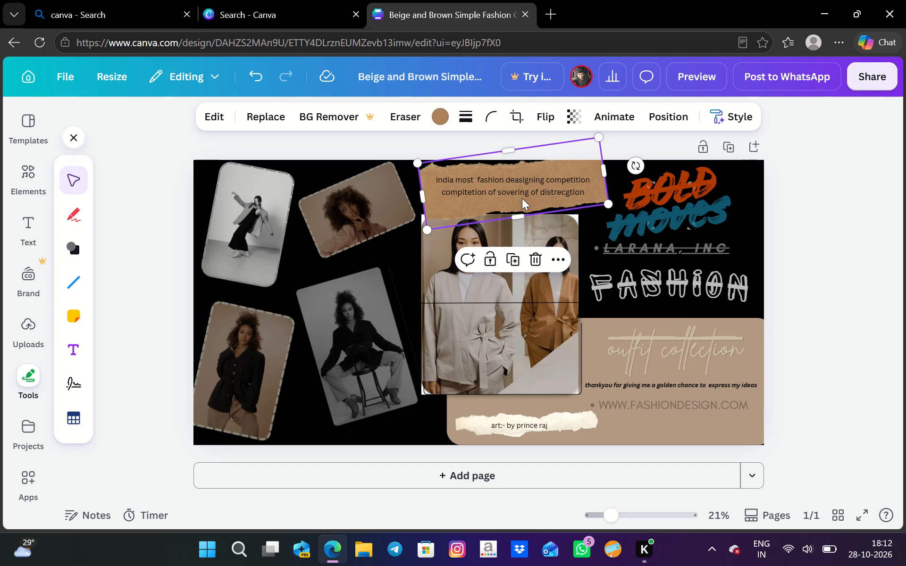
Widen the seated woman photo slightly by extending its right edge toward the central fashion video.
left_click(383, 288)
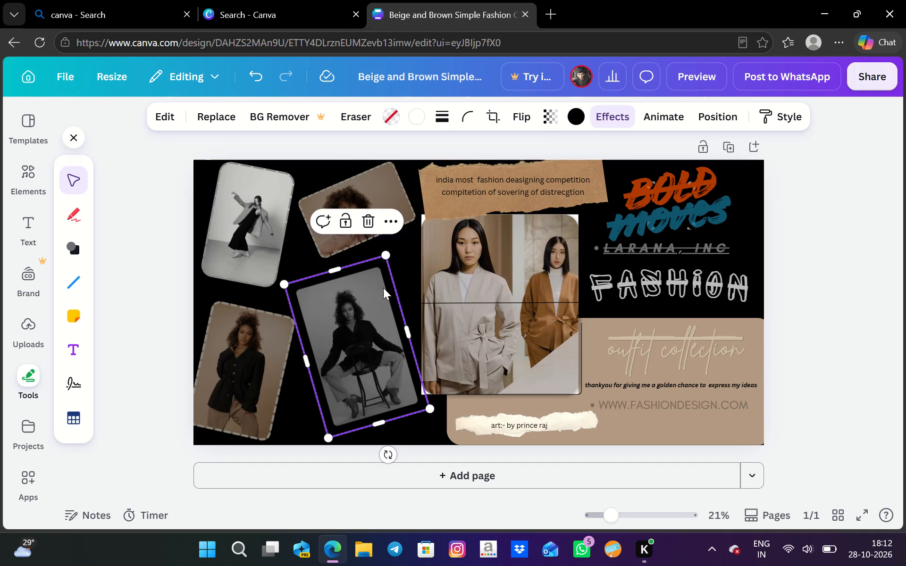
left_click_drag(410, 328, 414, 328)
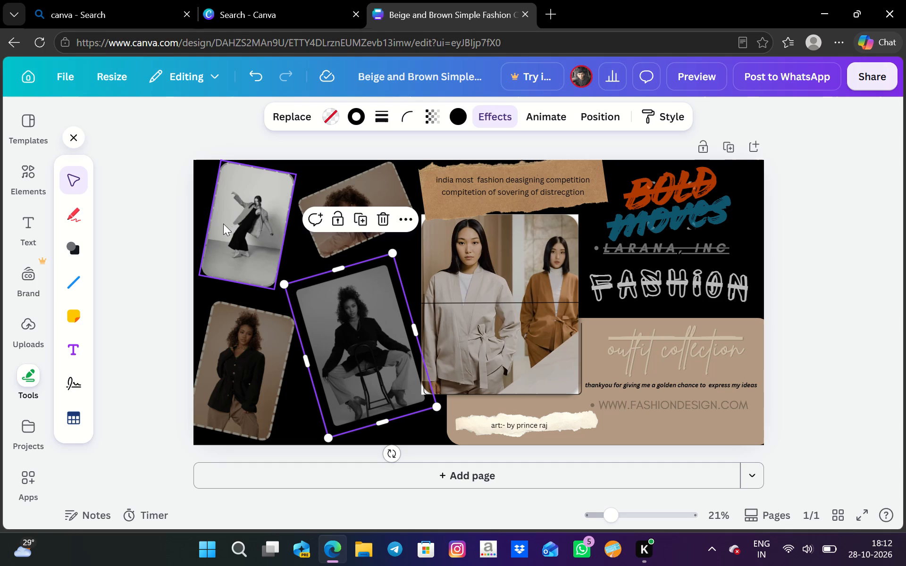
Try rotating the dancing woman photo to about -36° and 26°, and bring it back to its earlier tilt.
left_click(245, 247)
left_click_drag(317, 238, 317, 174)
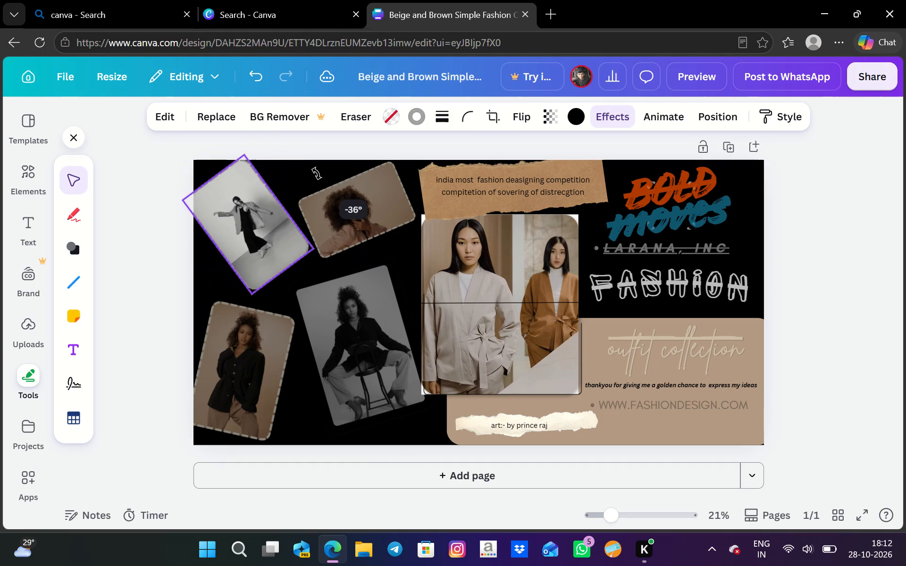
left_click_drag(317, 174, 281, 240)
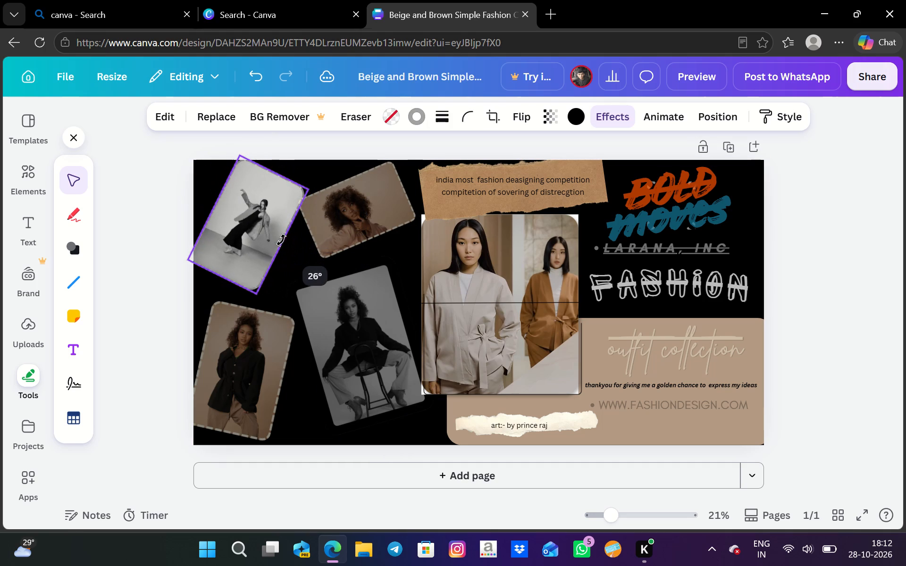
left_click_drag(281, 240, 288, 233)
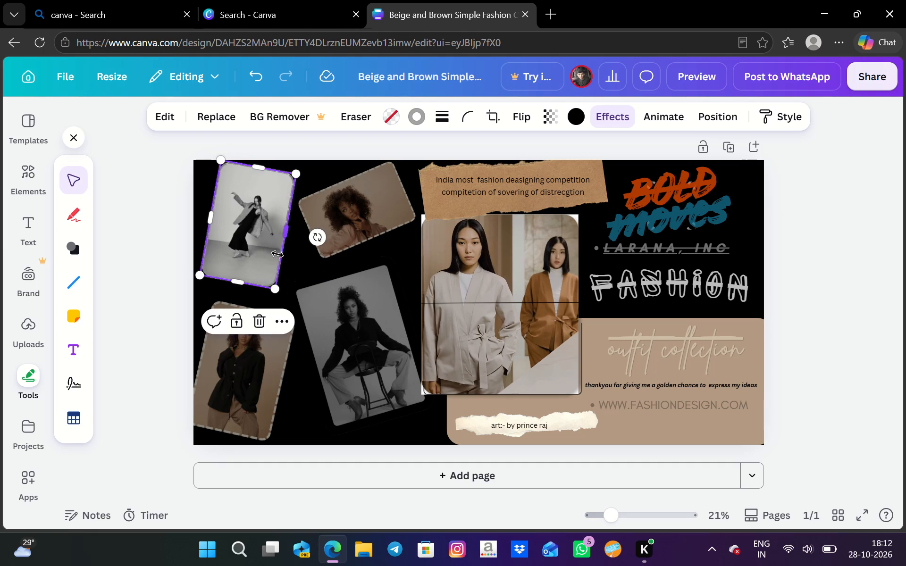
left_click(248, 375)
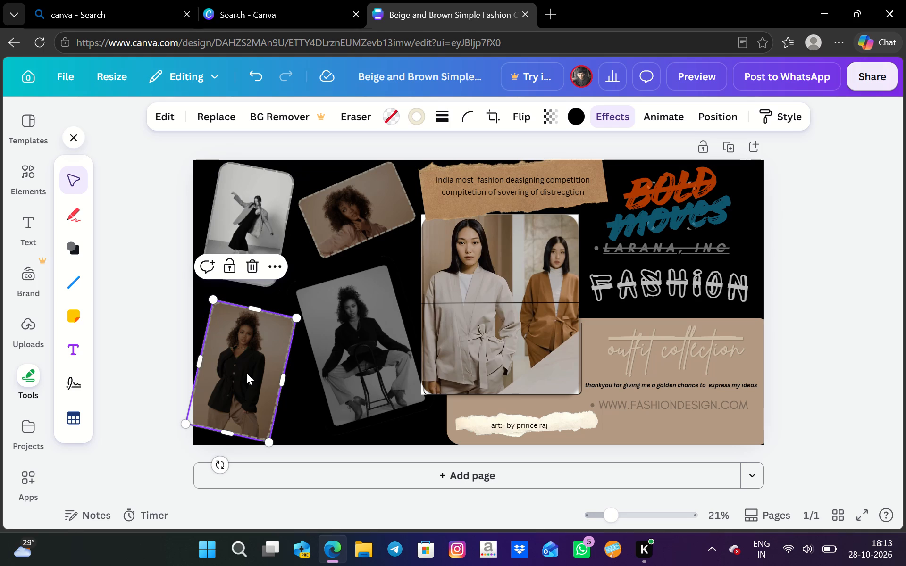
Extend the curly-haired portrait's lower and right edges slightly outward, and move it a little up and to the left.
left_click(329, 232)
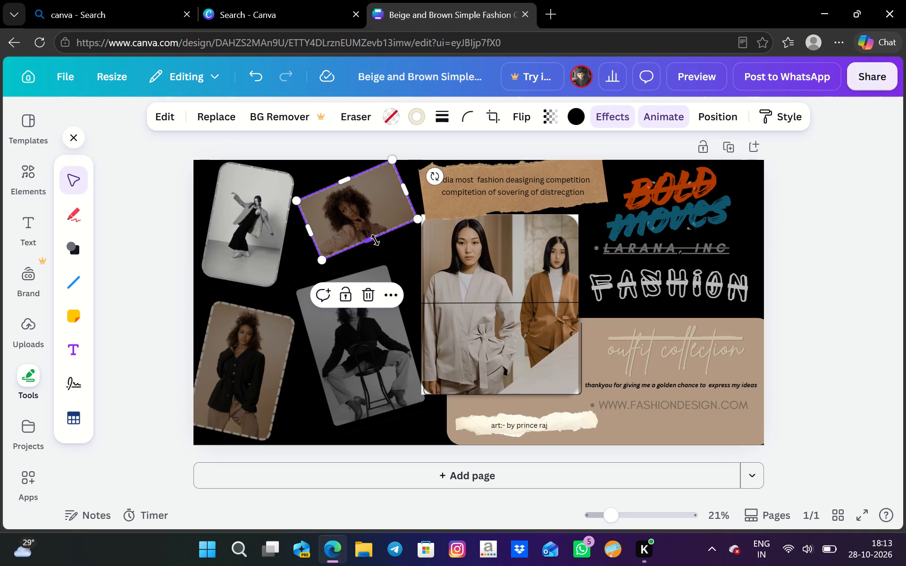
left_click_drag(367, 238, 371, 244)
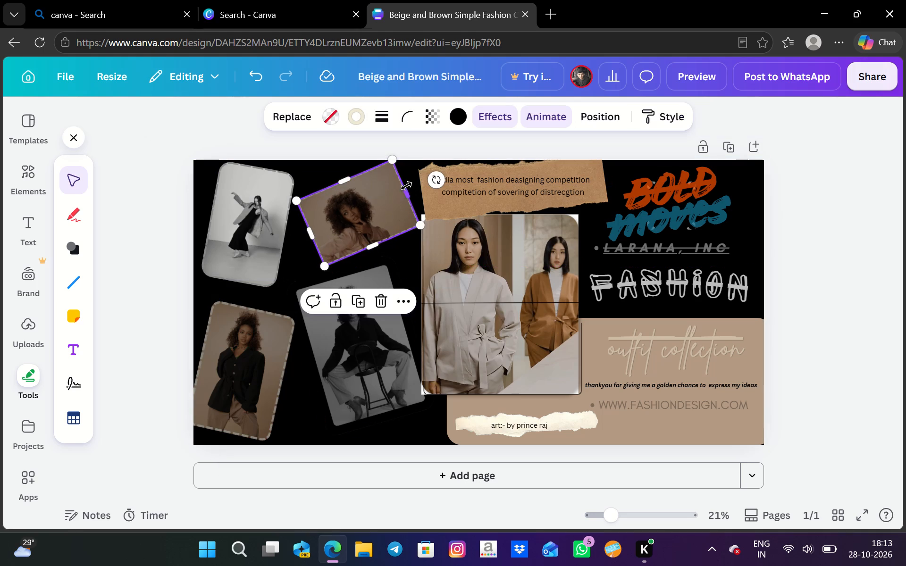
left_click_drag(406, 191, 411, 191)
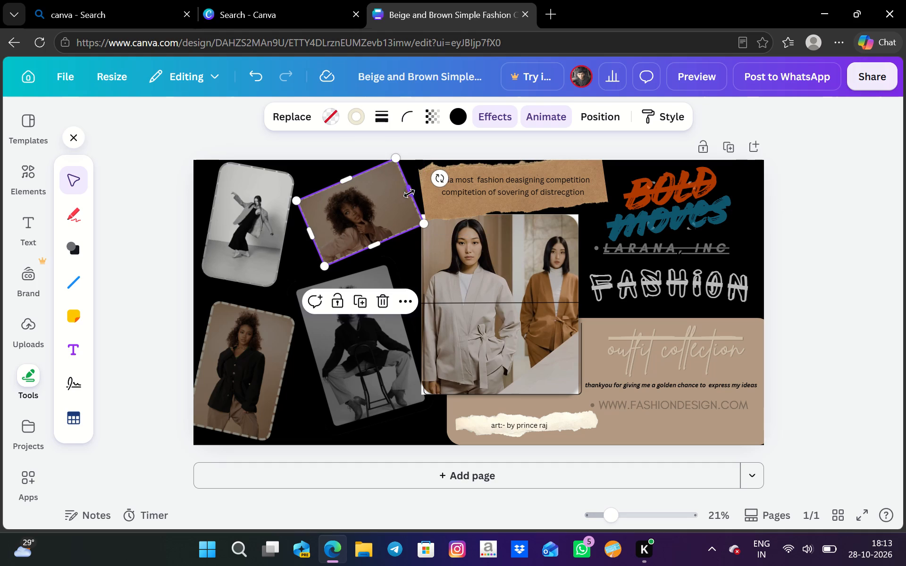
left_click_drag(342, 196, 337, 192)
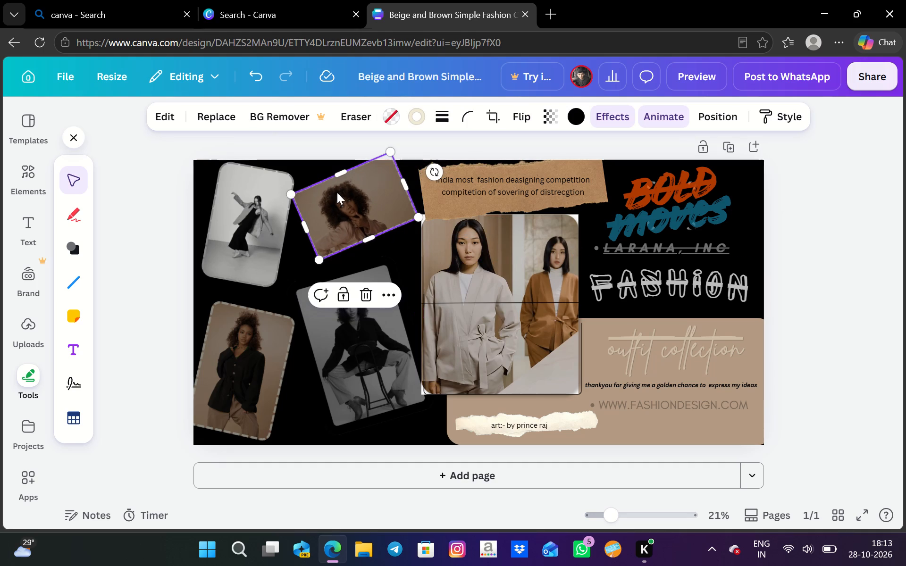
Reduce the height of the two-women video slightly by lowering its top edge and raising its bottom edge.
left_click(478, 251)
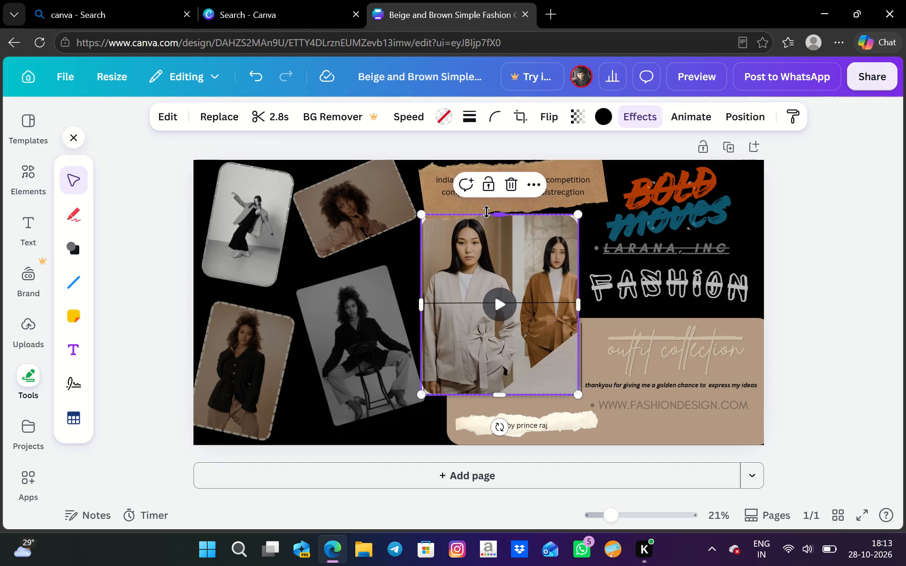
left_click_drag(495, 216, 496, 221)
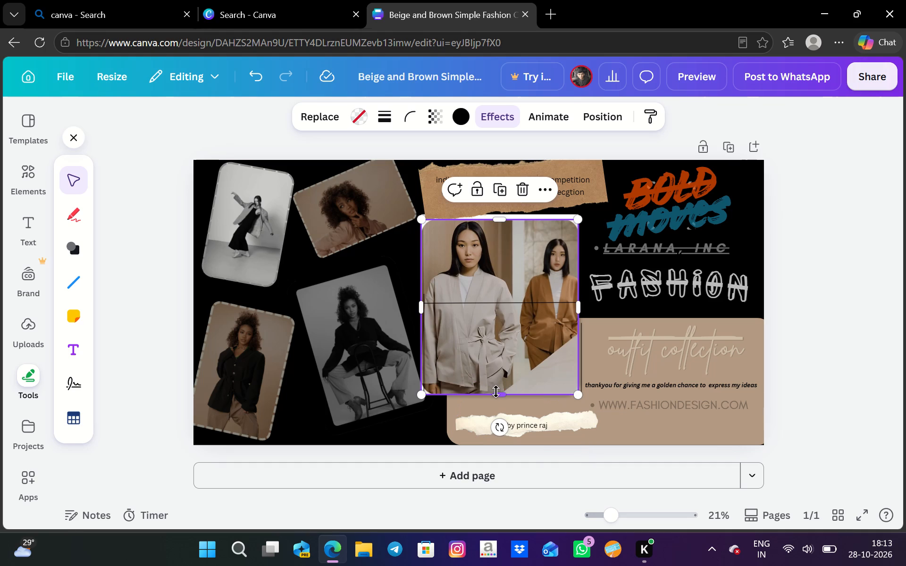
left_click_drag(497, 391, 504, 386)
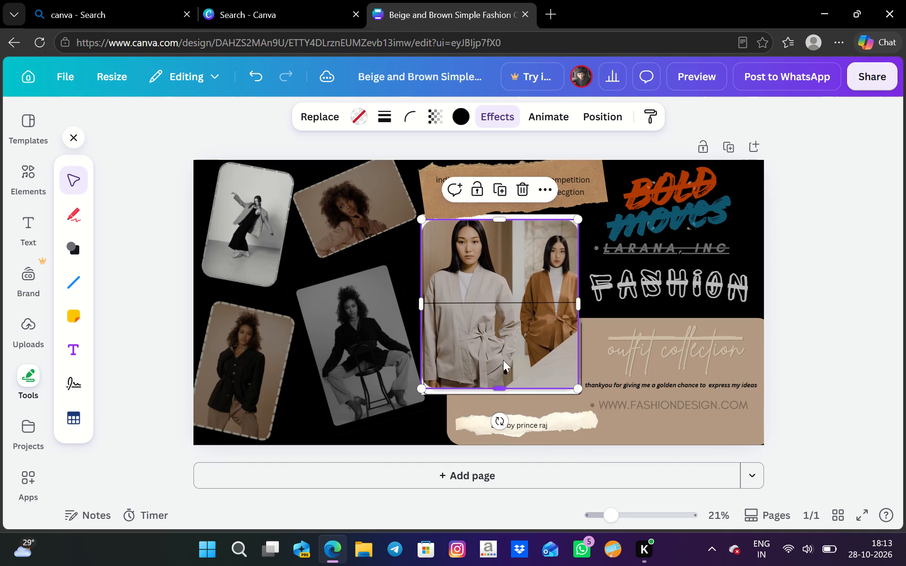
Delete the thin black horizontal line crossing the middle of the video.
left_click(503, 300)
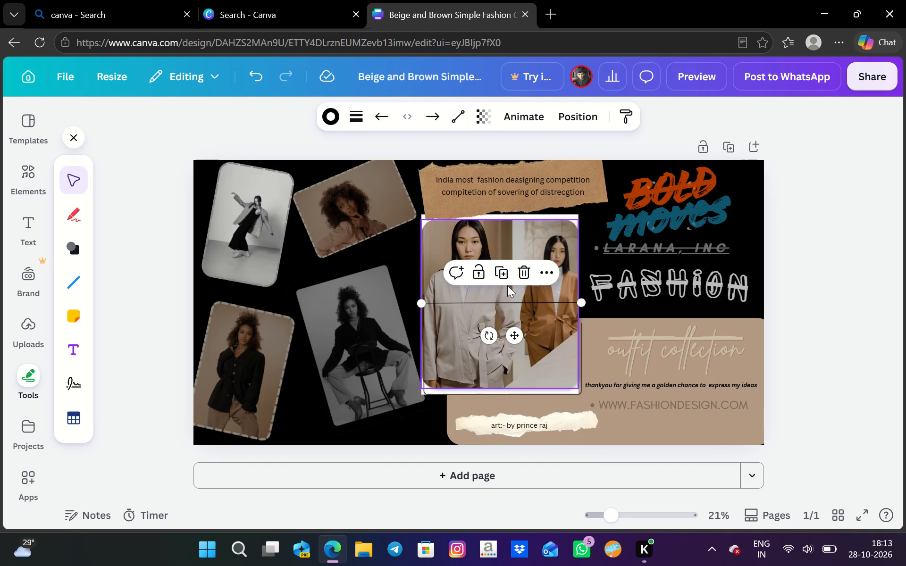
left_click(518, 273)
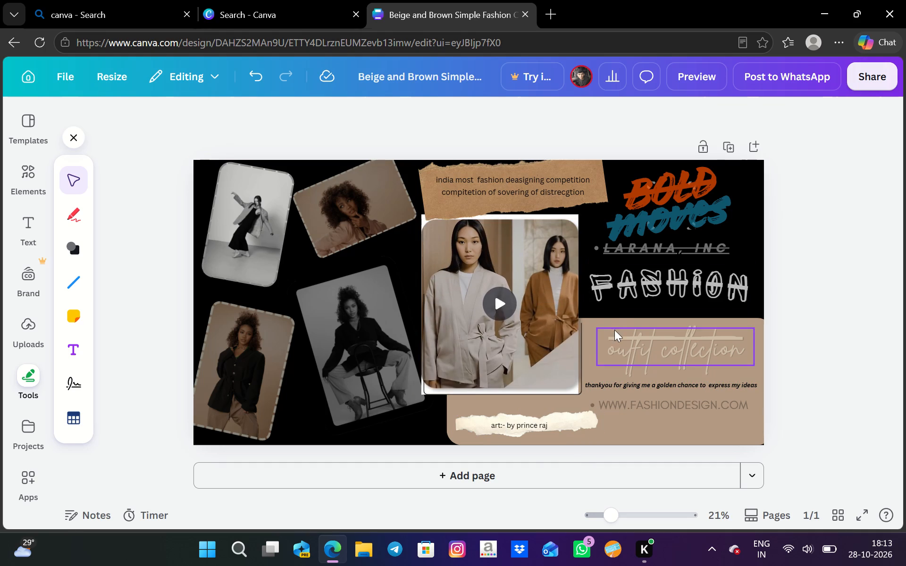
Play the two-women video on the banner to check it.
left_click(602, 306)
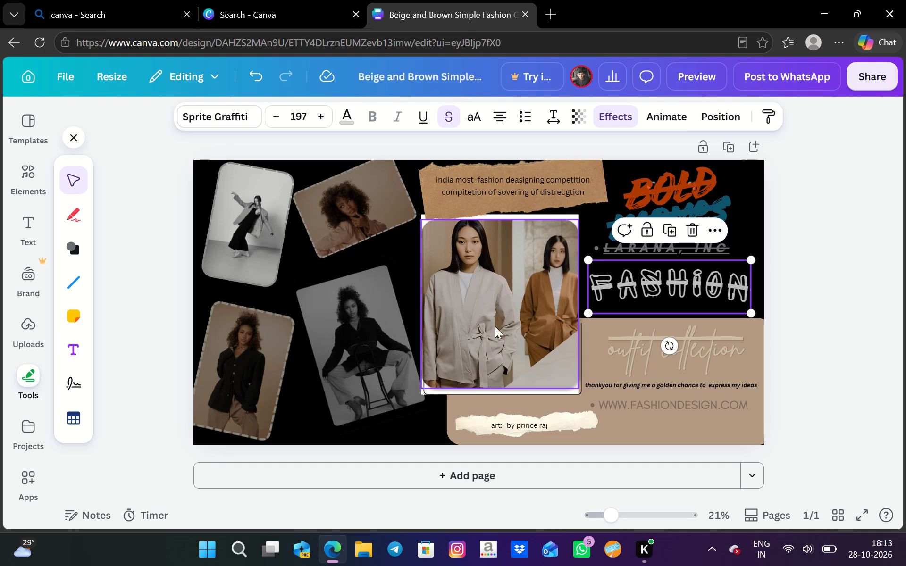
left_click(501, 314)
left_click(497, 331)
left_click(491, 279)
left_click(500, 304)
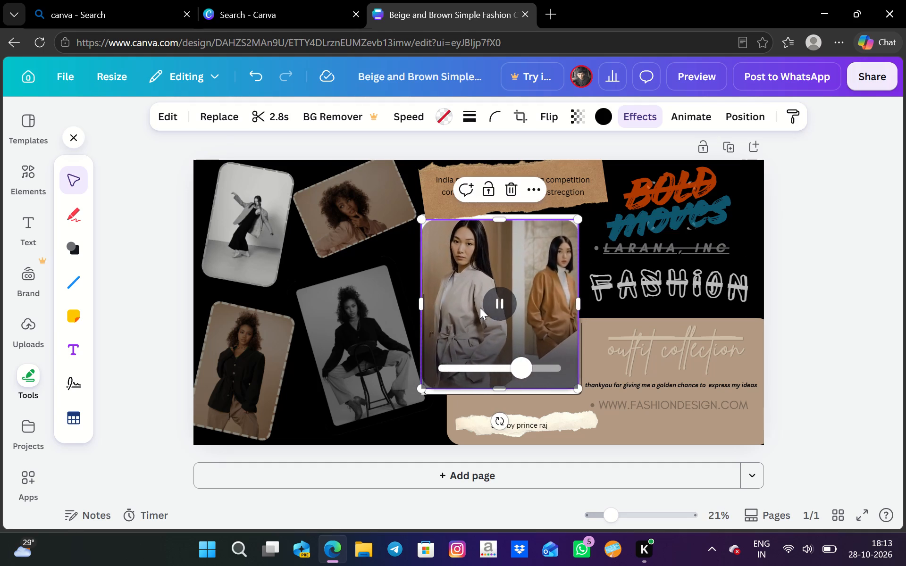
left_click(324, 295)
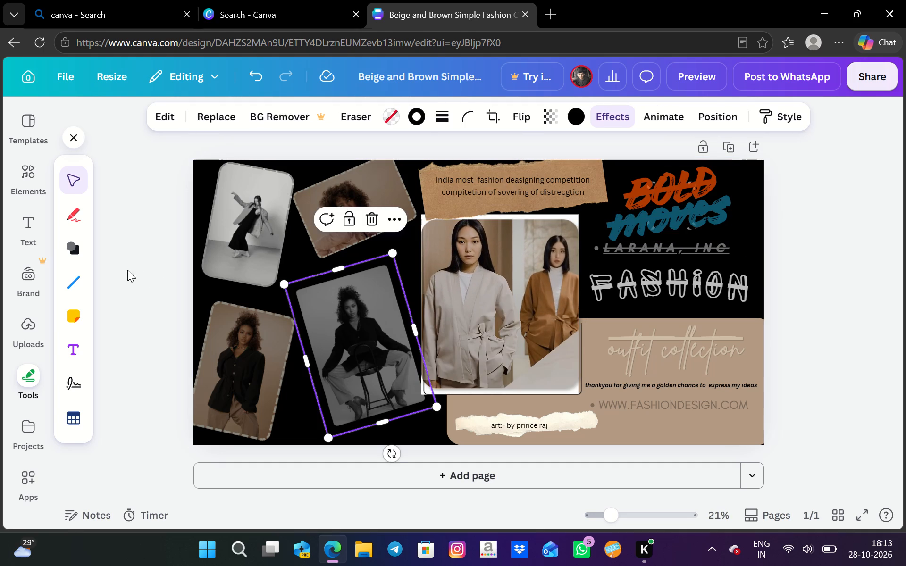
Add a yellow sticky note to the banner.
left_click(69, 320)
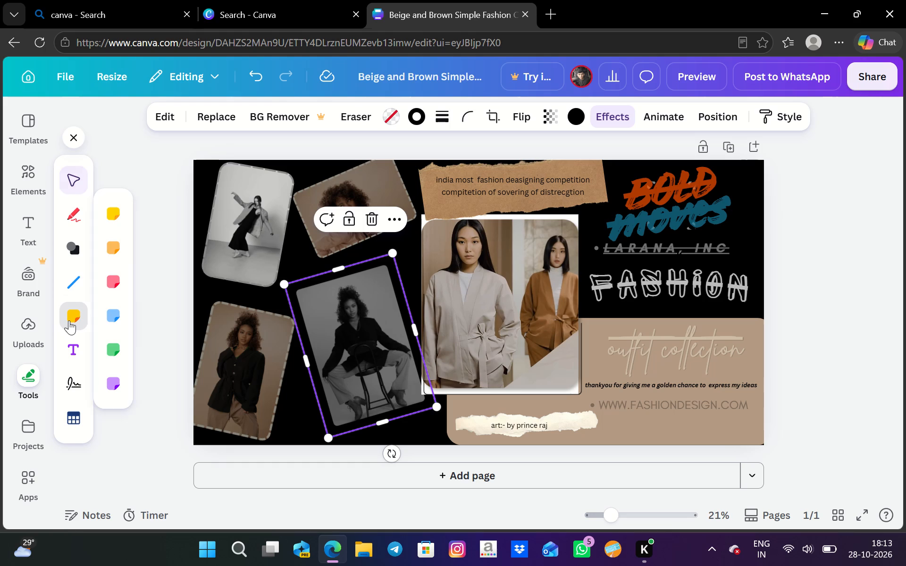
left_click(116, 218)
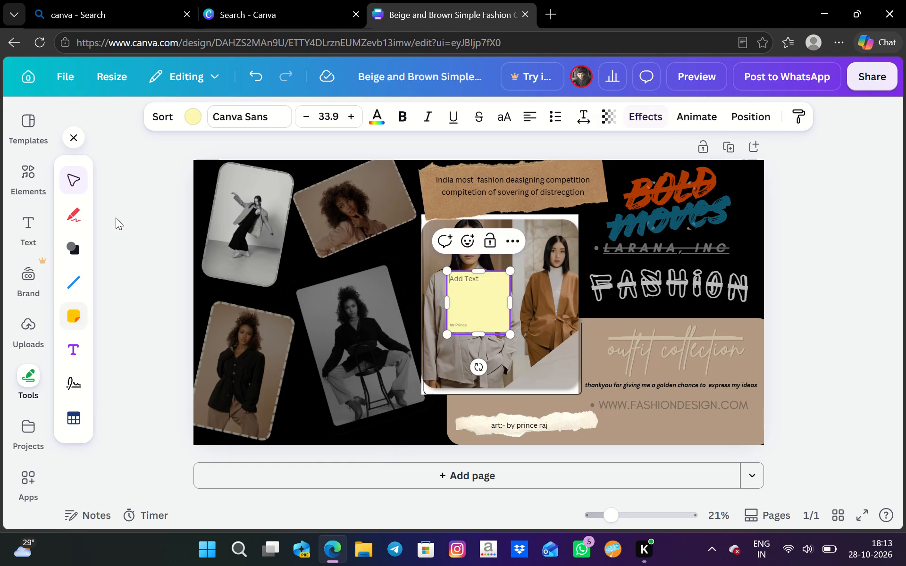
Write "ttty hytu ouy fit is not work it may be th3e intresting in the sam panal to be the first name" on the sticky note.
left_click(480, 283)
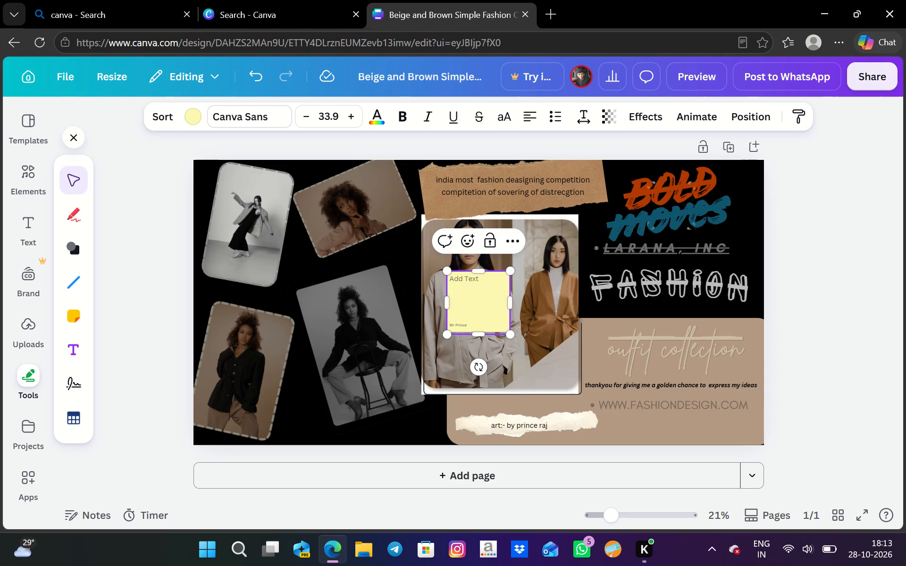
left_click(478, 283)
double_click(478, 282)
type("ttty hytu ouy")
key("space")
type("fit")
key("space")
type("is")
key("space")
type("not")
key("space")
key("space")
type("wo")
type("rk")
key("space")
type("it")
key("space")
type("m")
type("ay b")
type("e th3e")
key("space")
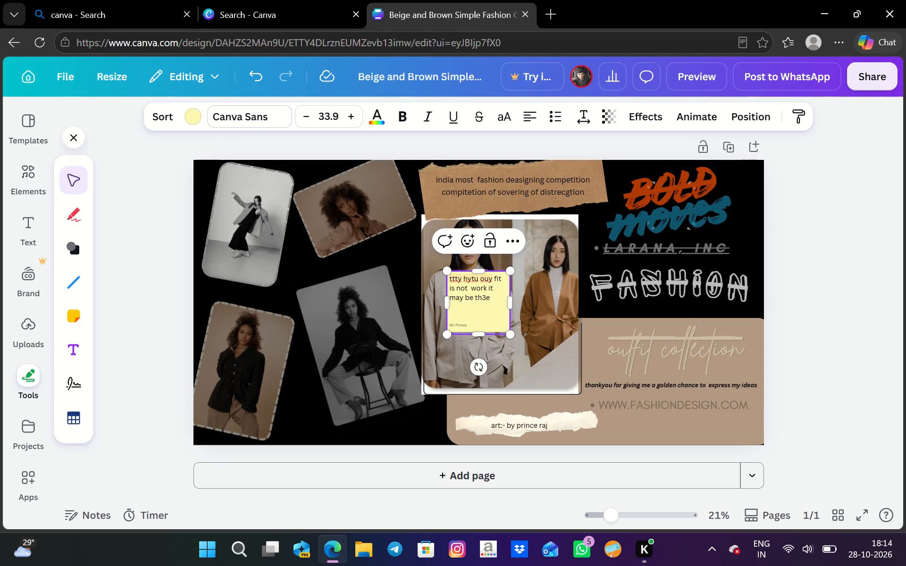
type("iny")
key("BackSpace")
type("trest")
key("i")
type("ng")
key("space")
type("in the sam")
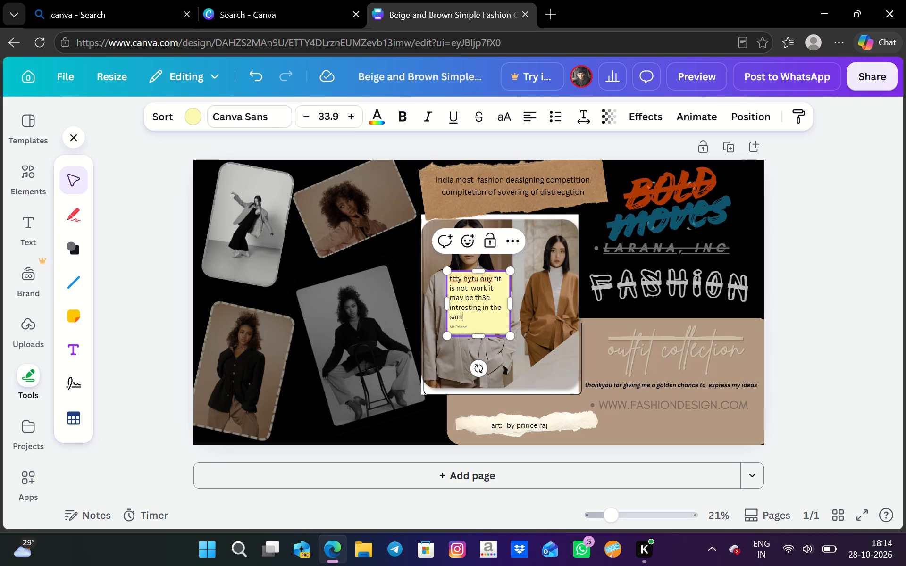
key("space")
key("p")
type("an")
key("a")
type("l to be")
key("space")
type("the fi")
type("rst nam")
key("e")
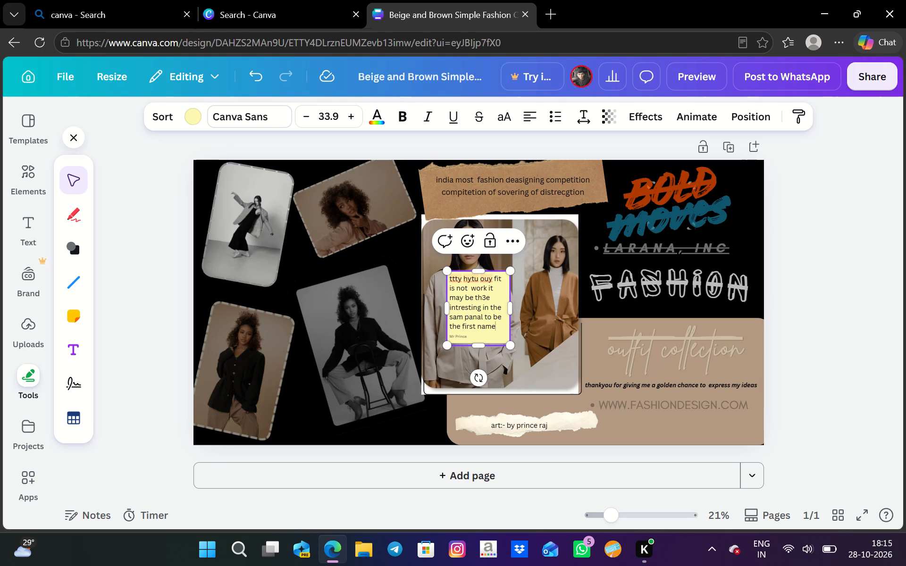
Shorten the end of the sticky note's text so that it closes with "intresting in the same".
key("BackSpace")
key("BackSpace")
key("BackSpace")
key("BackSpace")
key("BackSpace")
key("BackSpace")
key("BackSpace")
key("BackSpace")
key("BackSpace")
key("BackSpace")
key("BackSpace")
key("BackSpace")
key("BackSpace")
key("BackSpace")
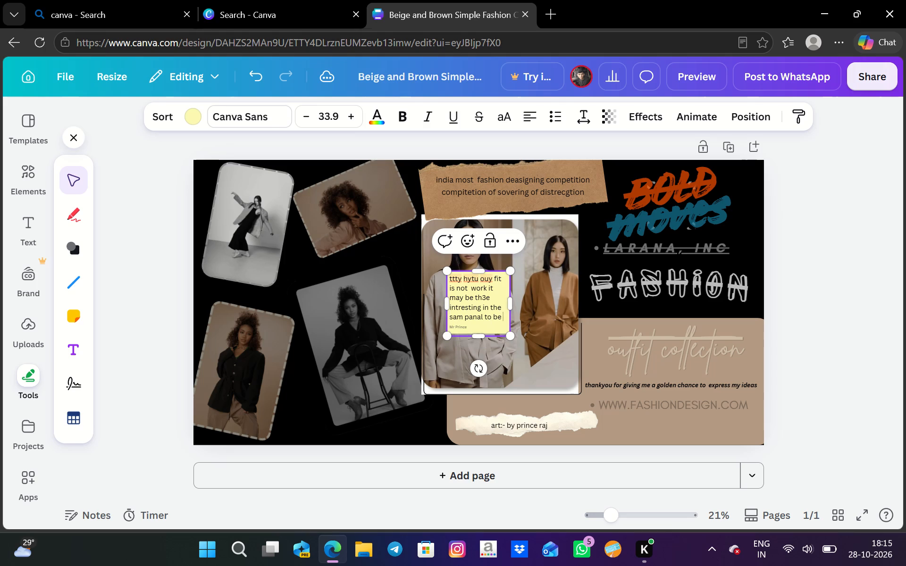
key("BackSpace")
key("BackSpace")
key("BackSpace")
key("BackSpace")
key("BackSpace")
key("BackSpace")
key("BackSpace")
key("BackSpace")
key("BackSpace")
key("BackSpace")
key("BackSpace")
key("BackSpace")
key("BackSpace")
key("BackSpace")
key("BackSpace")
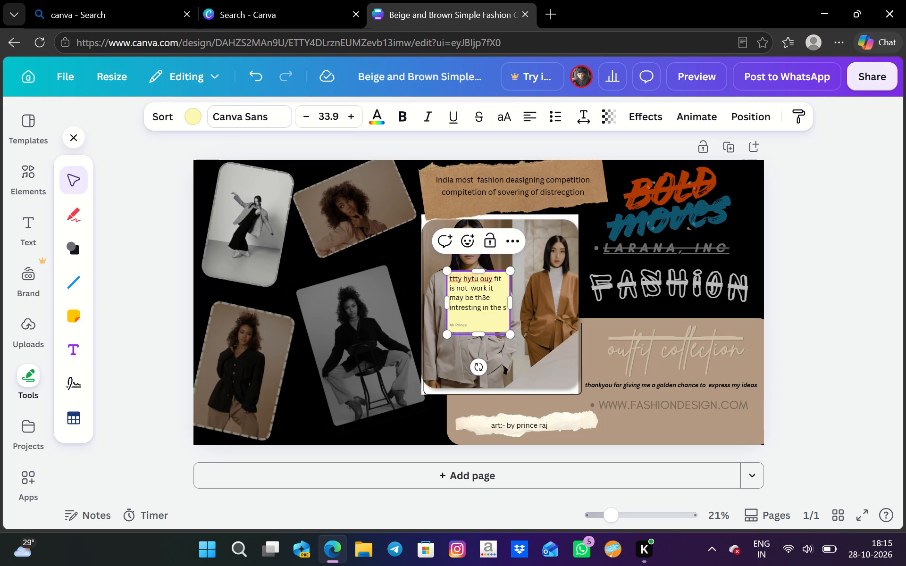
key("a")
type("me")
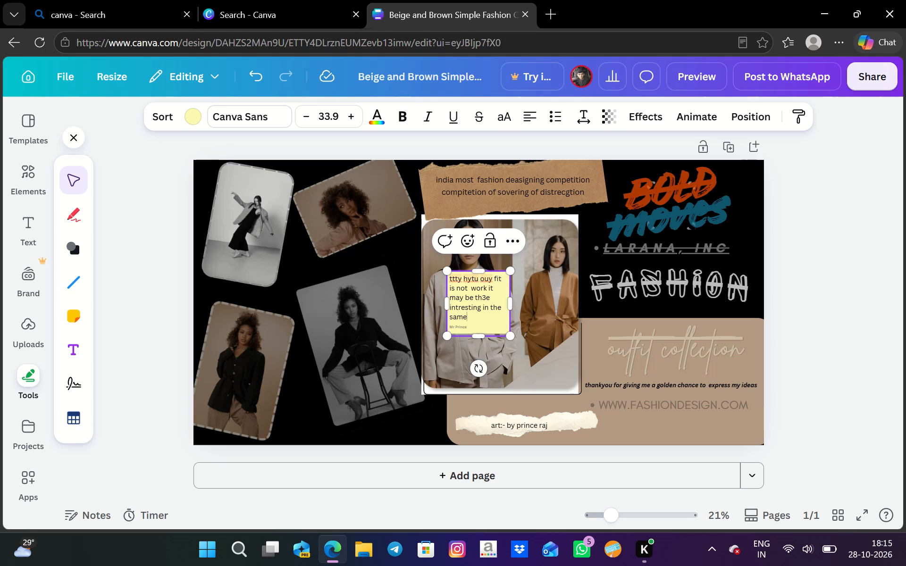
left_click(492, 290)
left_click(491, 307)
Extend the sticky note slightly downward and sideways, and scale it down until its text size is 29.1.
left_click_drag(483, 335, 482, 341)
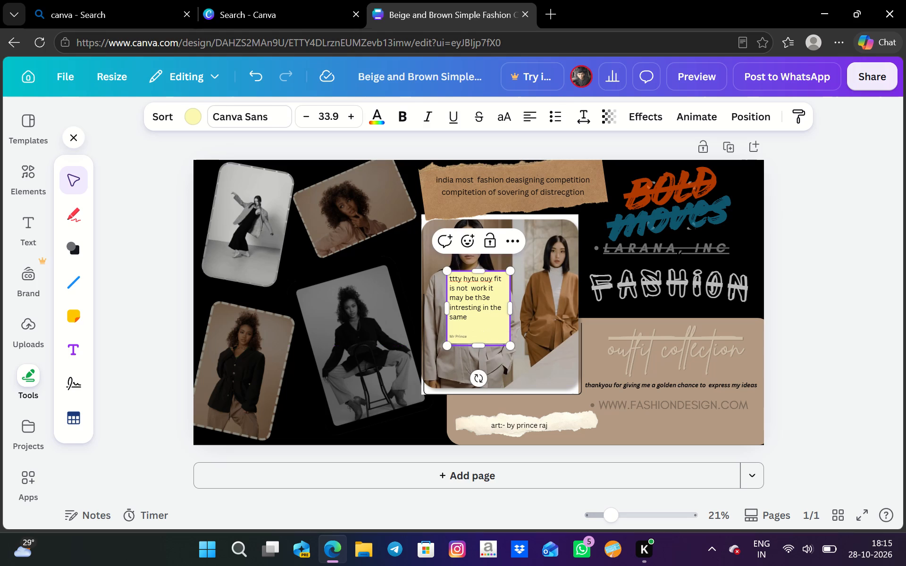
left_click_drag(509, 308, 514, 307)
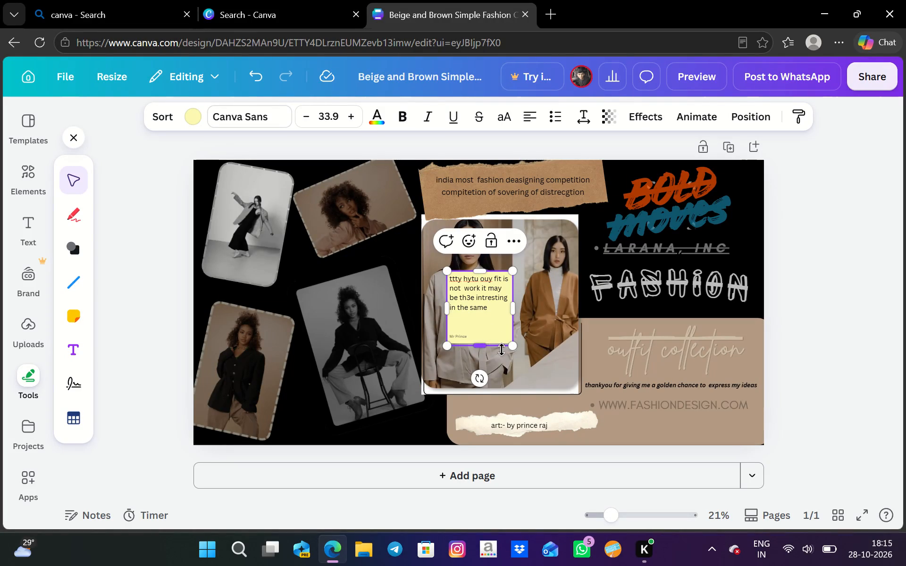
left_click_drag(510, 346, 502, 324)
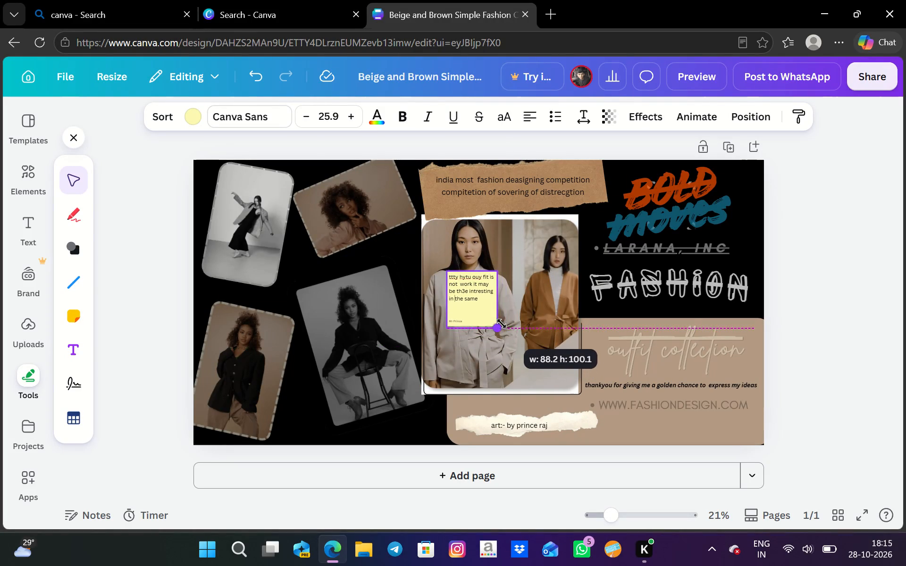
left_click_drag(502, 324, 508, 328)
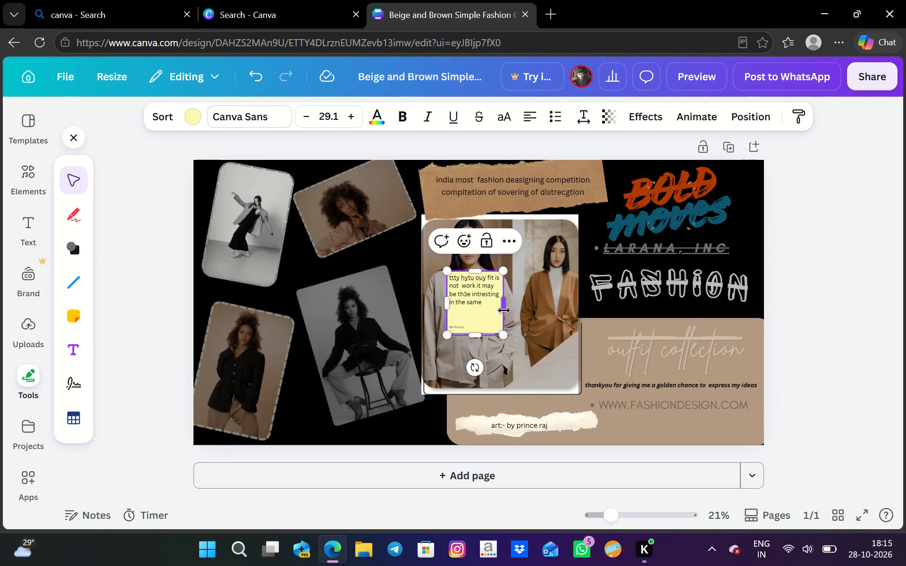
left_click(492, 341)
left_click(458, 312)
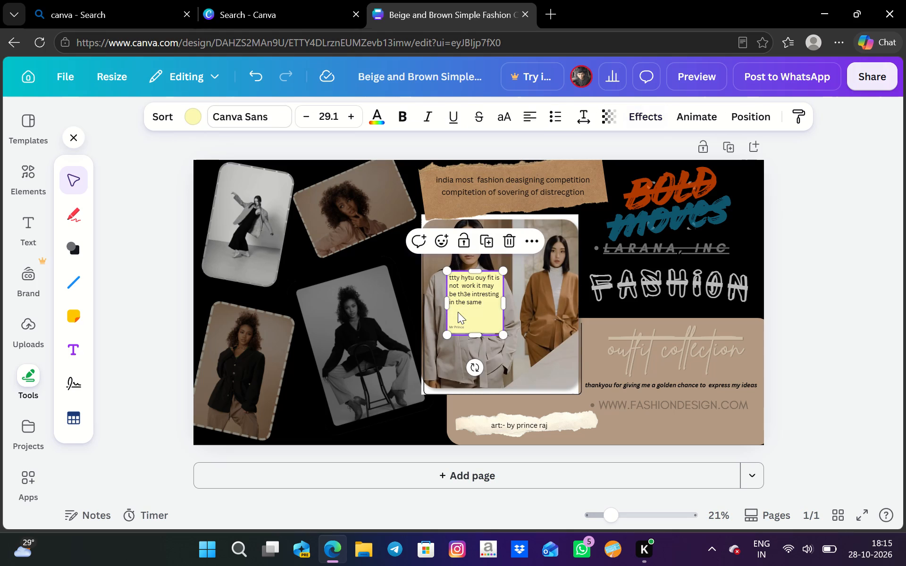
Move the sticky note off the two-women video into the gap between the four tilted portrait photos.
left_click_drag(466, 284, 593, 332)
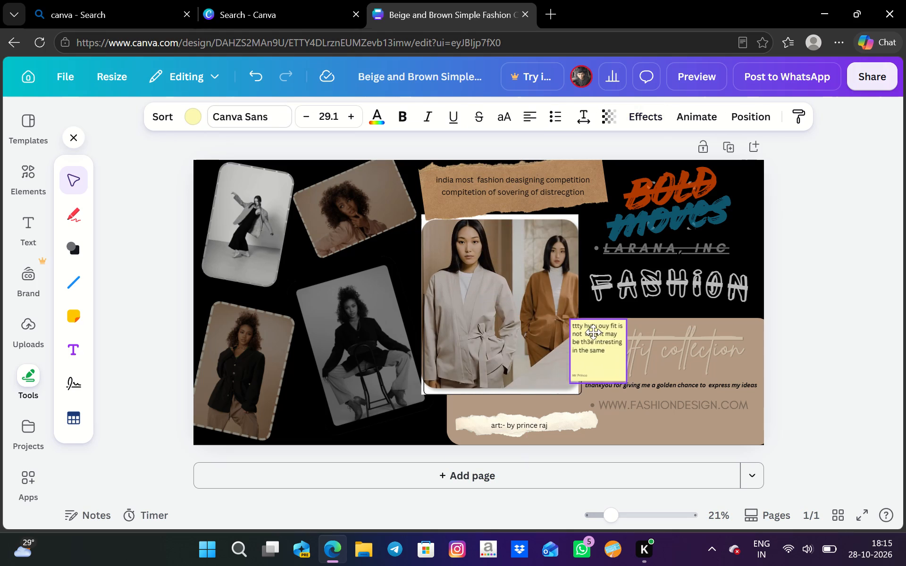
left_click_drag(593, 332, 283, 258)
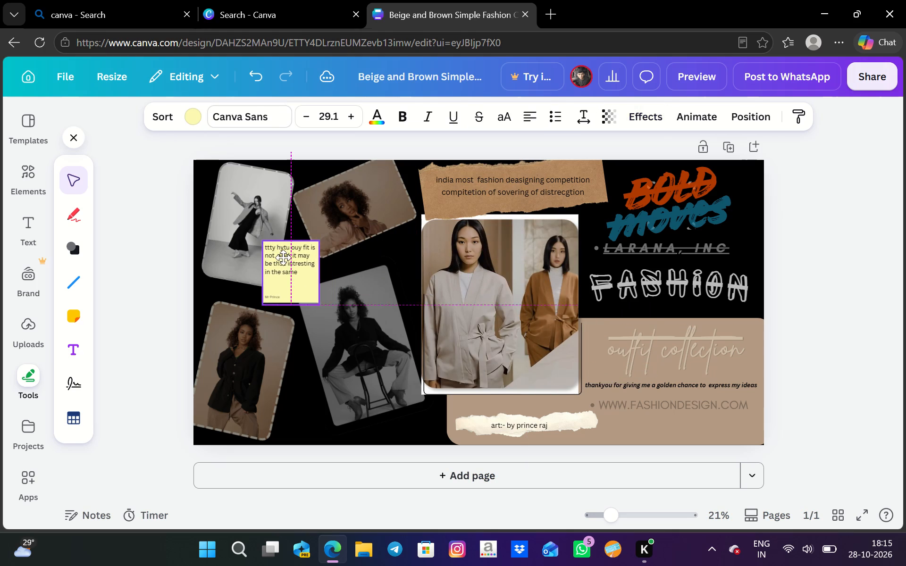
left_click_drag(283, 258, 282, 263)
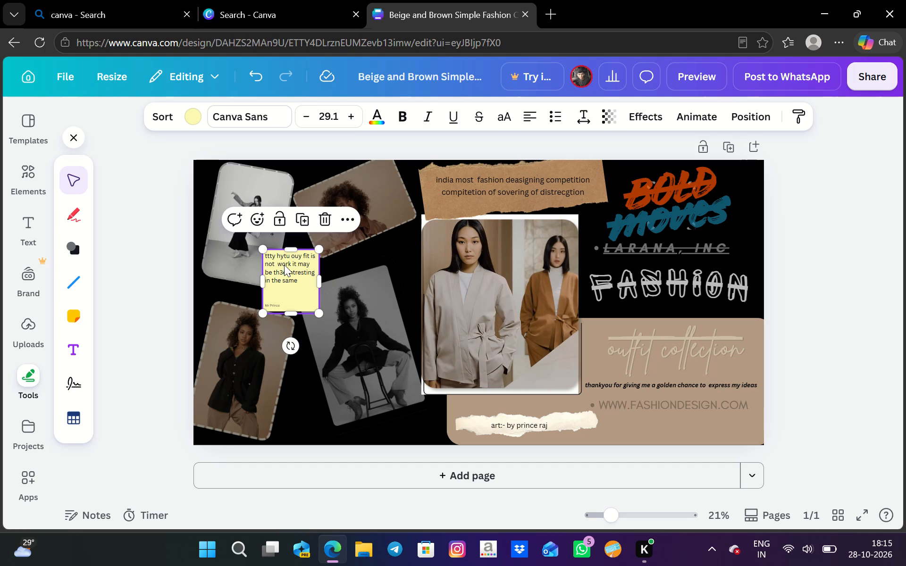
Widen the sticky note, reduce its height to fit three lines of text, and nudge it slightly down and to the left.
left_click_drag(321, 283, 332, 284)
left_click_drag(301, 316, 301, 315)
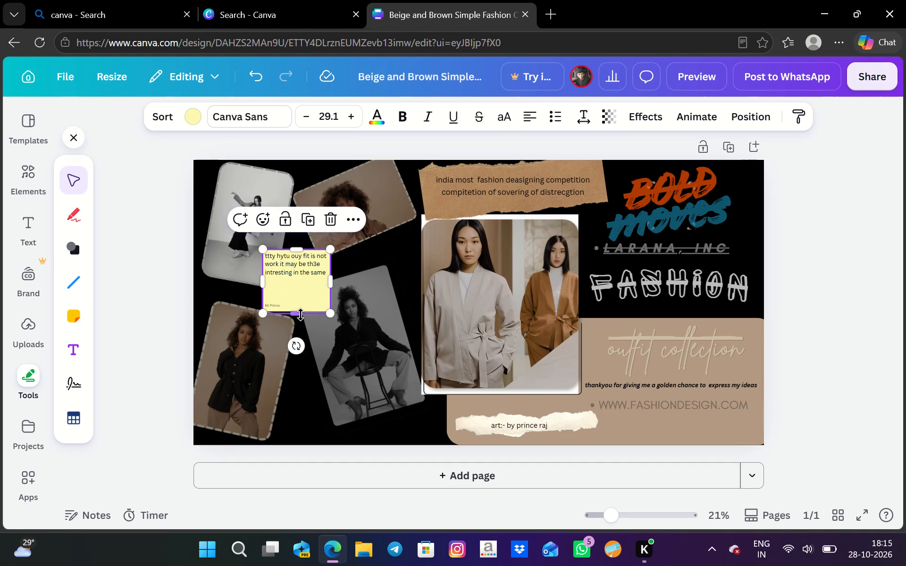
left_click_drag(301, 315, 308, 281)
left_click_drag(300, 260, 300, 265)
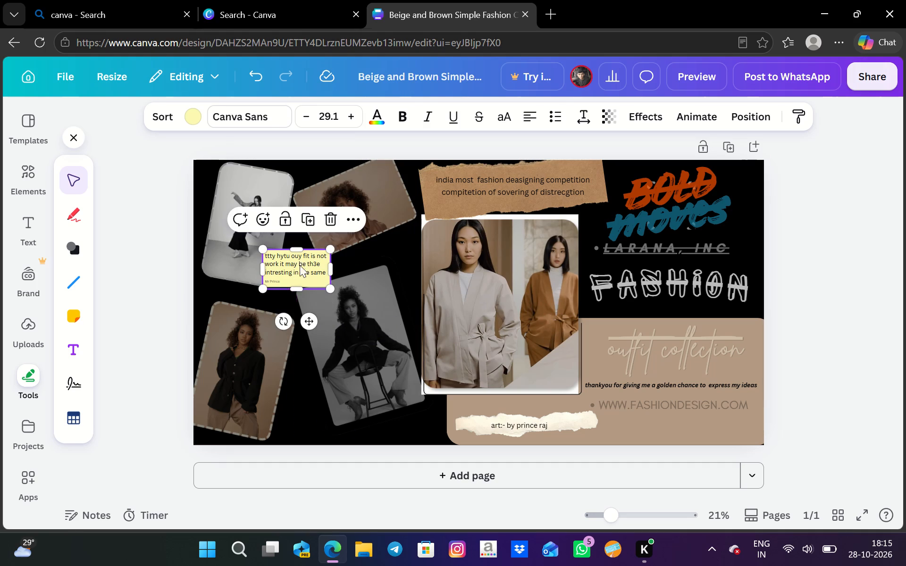
left_click_drag(300, 265, 296, 272)
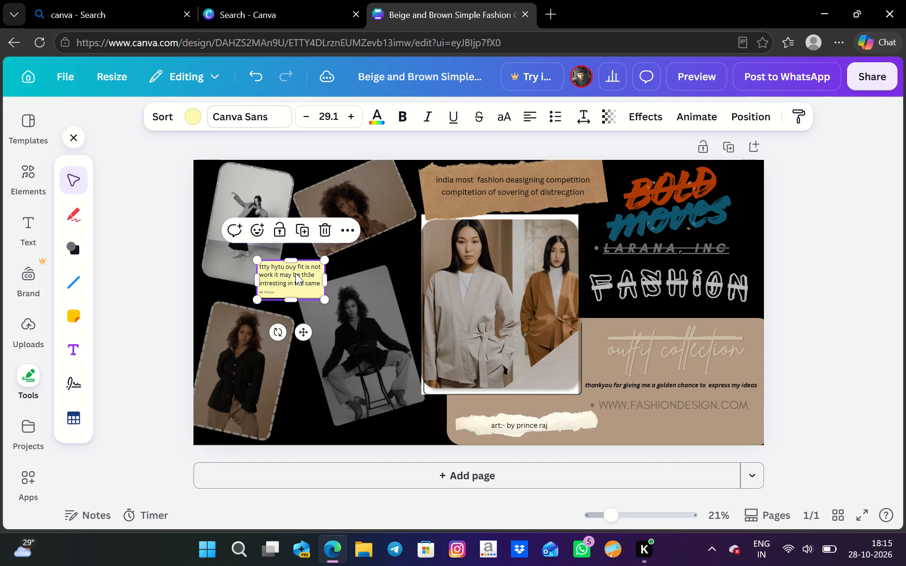
Open the signature creator and examine its typed signature preview, font and colour options.
left_click(69, 376)
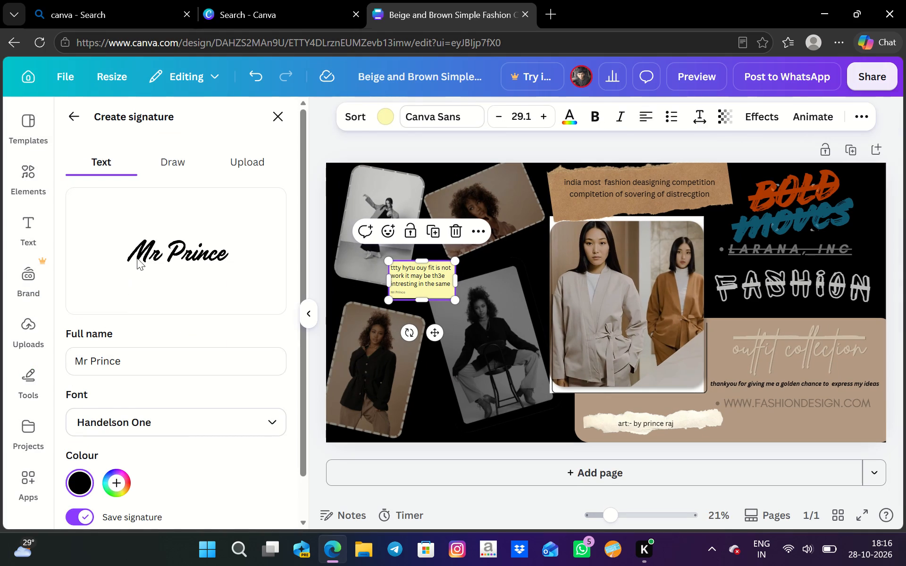
left_click(165, 252)
left_click(233, 253)
scroll(188, 228, "down", 3)
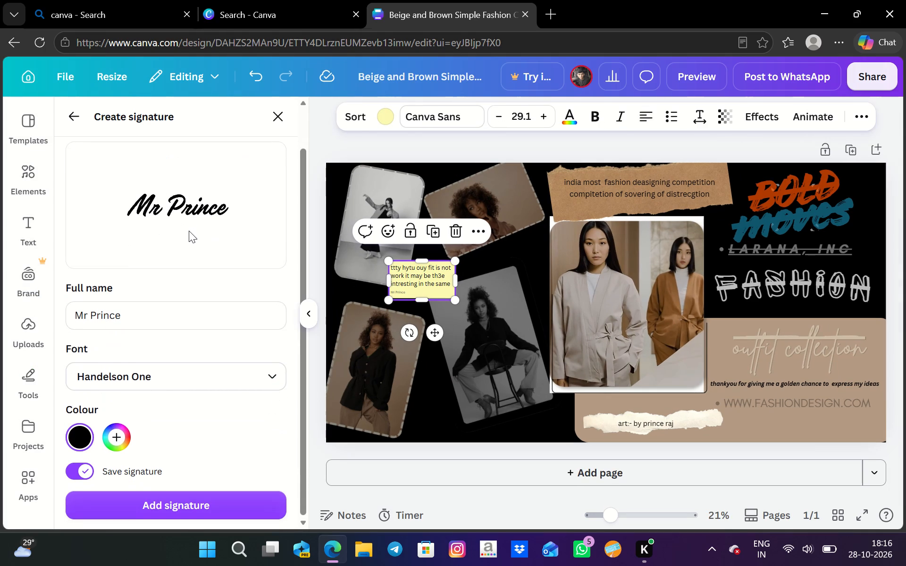
scroll(189, 231, "down", 1)
scroll(189, 231, "up", 2)
scroll(189, 231, "down", 3)
scroll(189, 231, "up", 5)
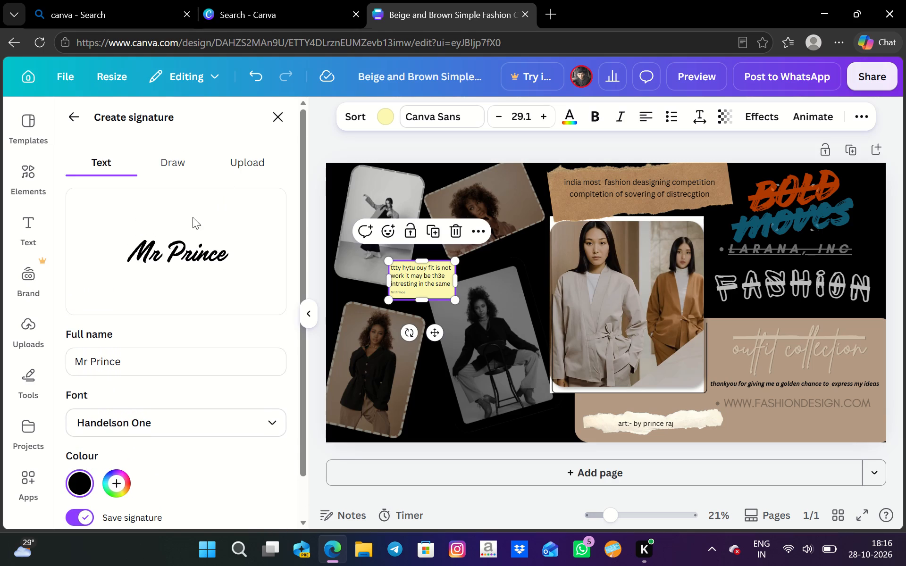
left_click(196, 253)
double_click(196, 254)
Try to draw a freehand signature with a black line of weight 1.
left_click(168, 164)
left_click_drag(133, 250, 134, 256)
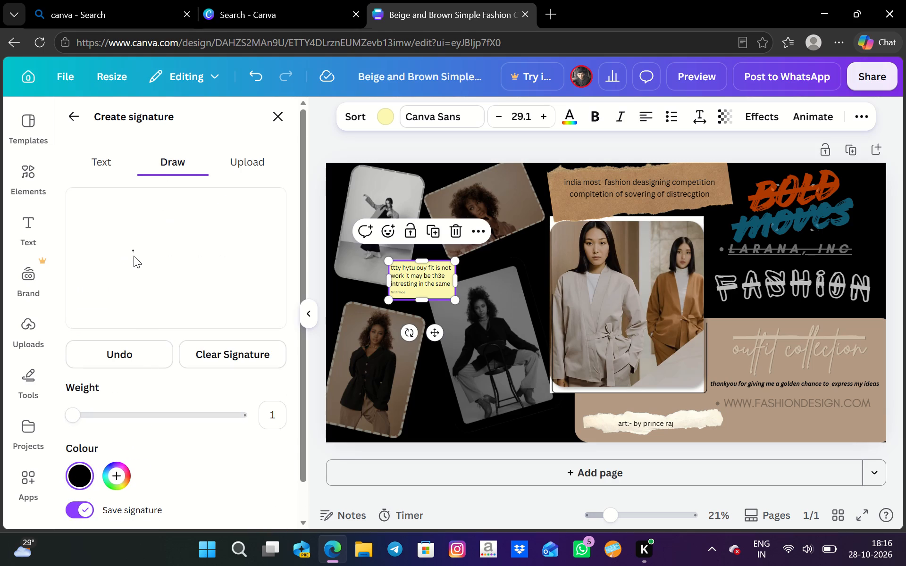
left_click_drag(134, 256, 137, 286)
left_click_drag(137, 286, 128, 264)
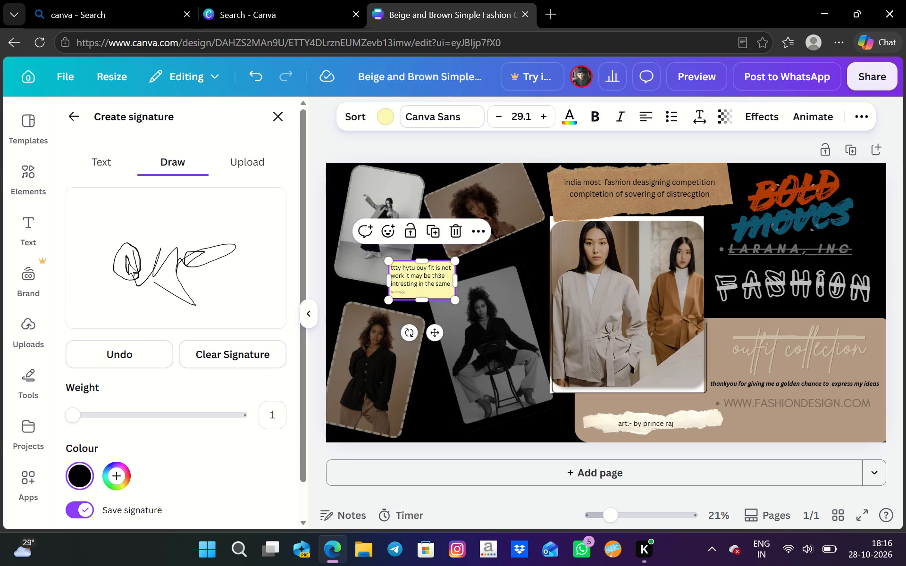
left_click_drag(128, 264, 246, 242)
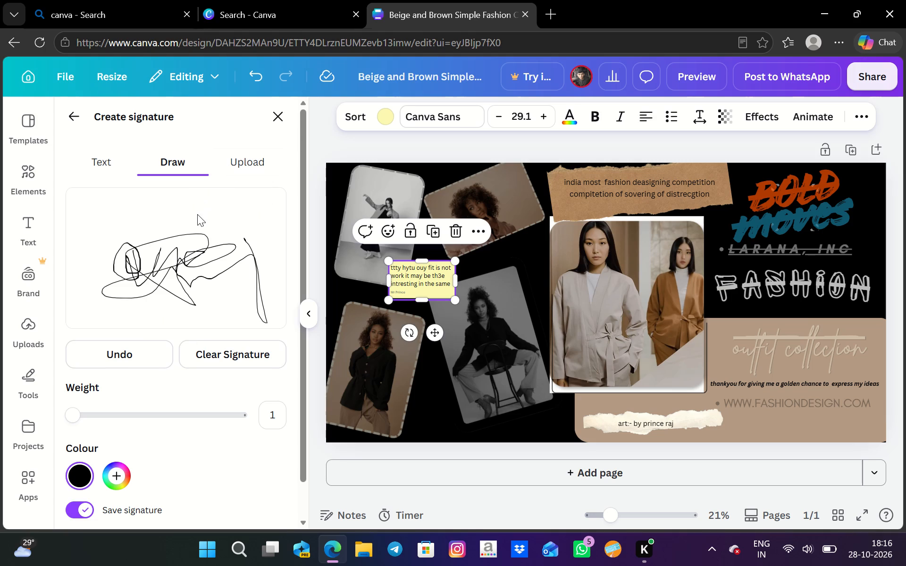
Add the drawn black signature to the banner and close the signature creator.
scroll(197, 214, "down", 5)
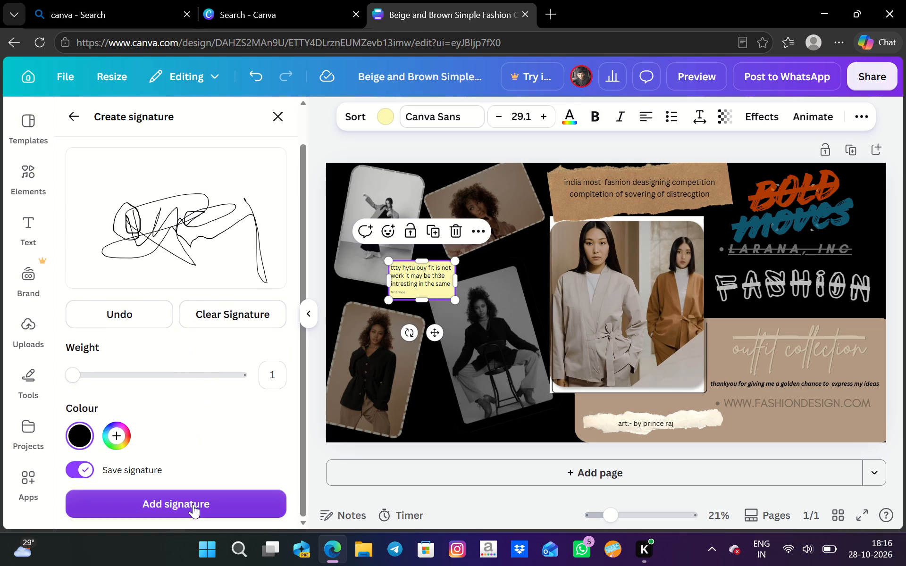
left_click(193, 504)
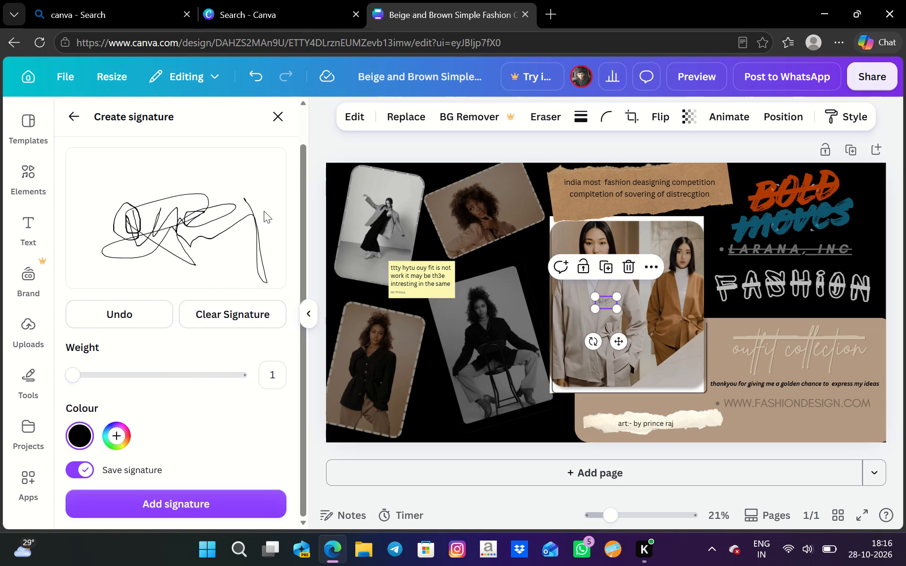
left_click(280, 124)
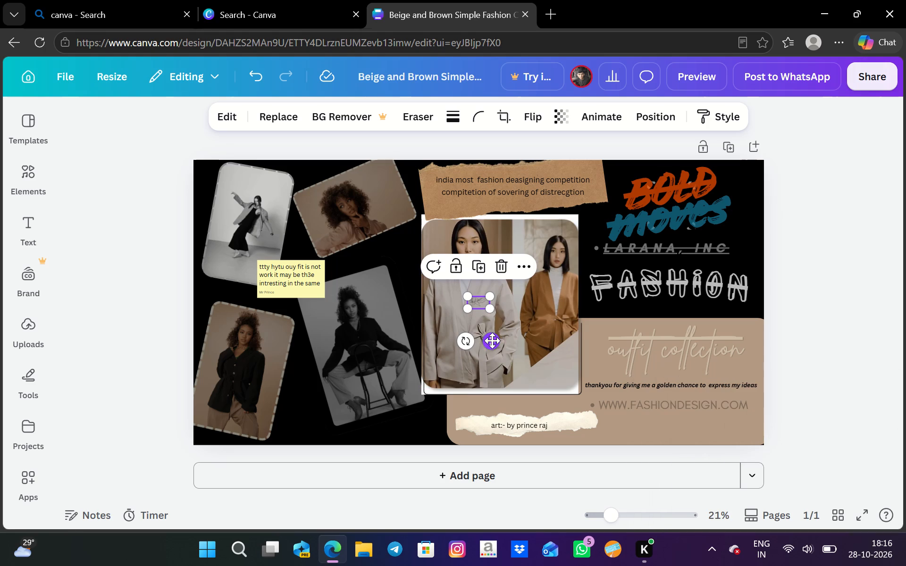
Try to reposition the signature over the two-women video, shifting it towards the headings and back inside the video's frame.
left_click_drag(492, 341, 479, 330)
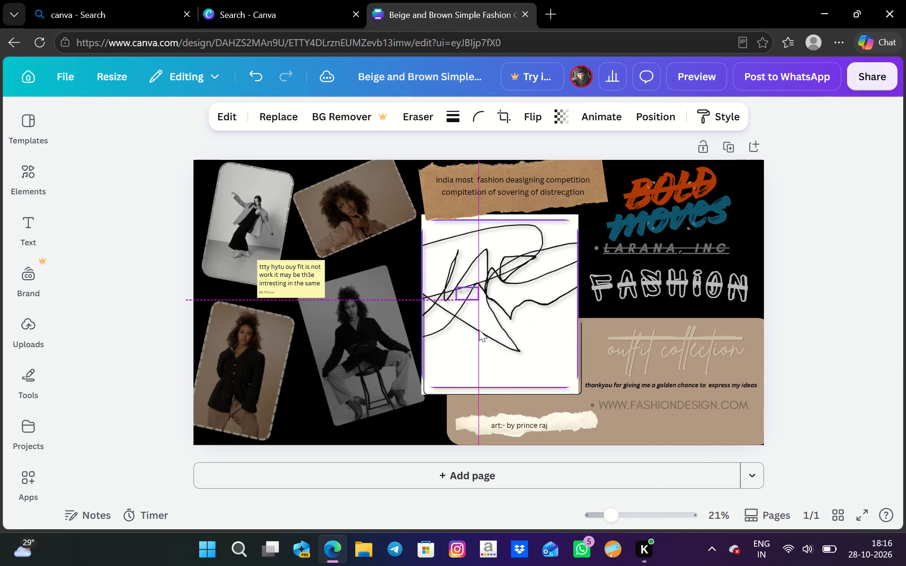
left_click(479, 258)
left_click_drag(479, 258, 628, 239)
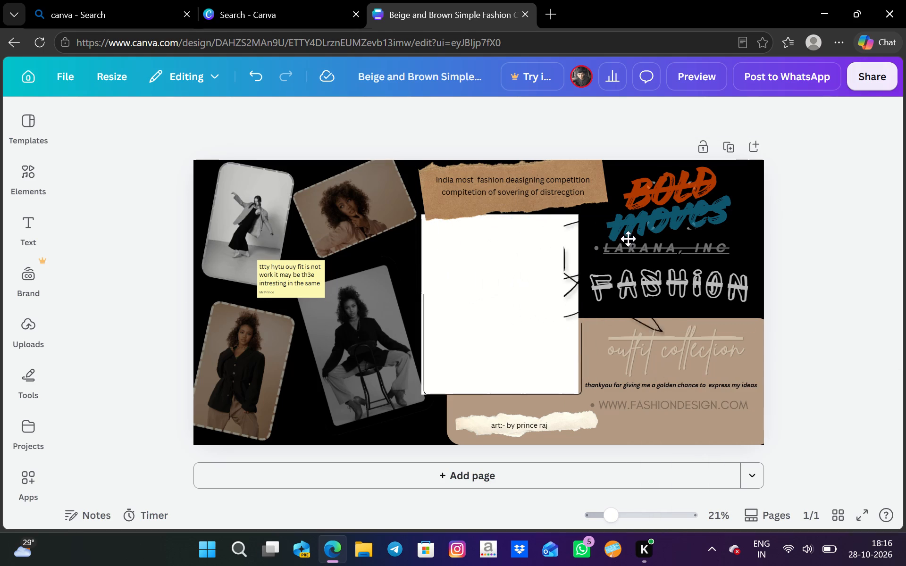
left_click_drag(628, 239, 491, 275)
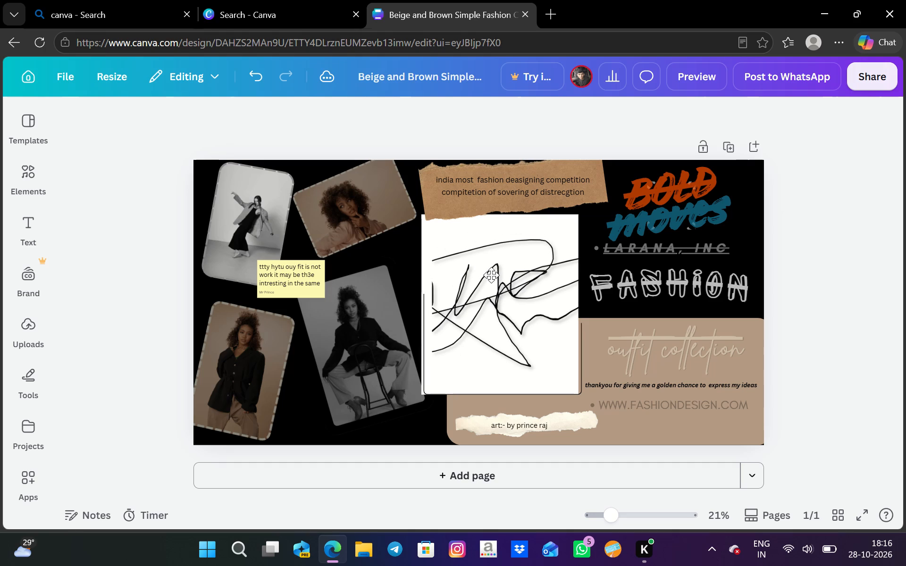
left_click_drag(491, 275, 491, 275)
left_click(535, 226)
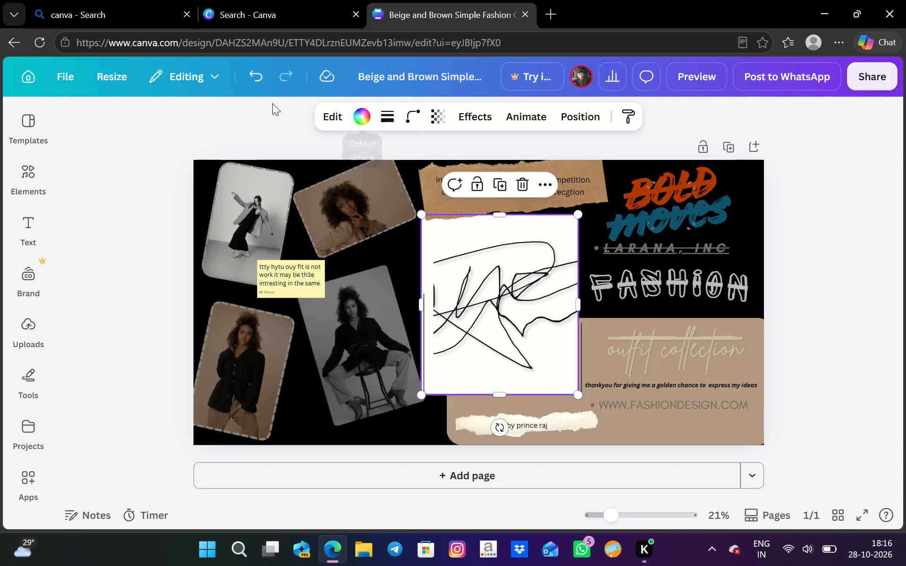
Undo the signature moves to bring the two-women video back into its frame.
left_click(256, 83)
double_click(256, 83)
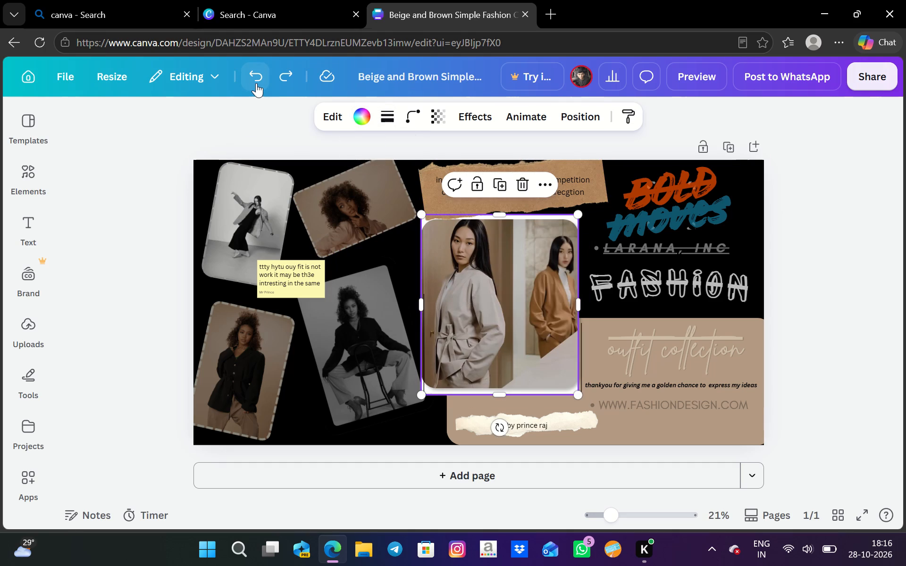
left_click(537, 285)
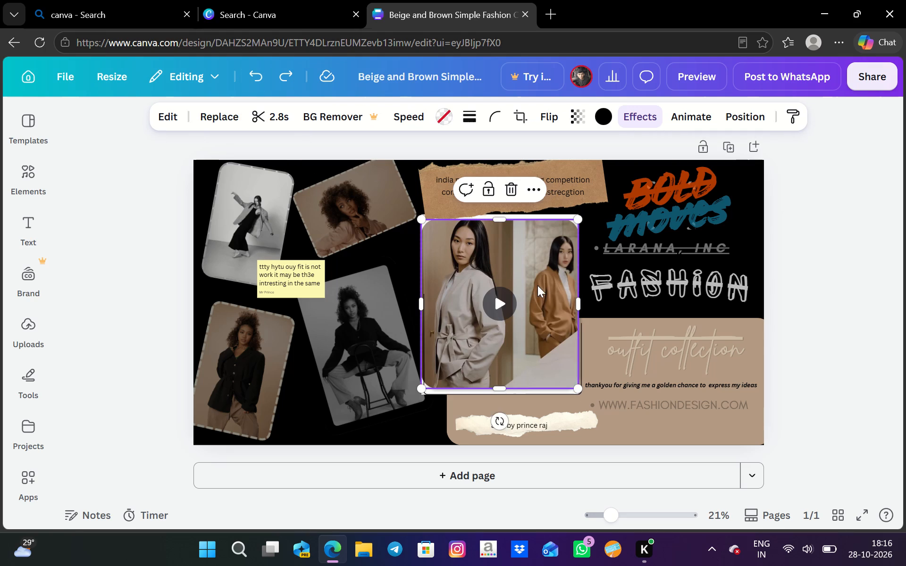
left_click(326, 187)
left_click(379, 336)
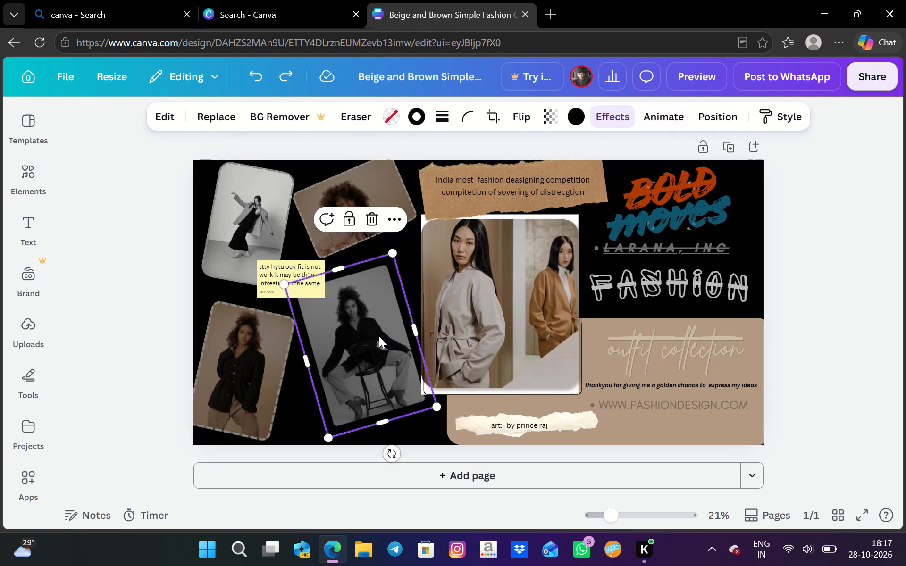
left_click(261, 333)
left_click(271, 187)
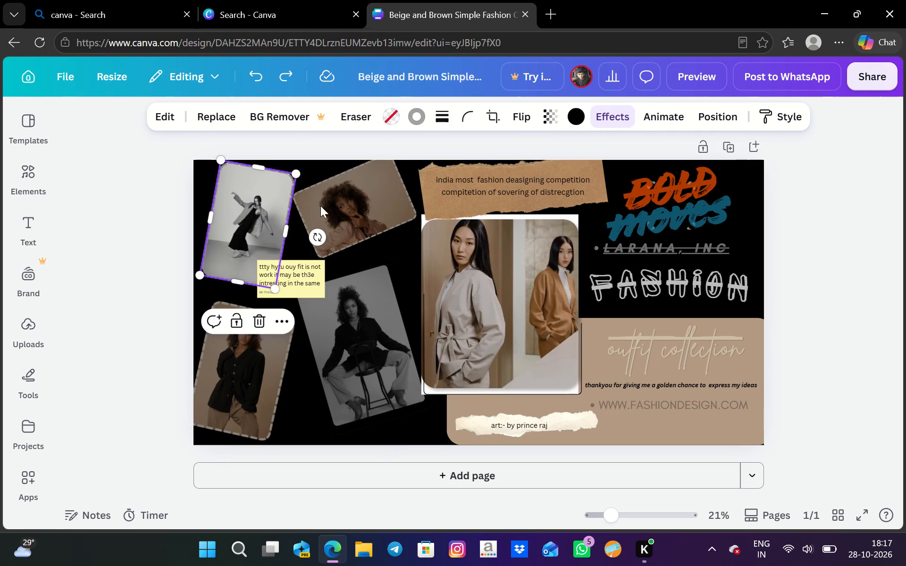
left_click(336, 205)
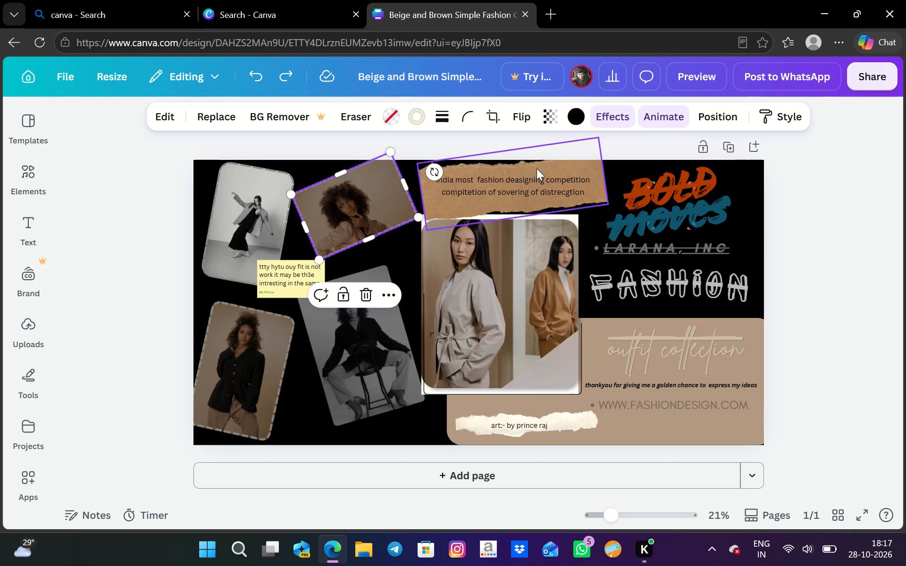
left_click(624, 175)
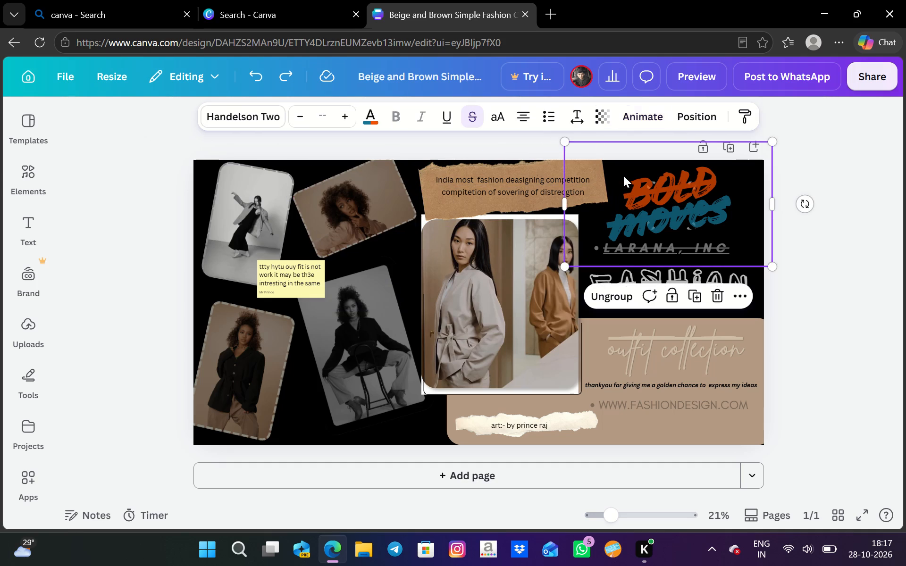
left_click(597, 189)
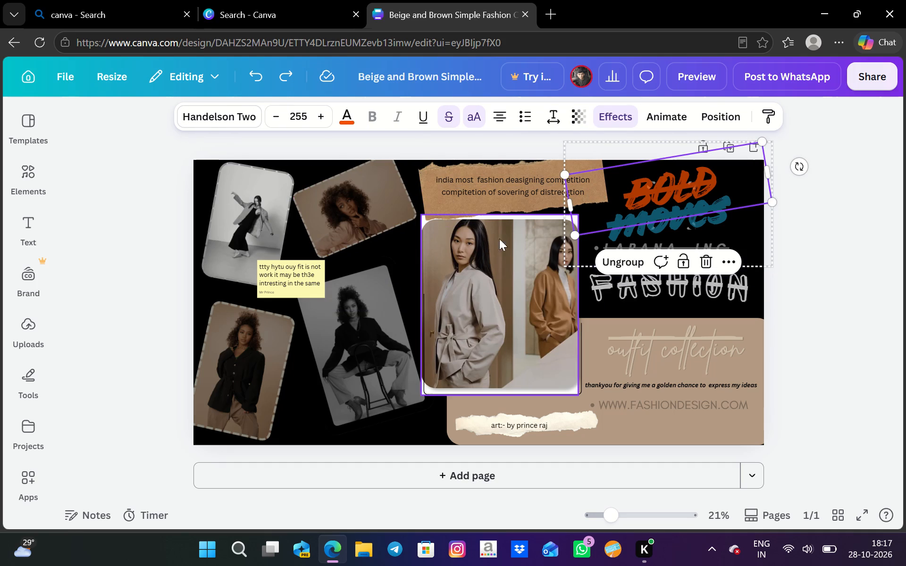
Extend the two-women video up and down to a height of about 316, and narrow it slightly from both sides inside its white frame.
left_click(453, 267)
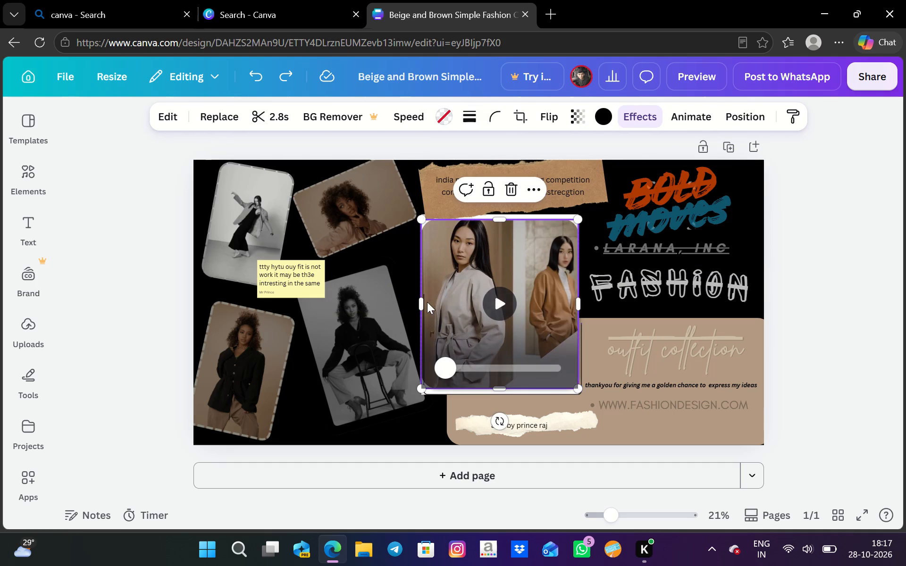
left_click(423, 303)
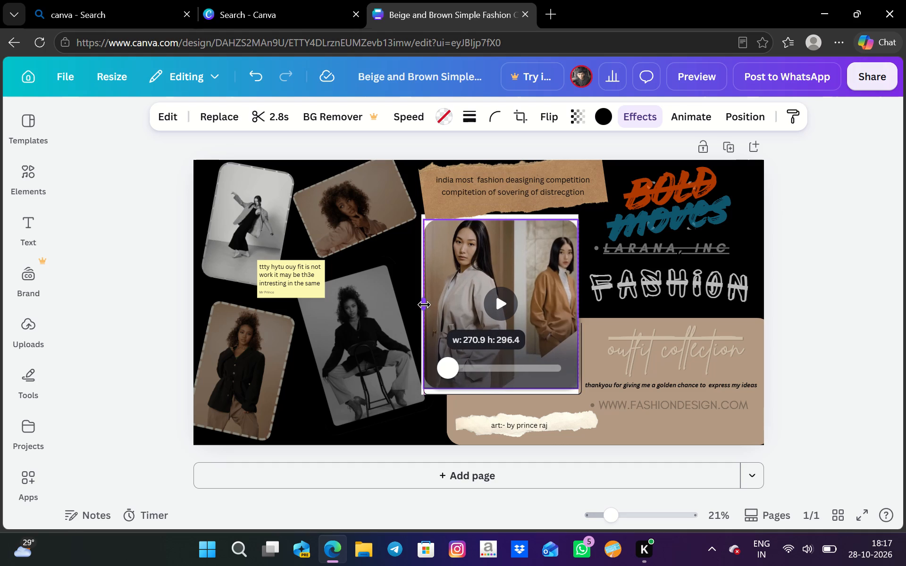
left_click(503, 219)
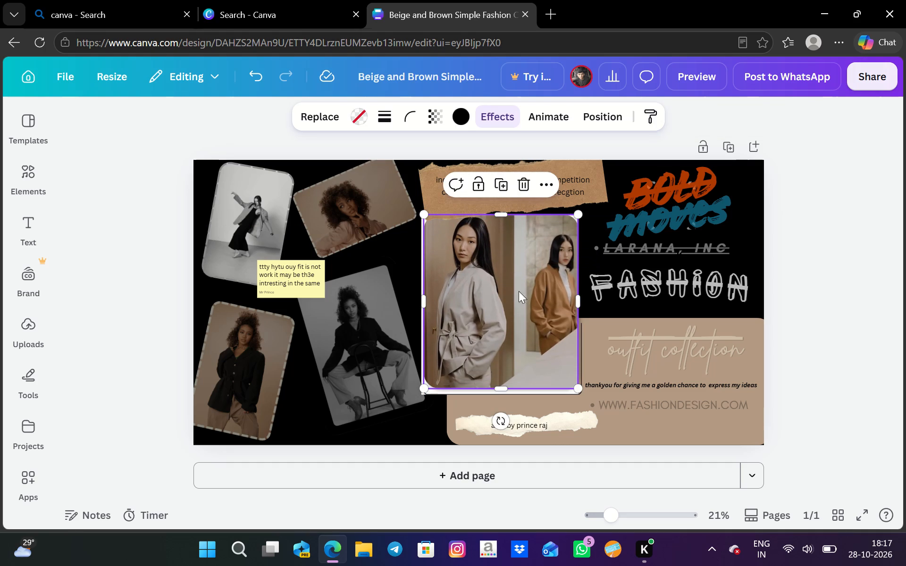
left_click(505, 387)
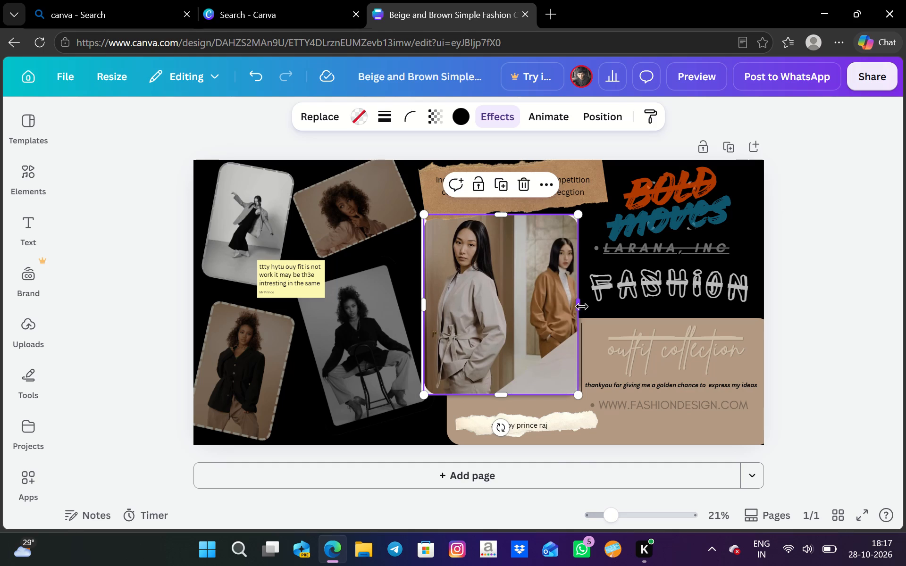
left_click_drag(582, 307, 572, 309)
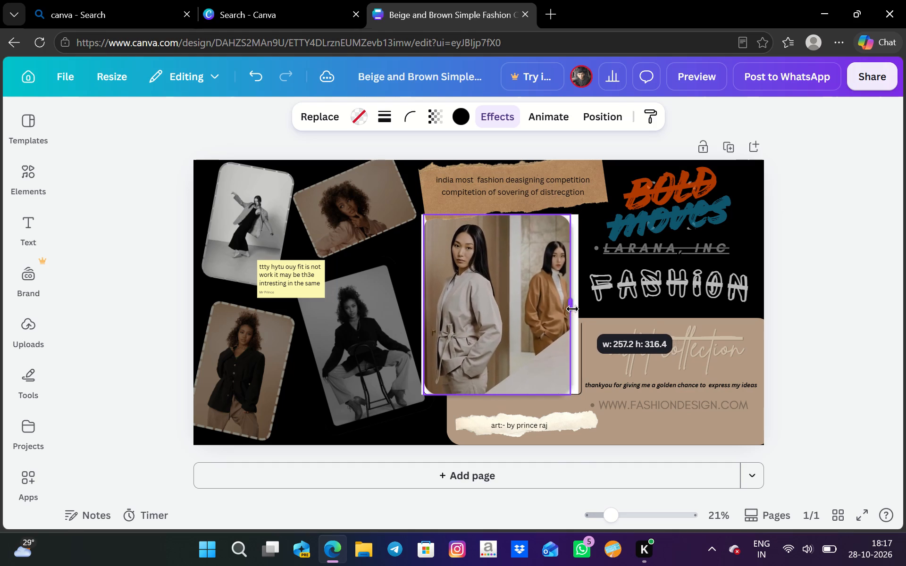
left_click_drag(572, 309, 574, 315)
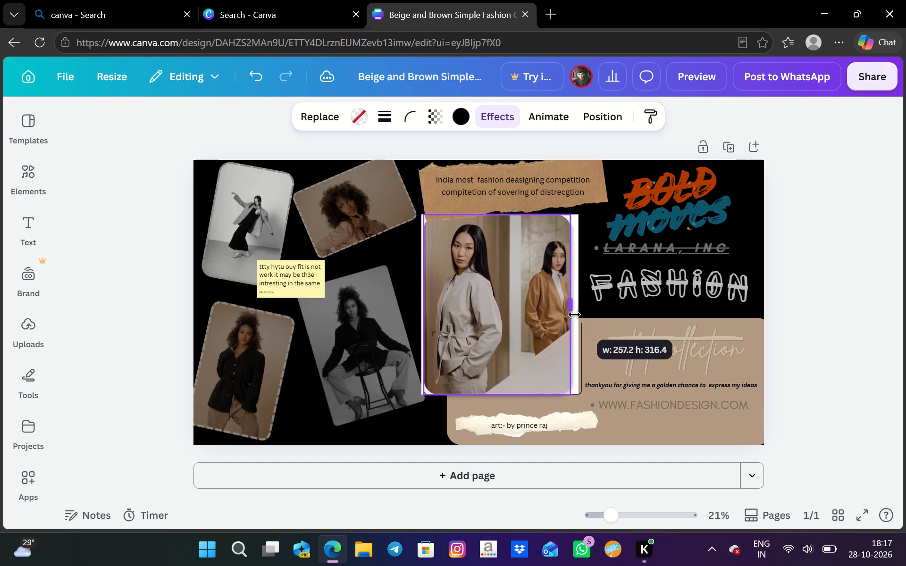
left_click_drag(574, 315, 576, 317)
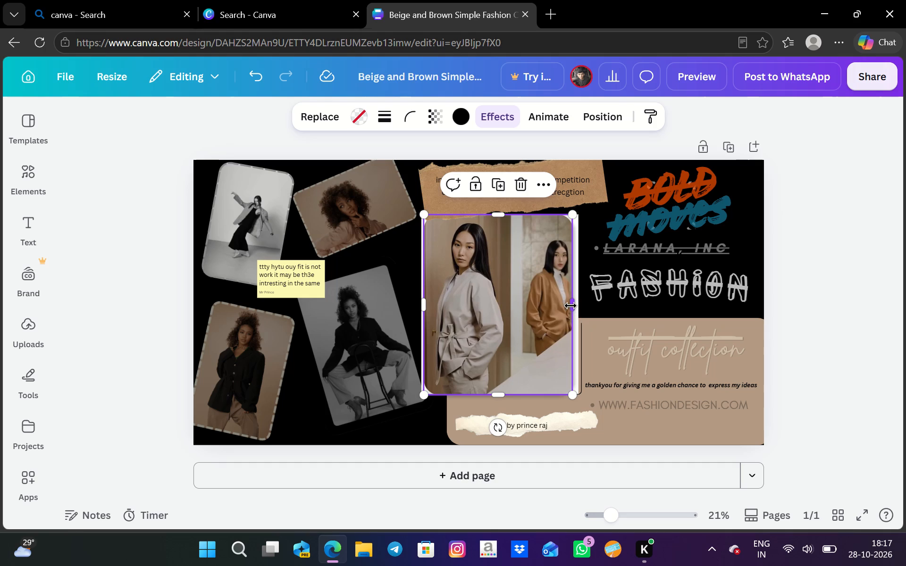
double_click(570, 304)
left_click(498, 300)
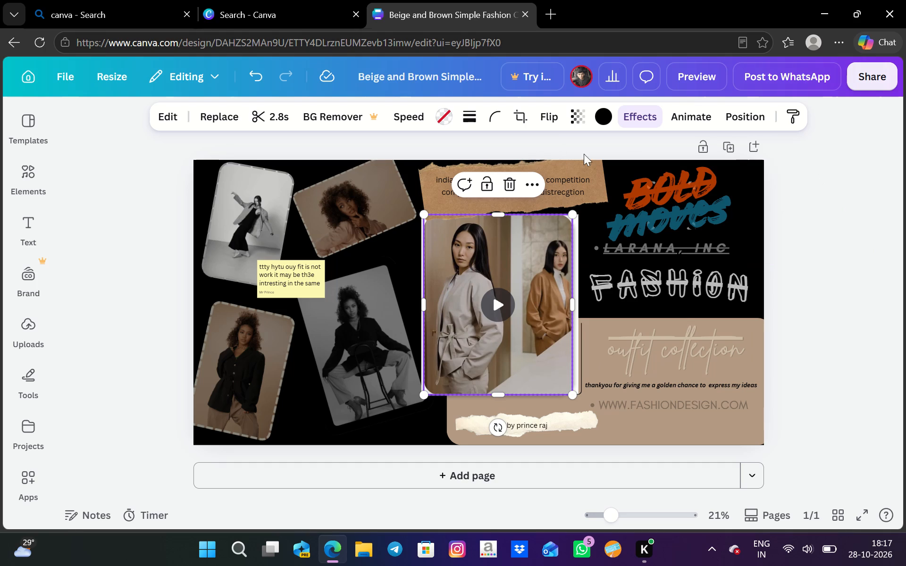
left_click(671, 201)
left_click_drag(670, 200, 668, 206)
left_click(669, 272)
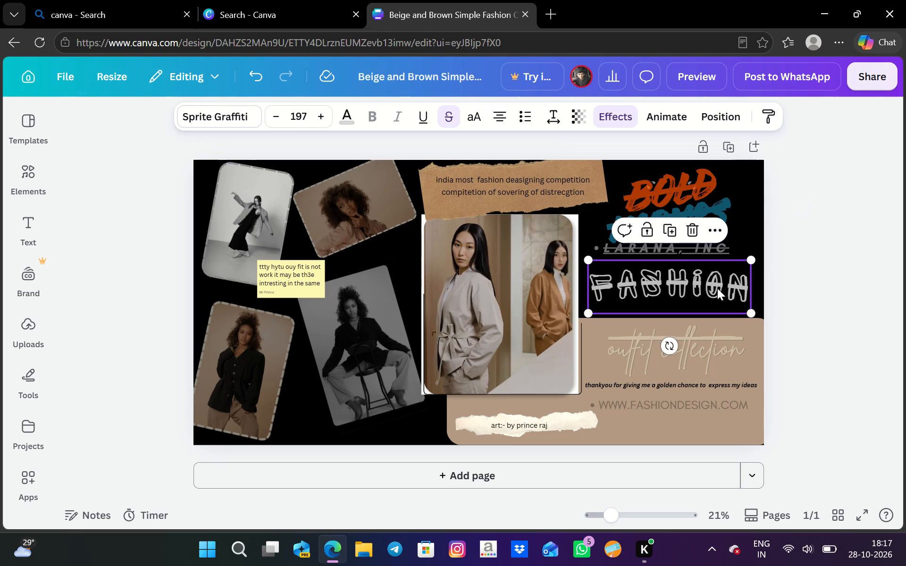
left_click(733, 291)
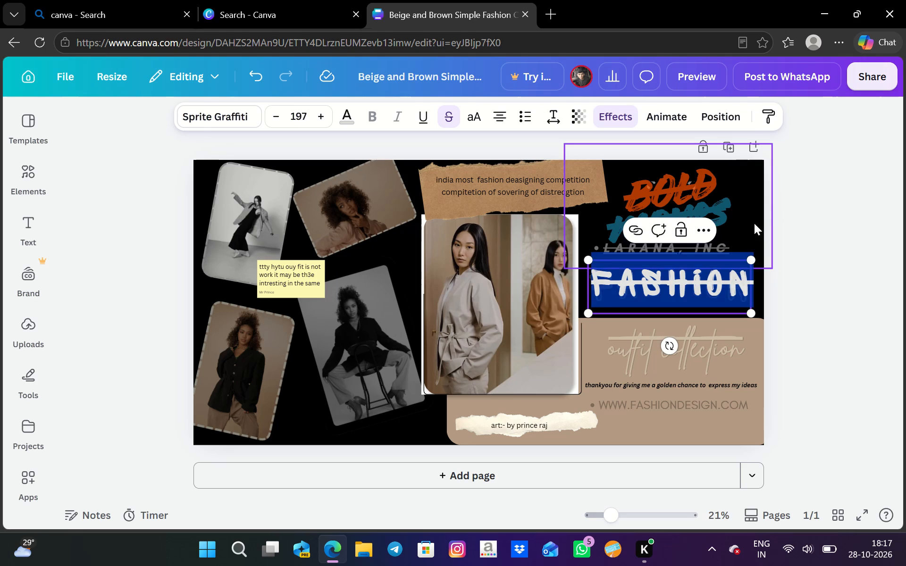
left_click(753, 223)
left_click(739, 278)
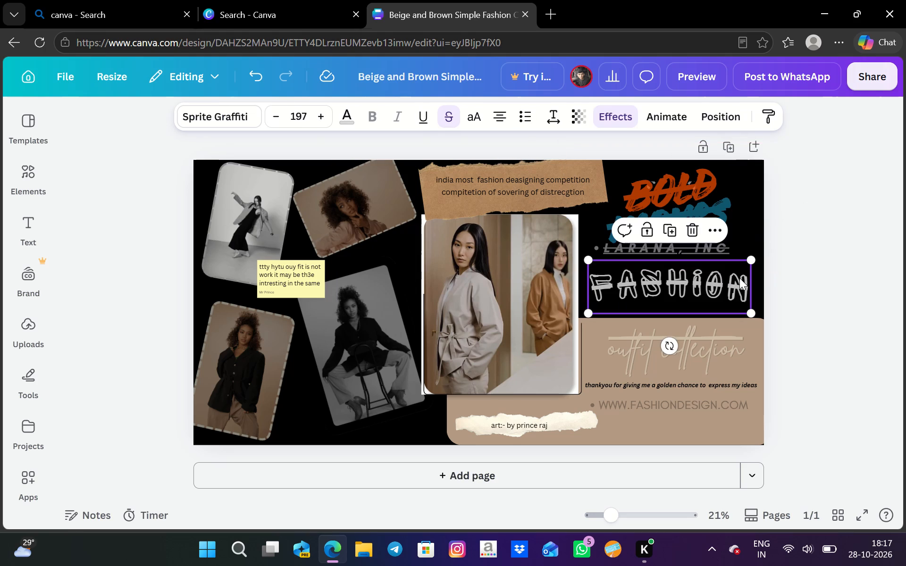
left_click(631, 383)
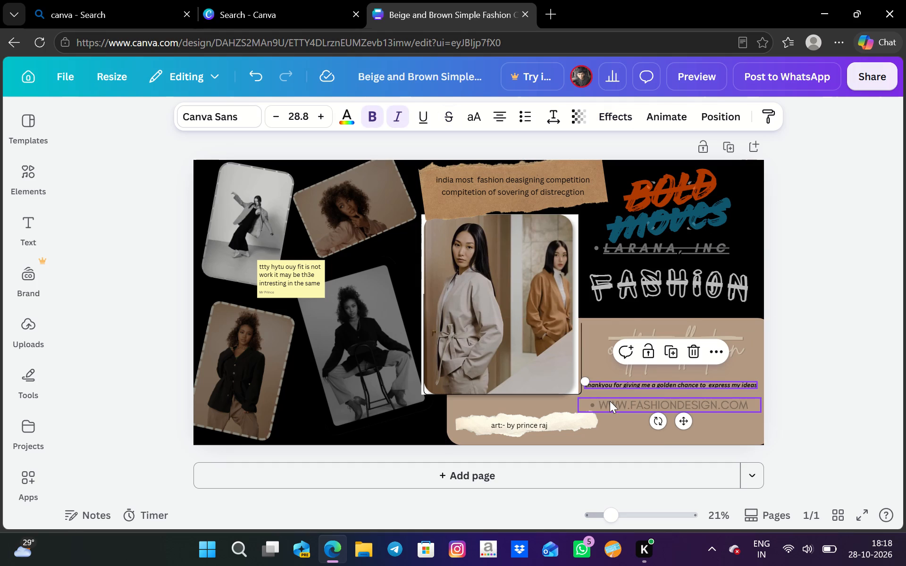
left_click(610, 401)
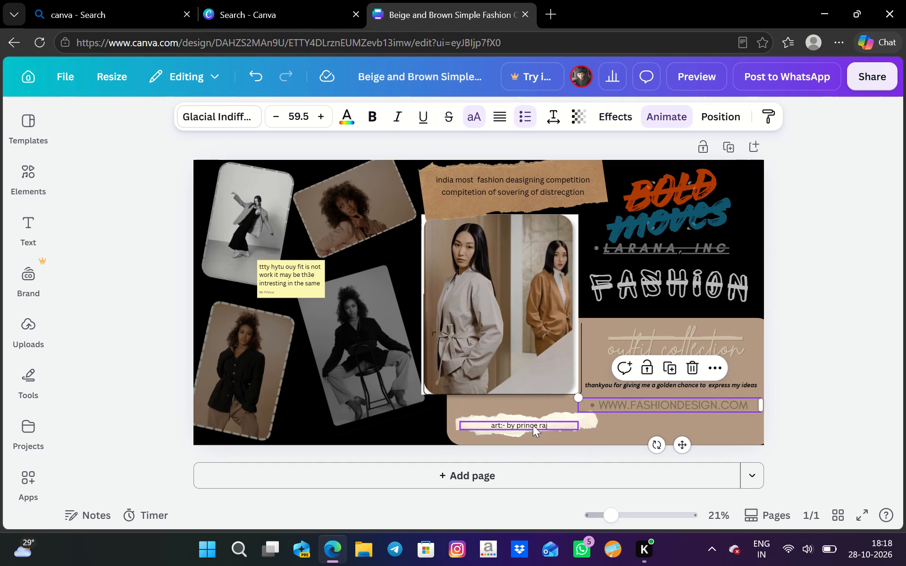
Scale the art credit text on the lower torn paper strip up to size 37.8 and widen its text box past the strip's end.
double_click(530, 424)
left_click(530, 424)
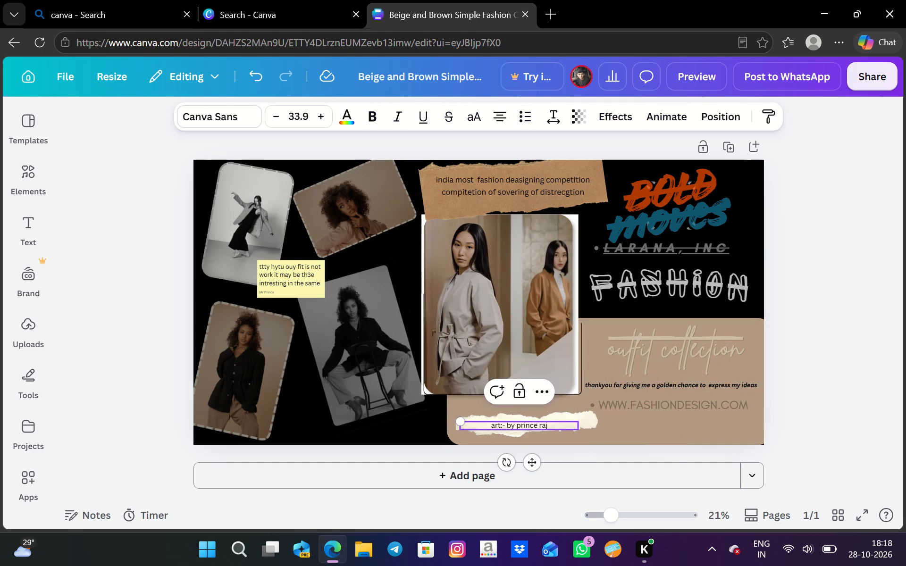
left_click(548, 423)
left_click_drag(457, 423, 443, 398)
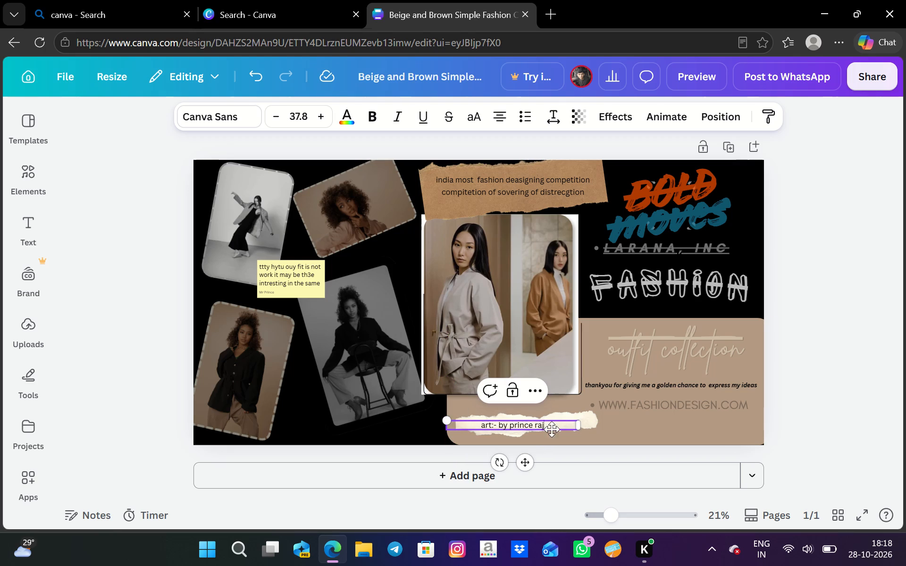
left_click_drag(579, 426, 595, 424)
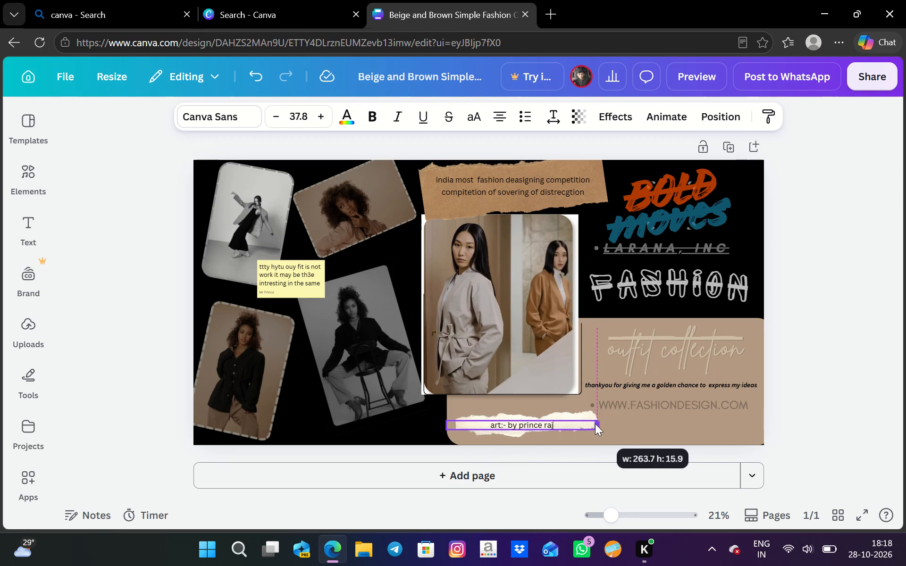
left_click_drag(595, 424, 619, 417)
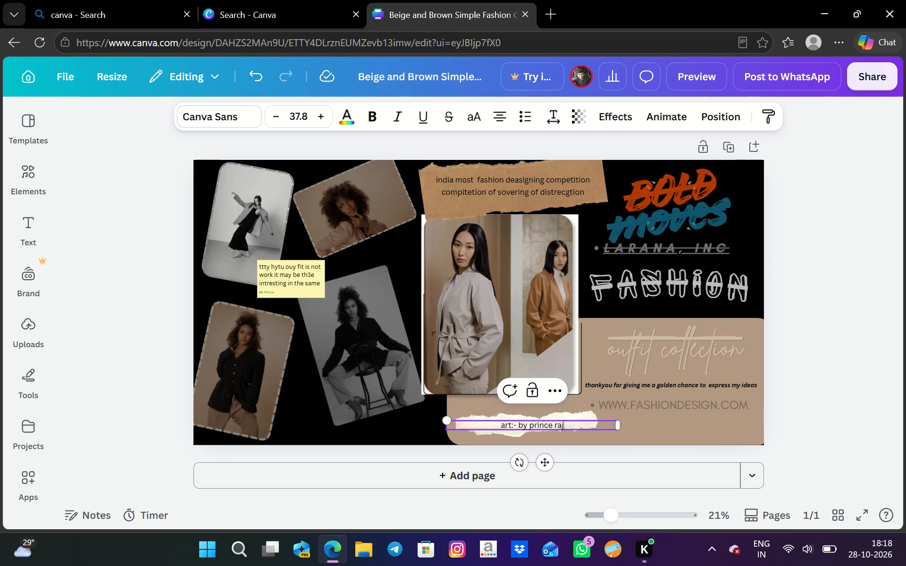
Shift the art credit text slightly left so it sits centrally on the lower torn paper strip.
left_click(634, 425)
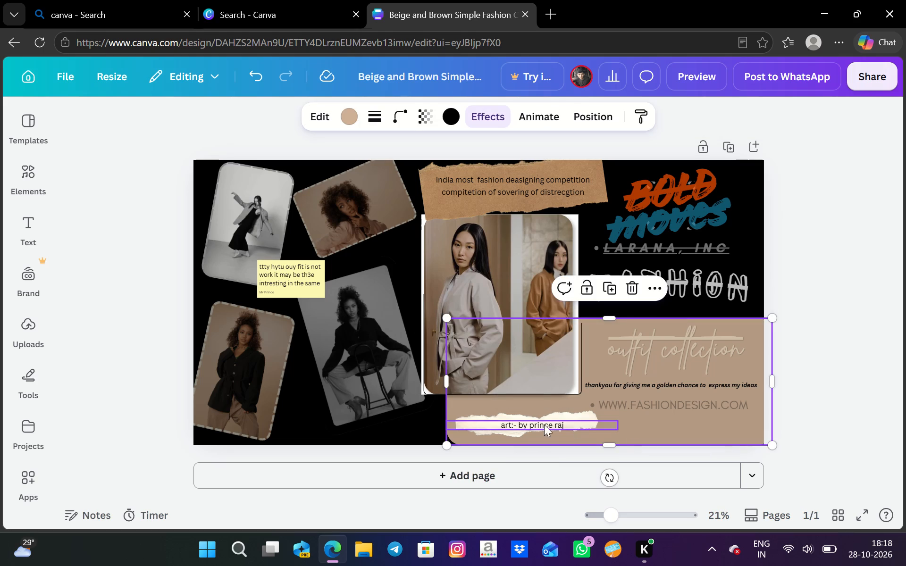
left_click_drag(541, 423, 530, 424)
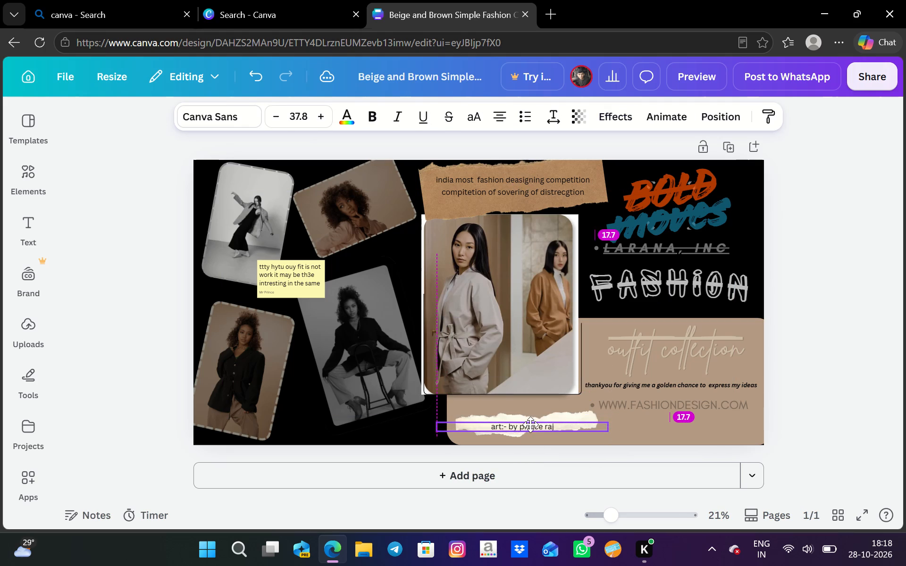
left_click_drag(530, 424, 523, 423)
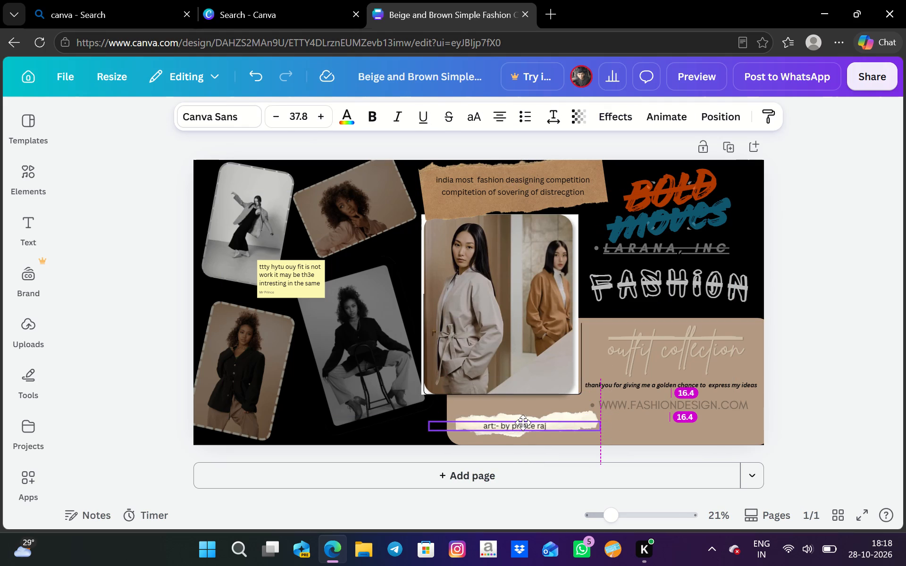
left_click_drag(523, 423, 529, 424)
double_click(529, 424)
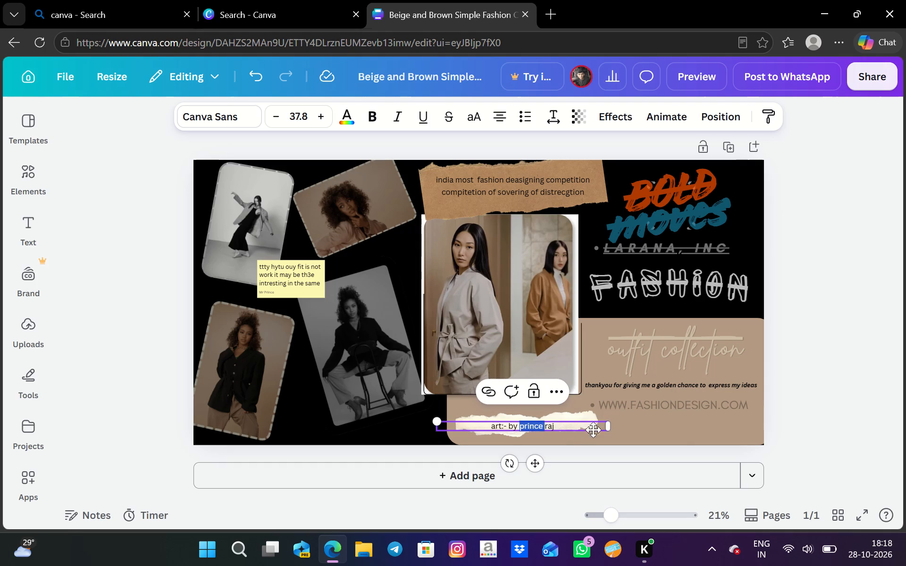
left_click(646, 424)
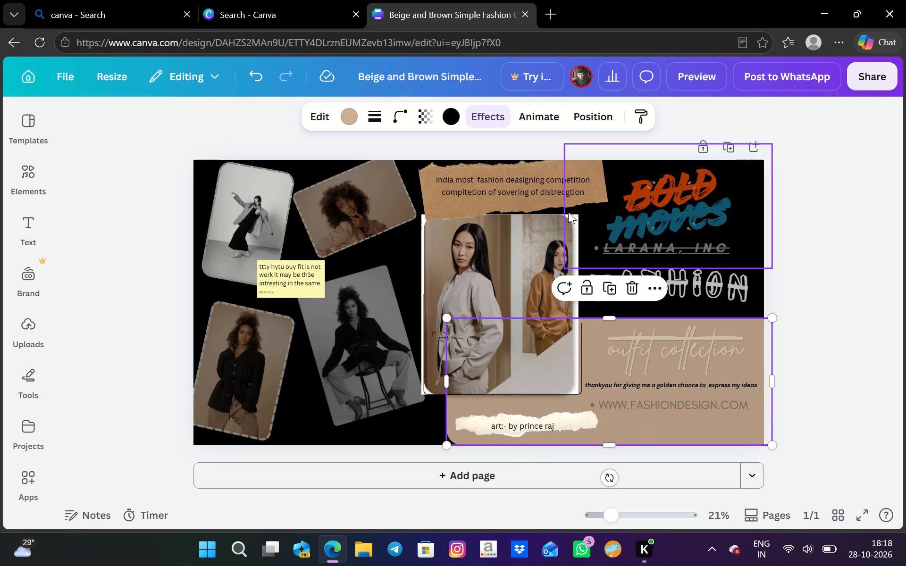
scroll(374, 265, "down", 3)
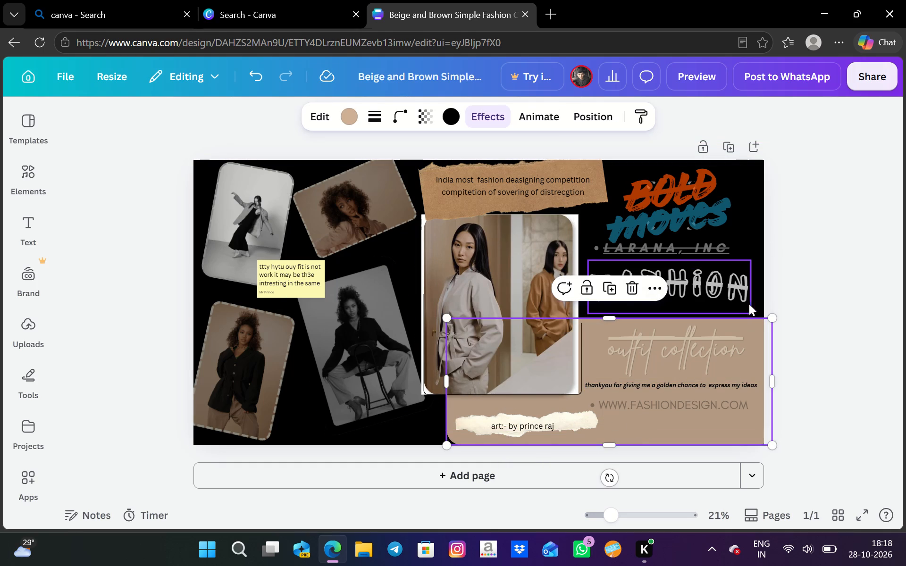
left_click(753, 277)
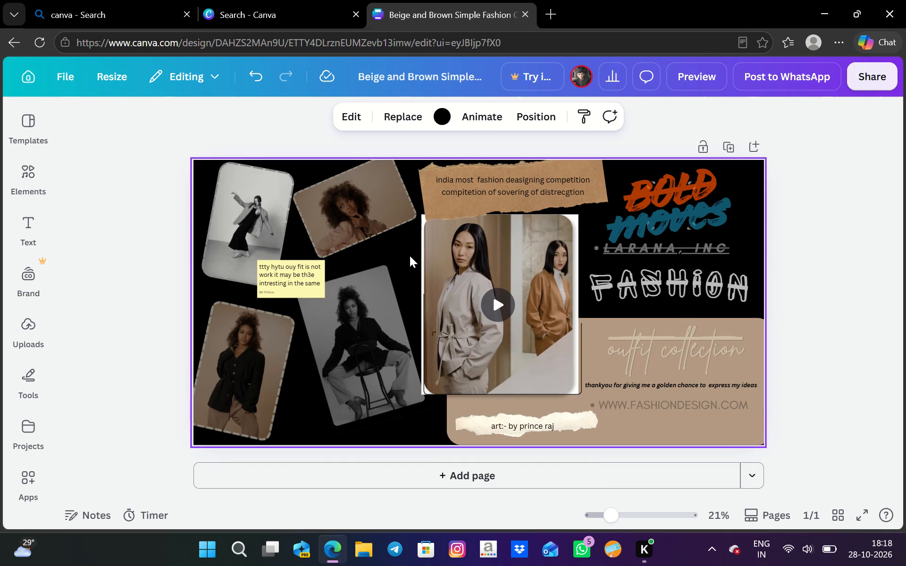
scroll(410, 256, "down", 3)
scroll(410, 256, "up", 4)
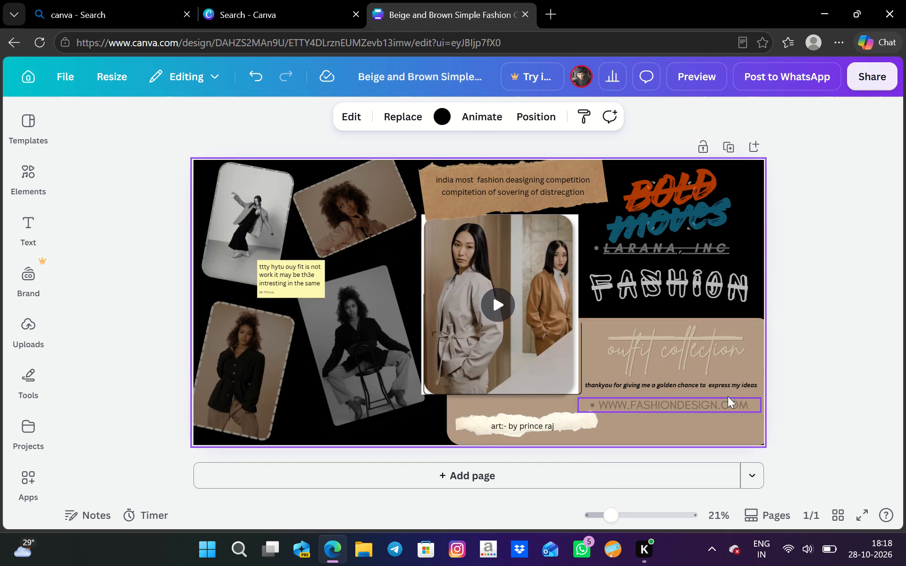
Pull the thin black bracket-shaped line away from the two-women video's lower edge and delete it.
left_click(750, 418)
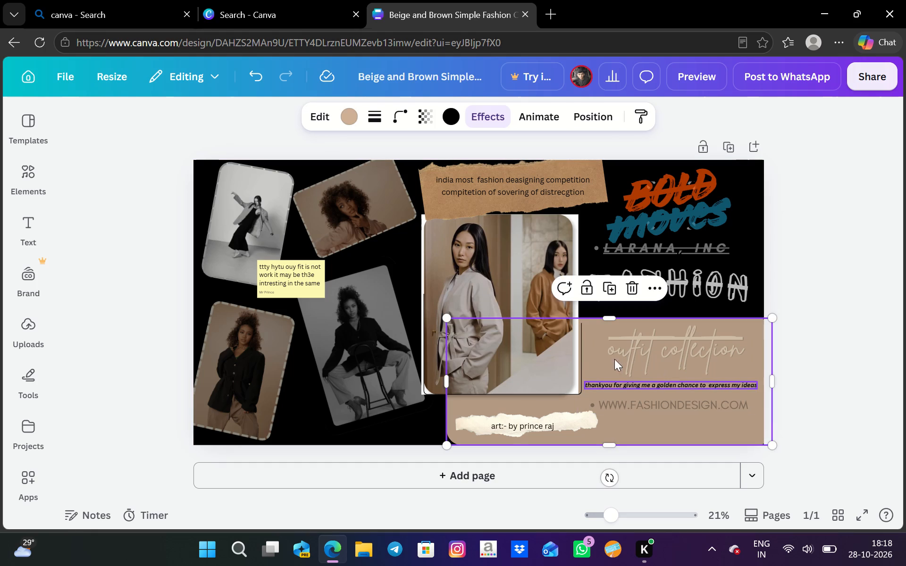
left_click(586, 364)
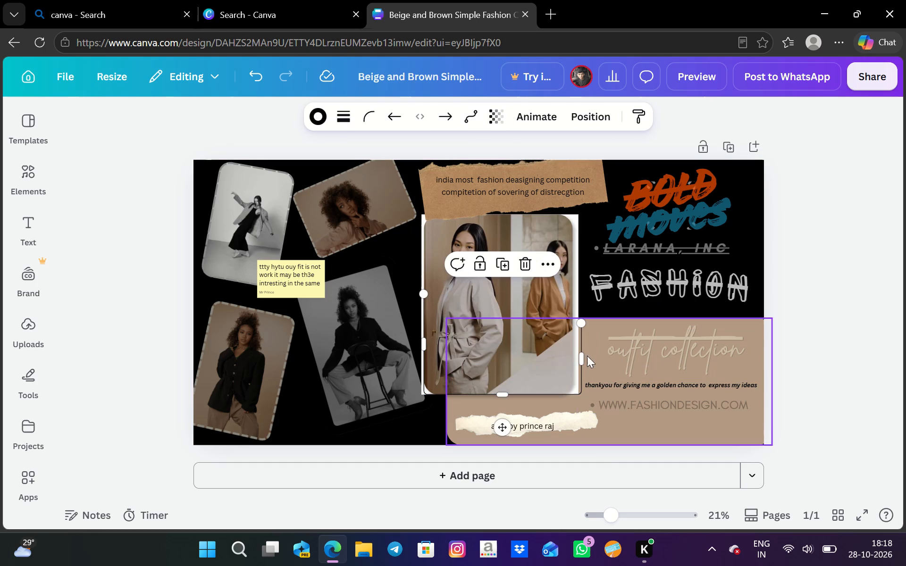
left_click(587, 357)
left_click(560, 349)
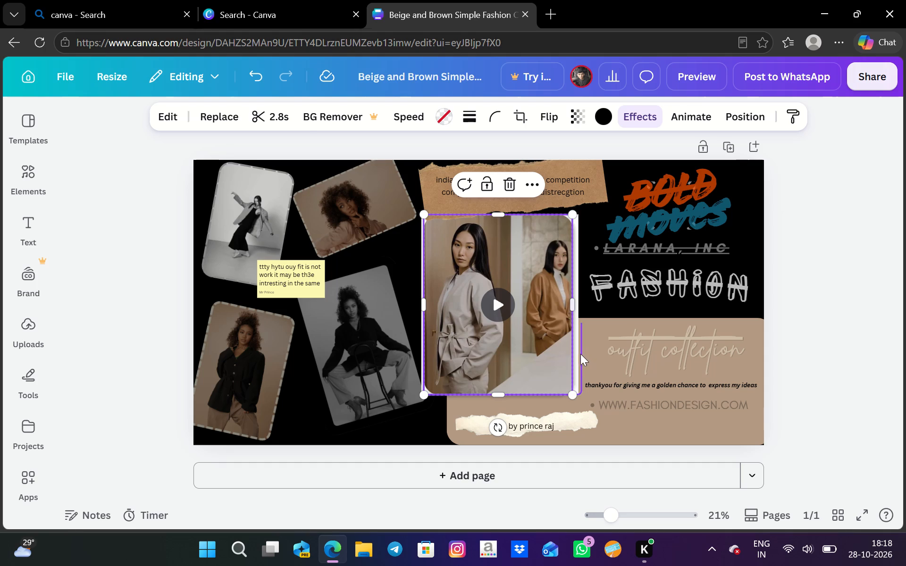
left_click_drag(580, 354, 752, 403)
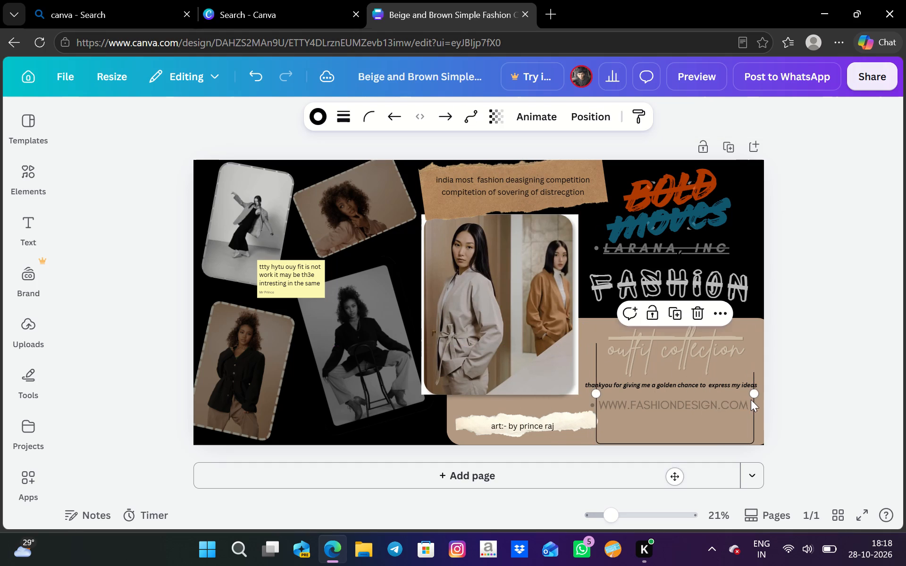
left_click(691, 317)
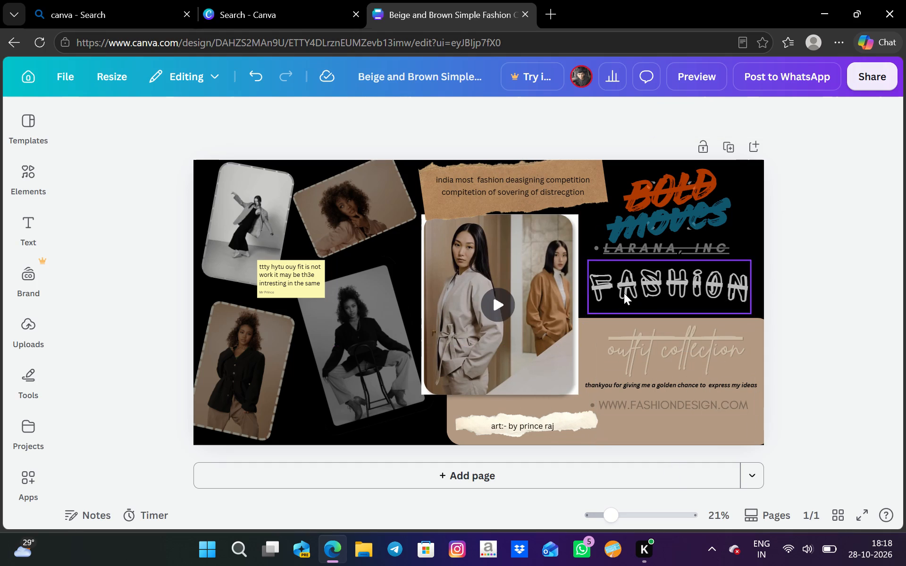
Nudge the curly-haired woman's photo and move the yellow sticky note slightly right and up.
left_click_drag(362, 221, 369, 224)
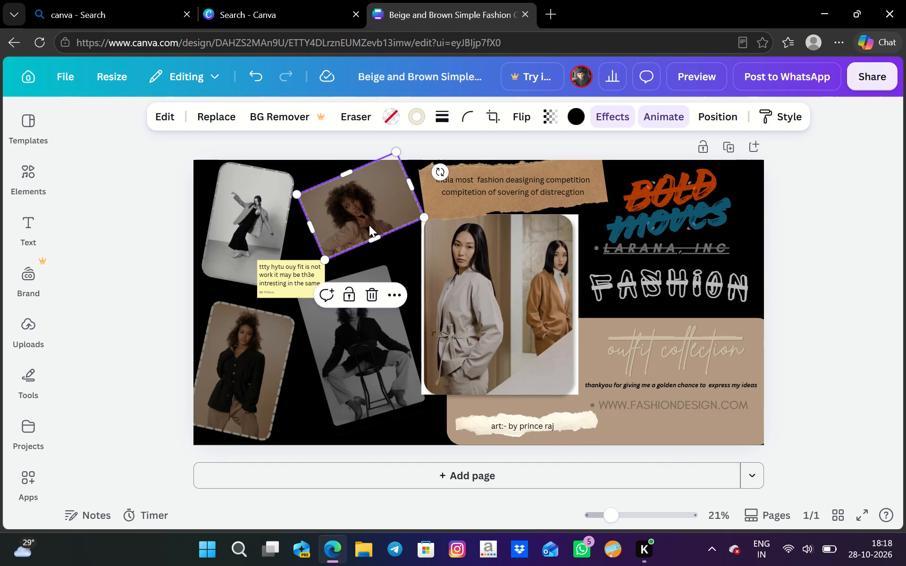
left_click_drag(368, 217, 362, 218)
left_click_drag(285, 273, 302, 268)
Rotate the seated woman's photo to about -3° and move it down so it overlaps the banner's bottom edge.
left_click(379, 347)
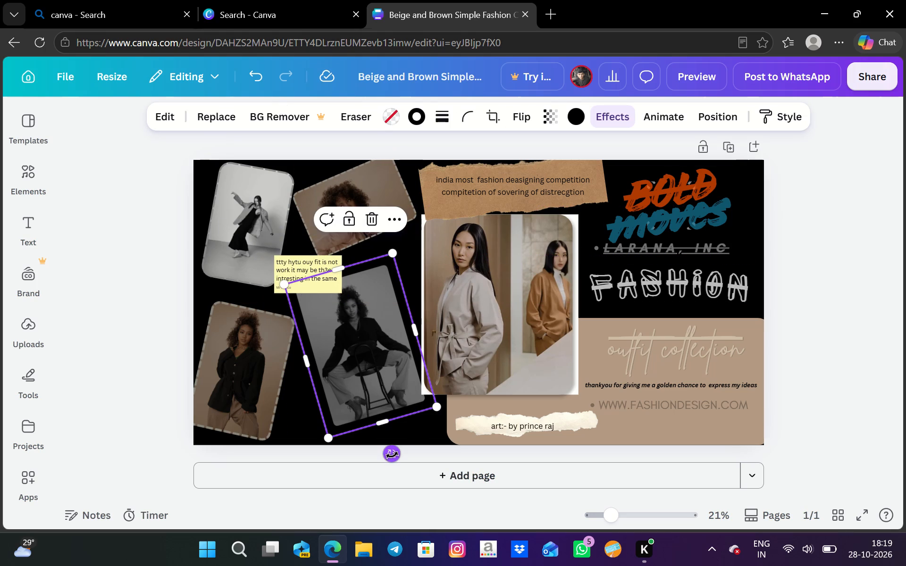
left_click_drag(392, 456, 365, 458)
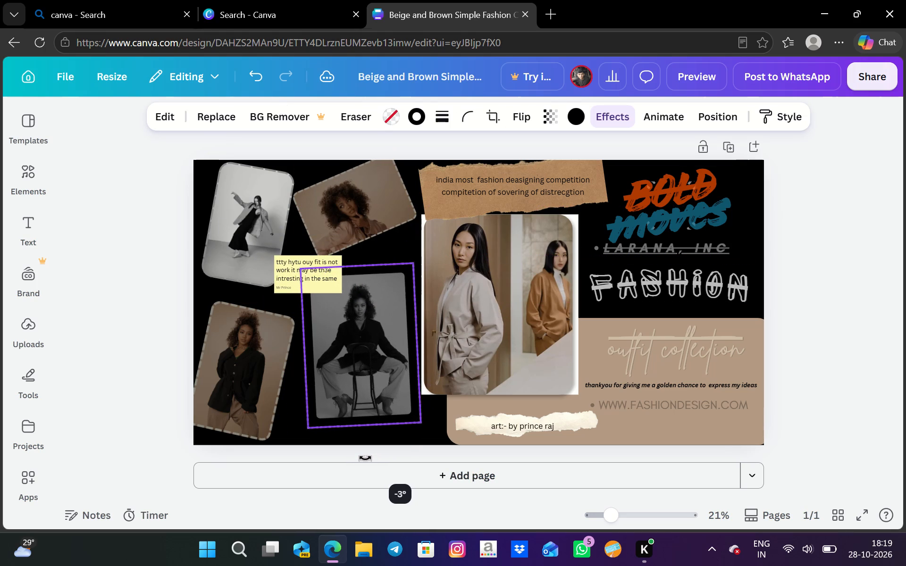
left_click_drag(365, 458, 364, 458)
left_click_drag(356, 330, 354, 360)
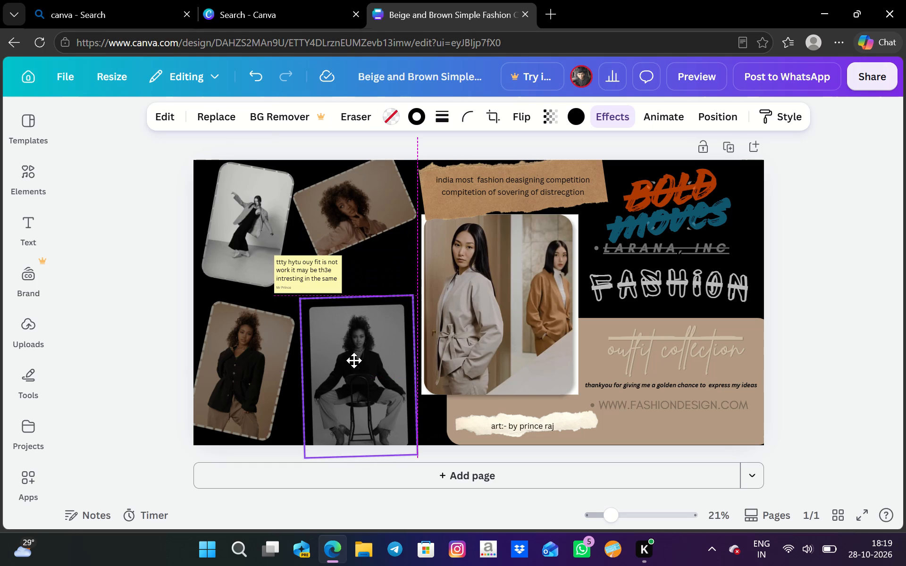
left_click_drag(354, 360, 358, 359)
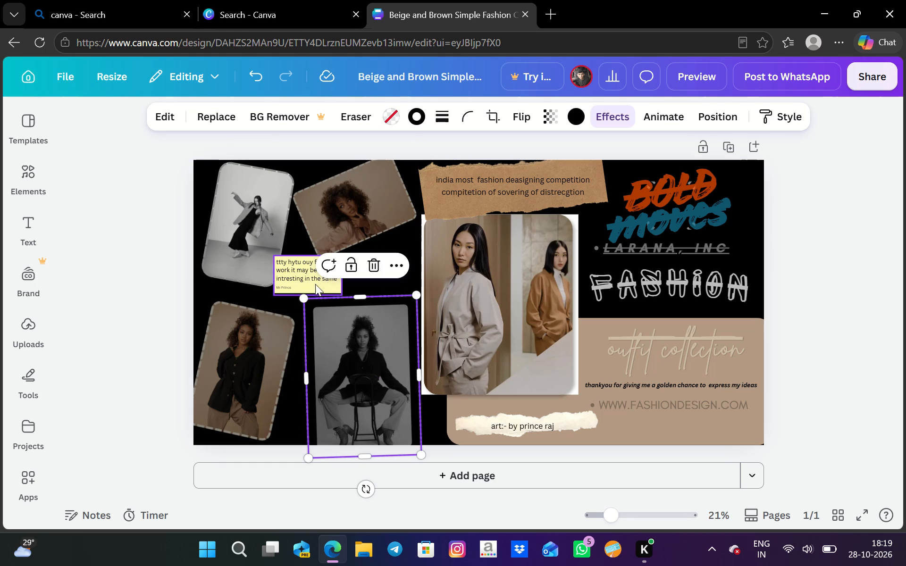
Move the yellow sticky note into the gap between the curly-haired woman's photo and the seated woman's photo.
left_click_drag(311, 281, 321, 290)
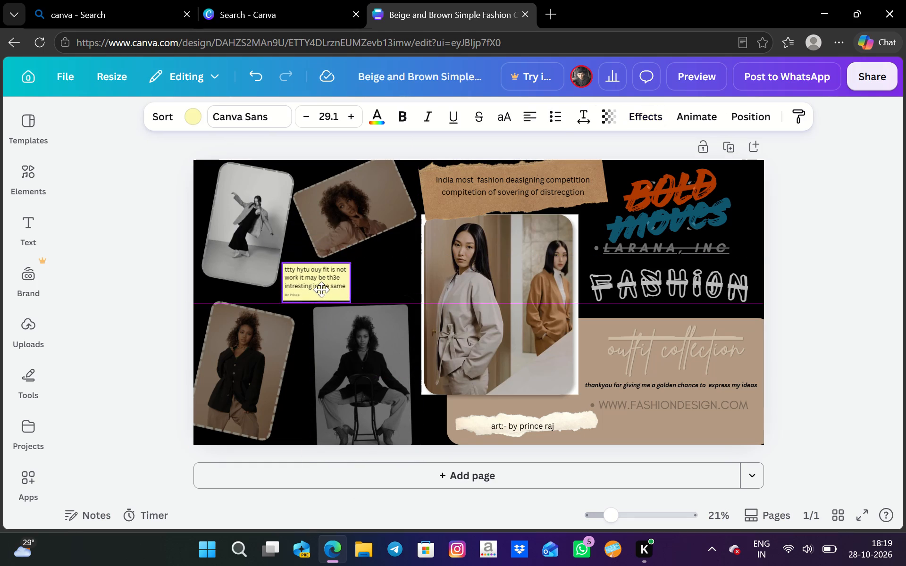
left_click_drag(321, 290, 384, 276)
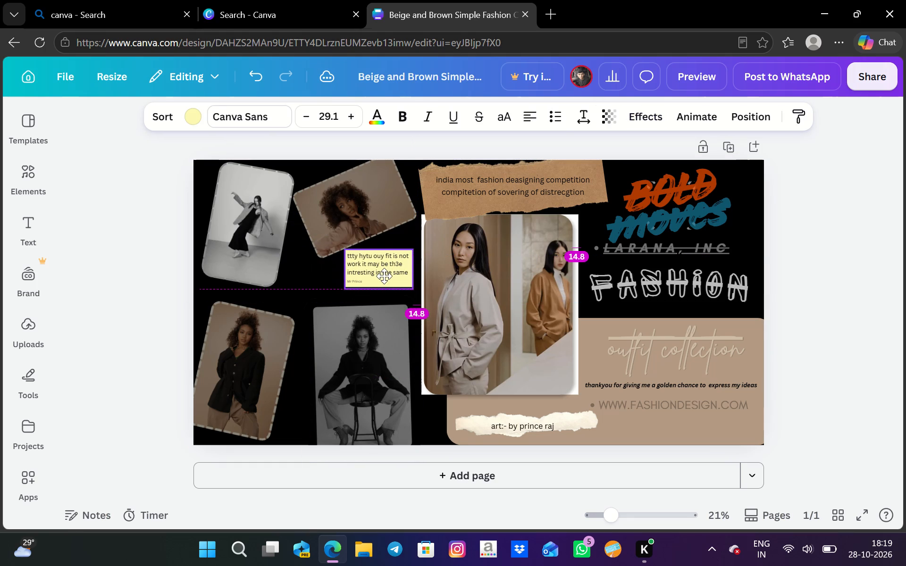
left_click_drag(384, 276, 383, 277)
Straighten the curly-haired woman's tilted photo to level and shift it slightly up and right, above the sticky note.
left_click(338, 234)
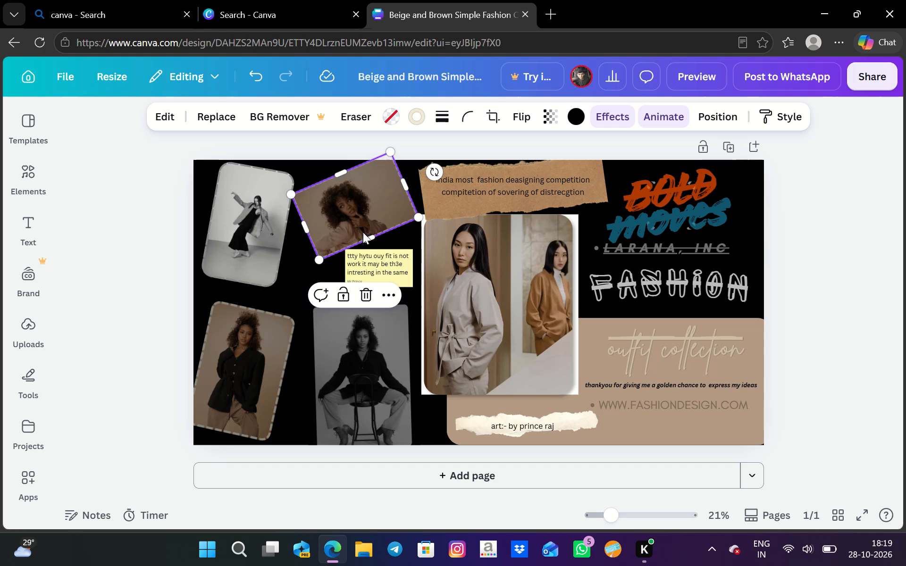
left_click_drag(439, 172, 442, 175)
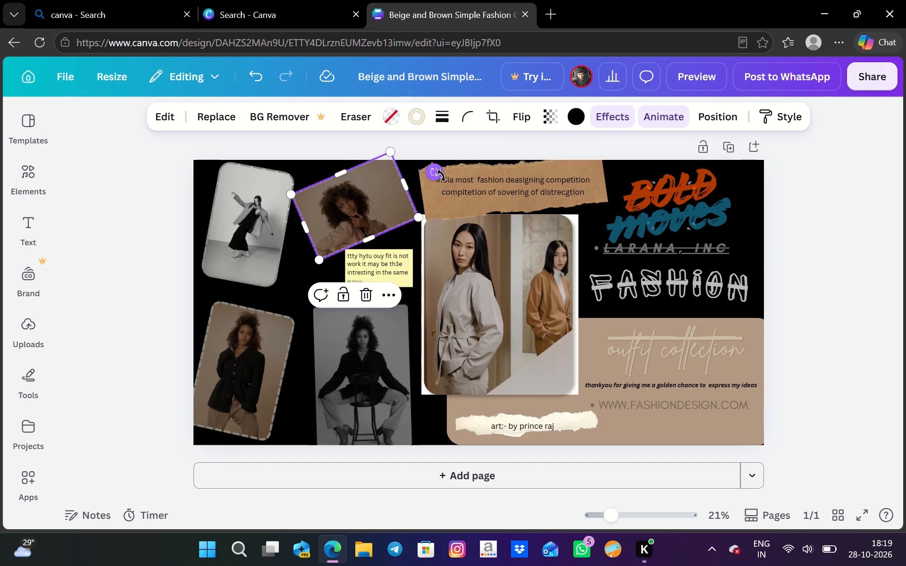
left_click_drag(442, 175, 462, 208)
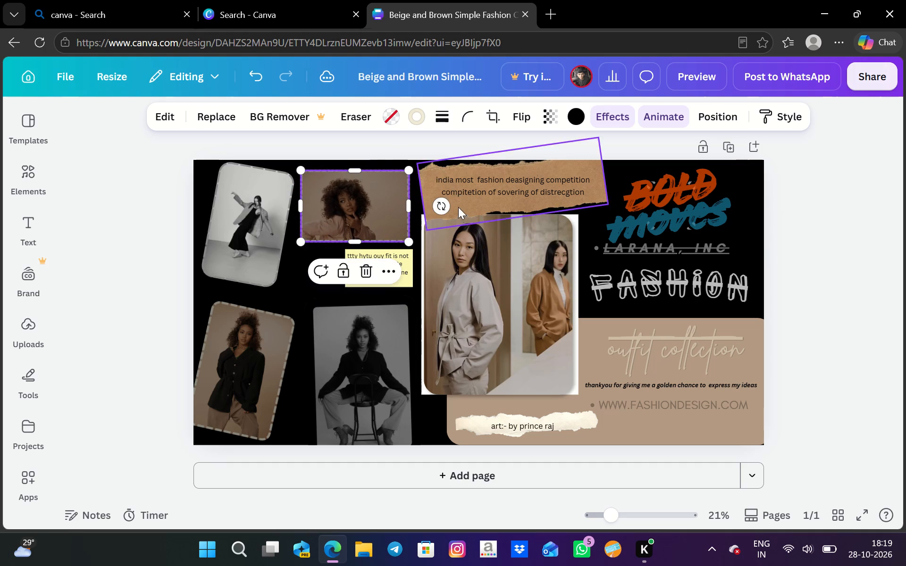
left_click_drag(364, 208, 369, 195)
left_click_drag(369, 194, 376, 191)
Straighten the dancing woman's tilted photo and shorten it from the bottom to a height of about 179.
left_click(260, 221)
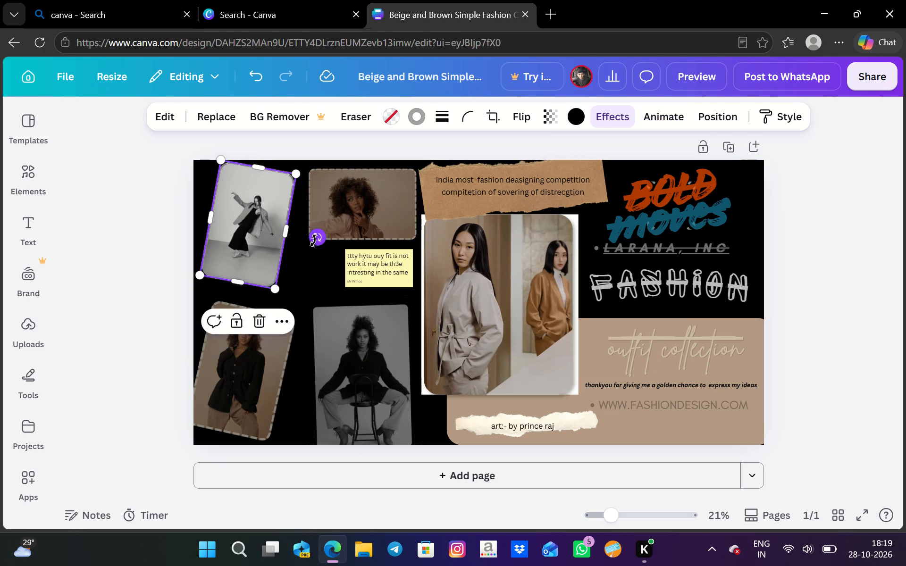
left_click_drag(315, 240, 327, 230)
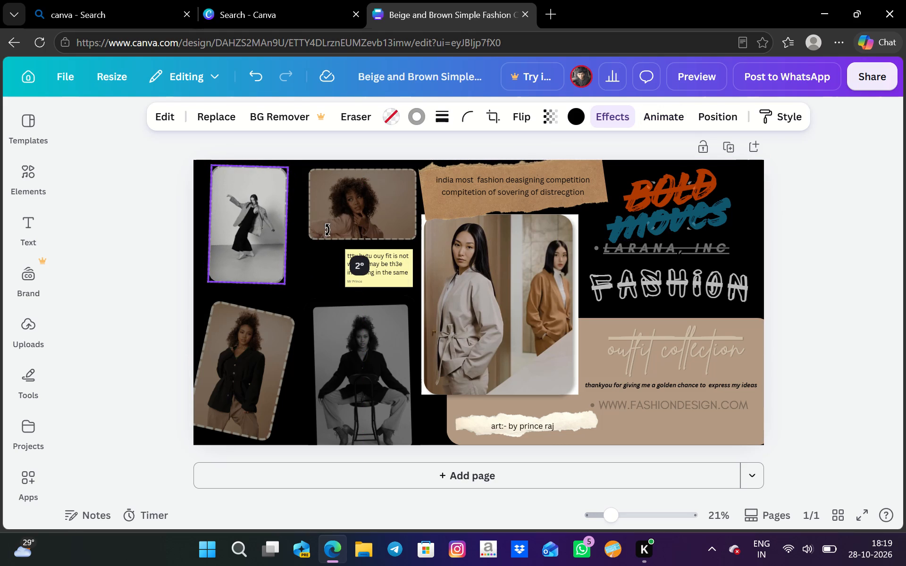
left_click_drag(327, 230, 329, 228)
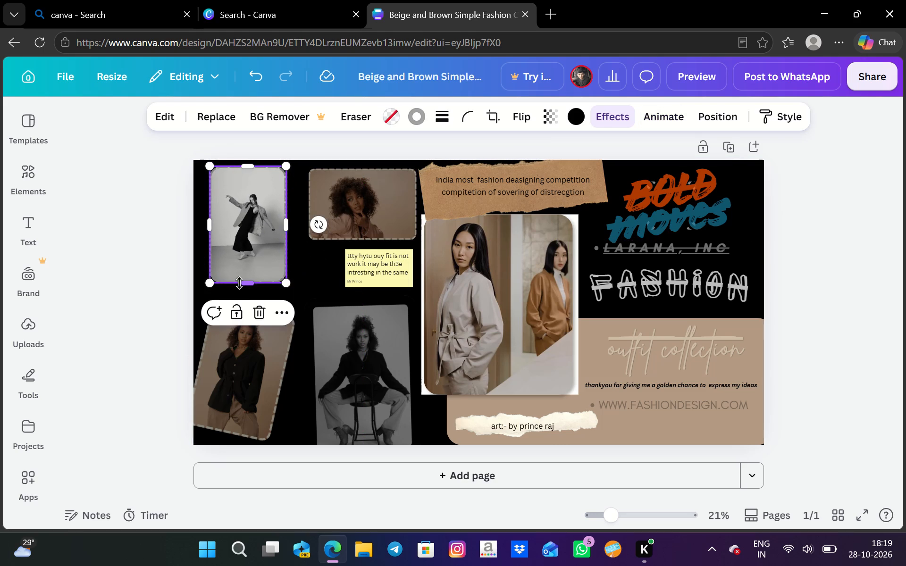
left_click_drag(248, 278, 255, 264)
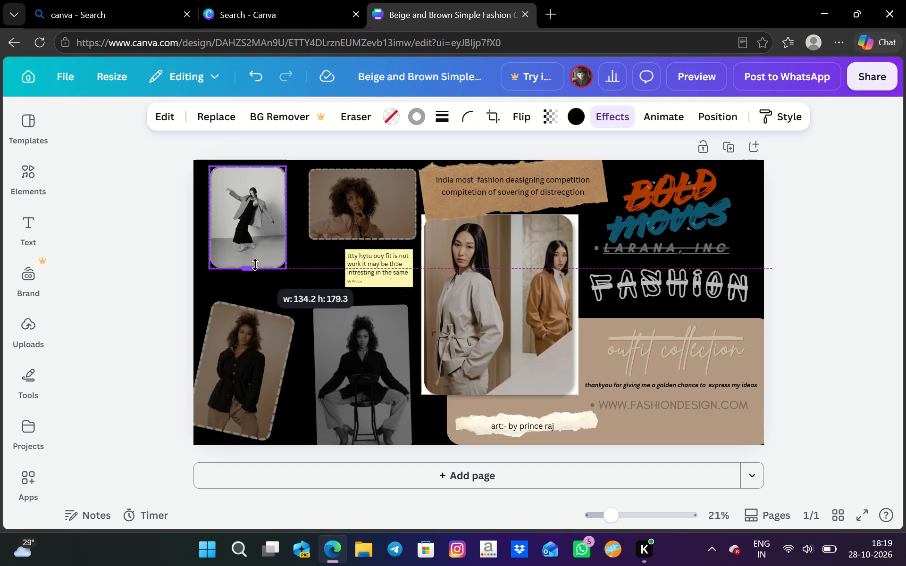
Straighten the tilted photo of the standing woman in the black jacket at the banner's lower left.
left_click(232, 348)
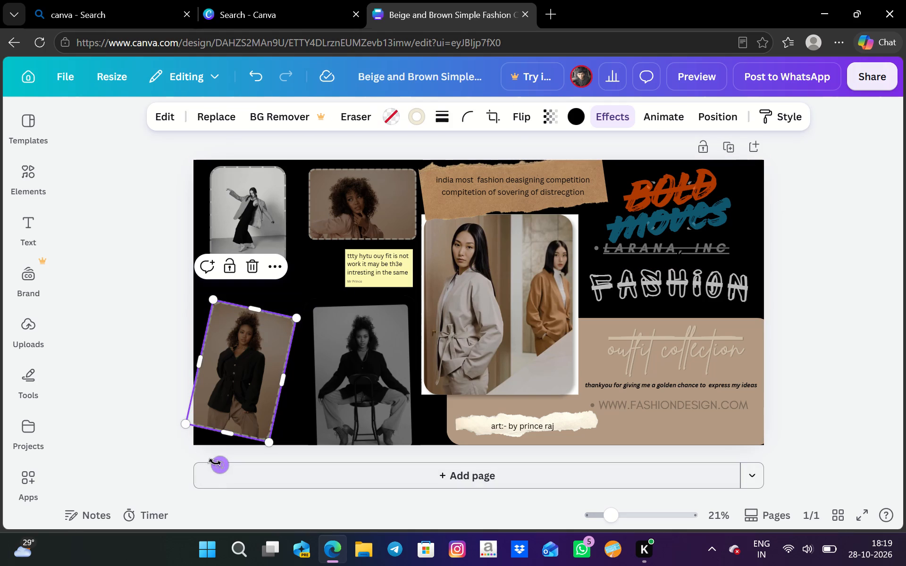
left_click_drag(215, 462, 232, 475)
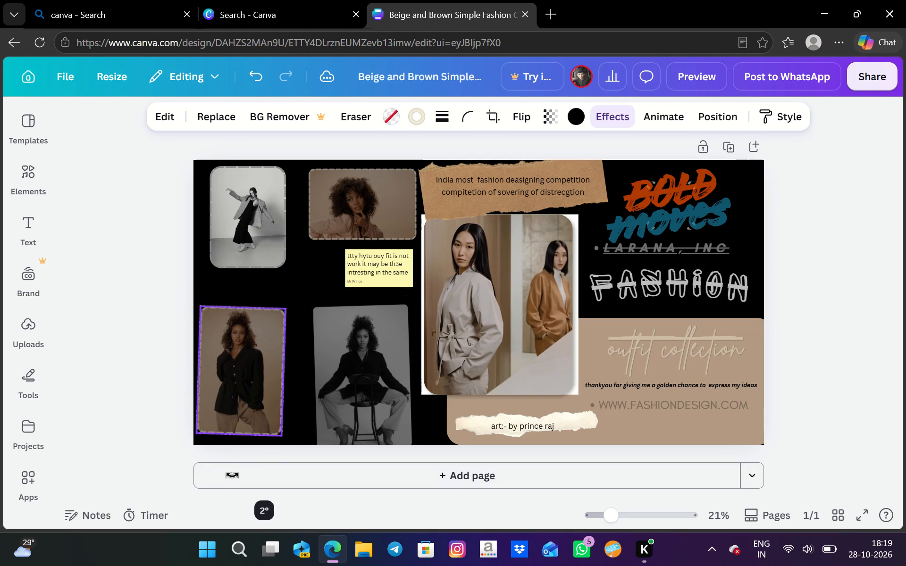
left_click_drag(232, 475, 235, 476)
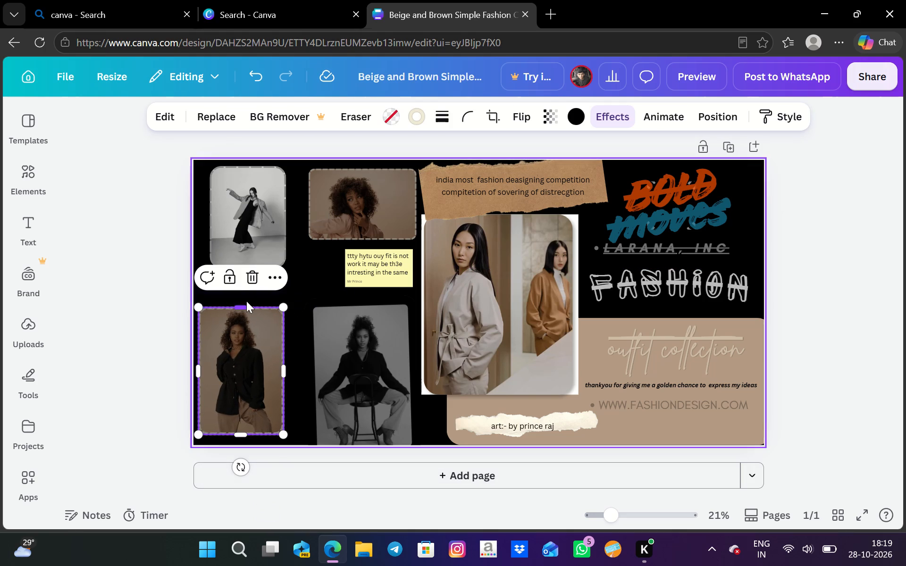
Extend the dancing woman's photo downward and widen it, then shift it left to line up above the black-jacket photo.
left_click(267, 228)
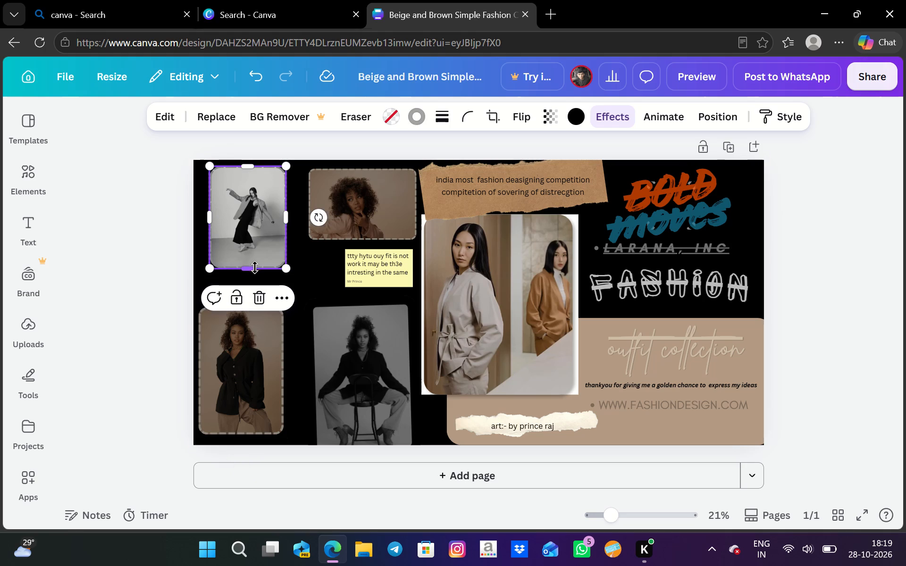
left_click_drag(252, 265, 254, 291)
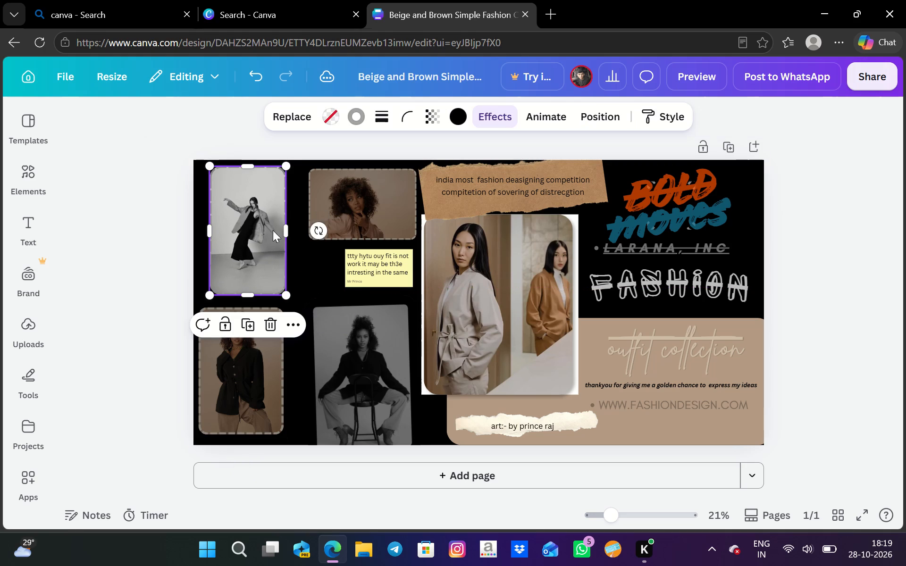
left_click_drag(284, 235, 294, 240)
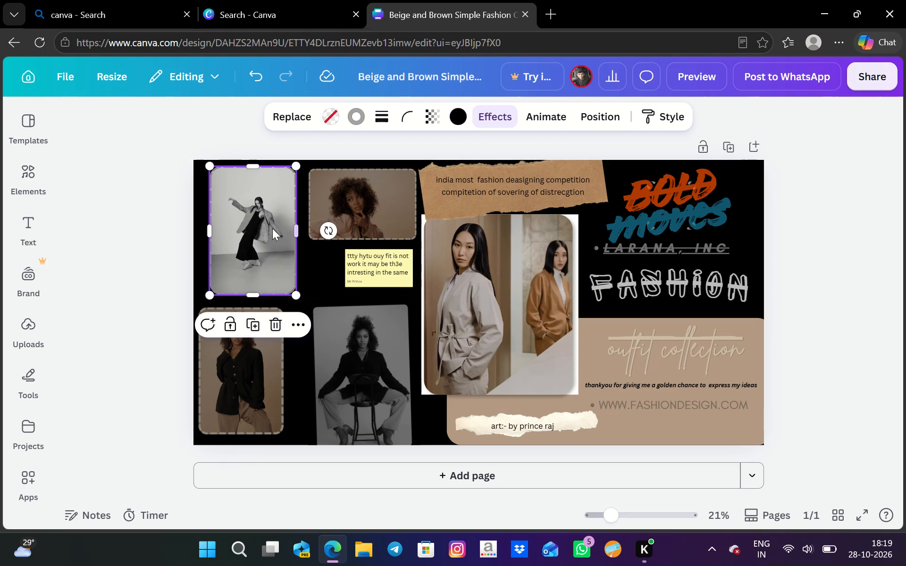
left_click_drag(260, 222, 251, 220)
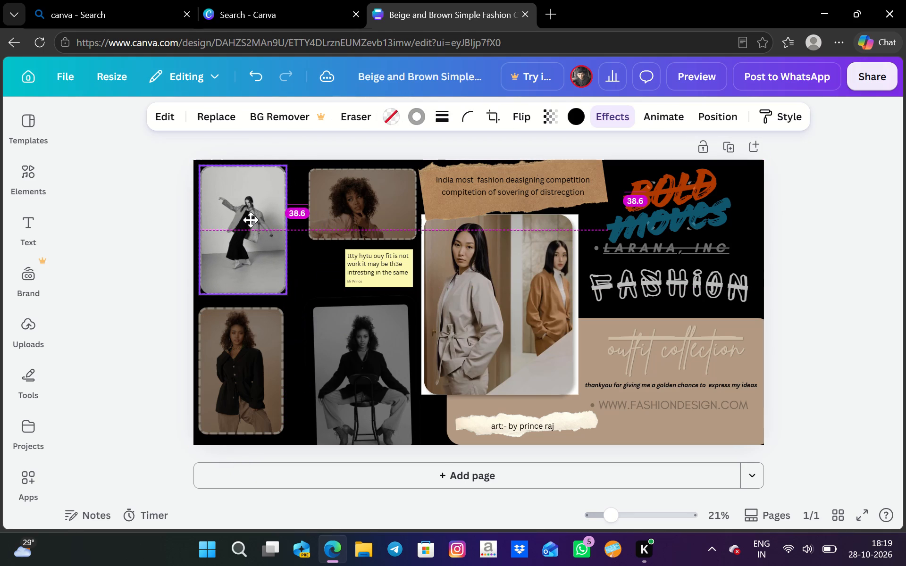
left_click_drag(251, 220, 251, 221)
Extend the curly-haired woman's photo slightly downward and widen it toward the dancing woman's photo.
left_click(344, 205)
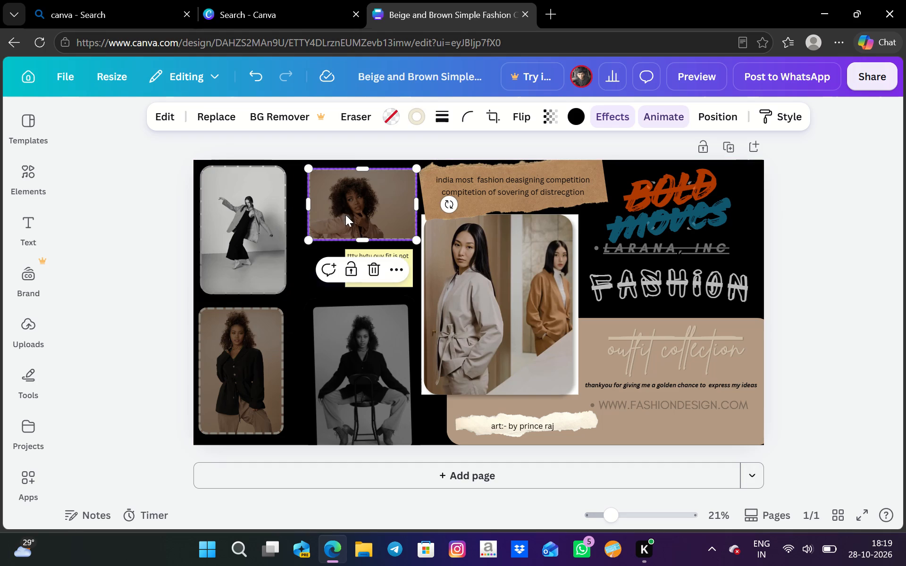
left_click_drag(361, 239, 362, 245)
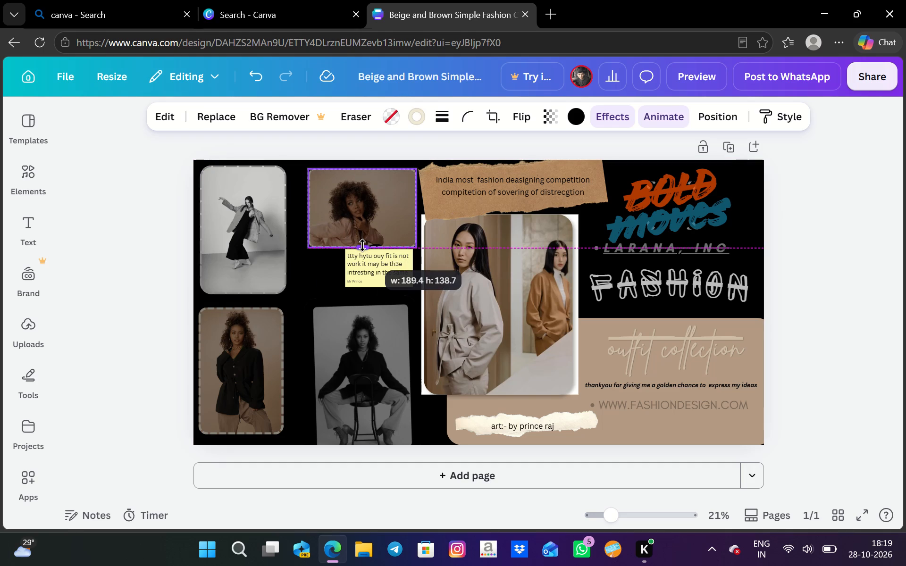
left_click_drag(362, 245, 364, 241)
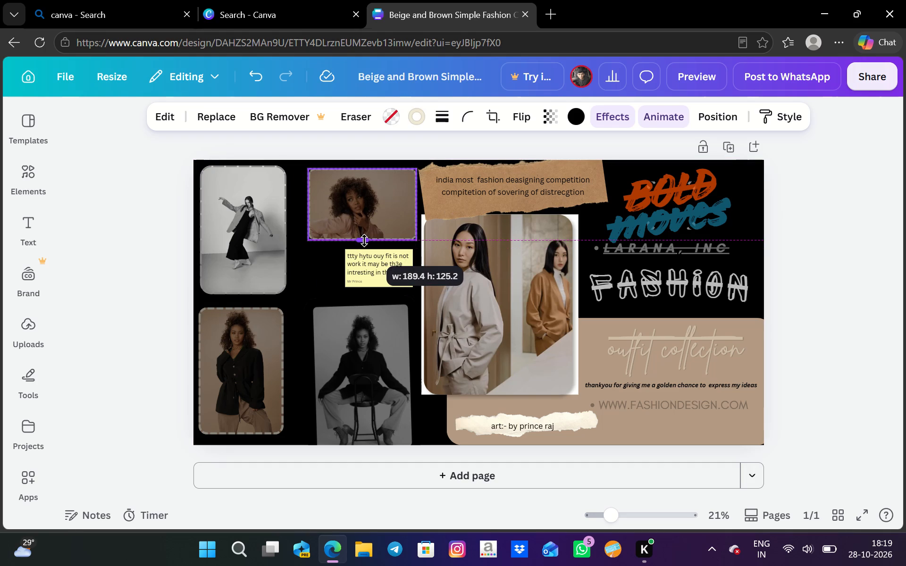
left_click_drag(364, 241, 366, 243)
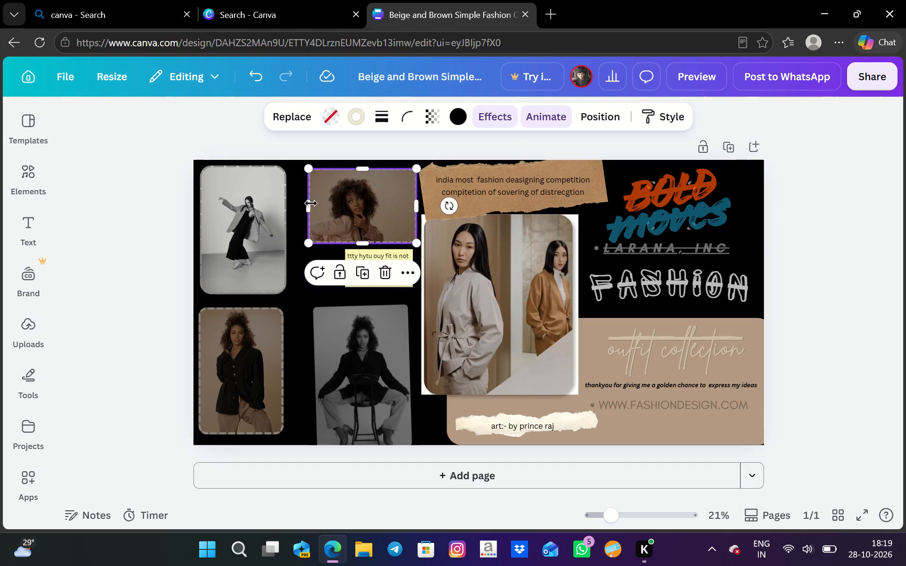
left_click_drag(306, 203, 294, 204)
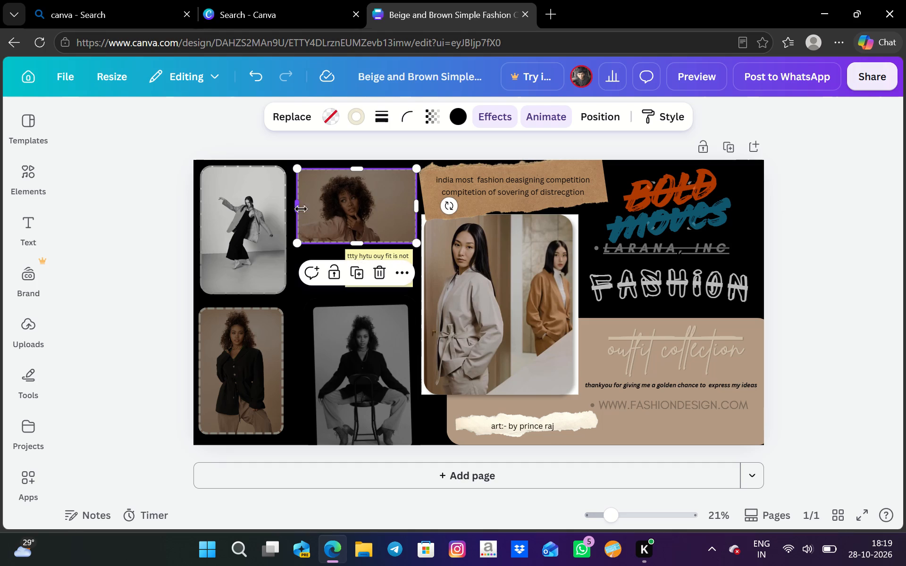
Widen the yellow sticky note to about 203 to match the photo above, reduce its height slightly, and shift it a little down.
left_click(370, 252)
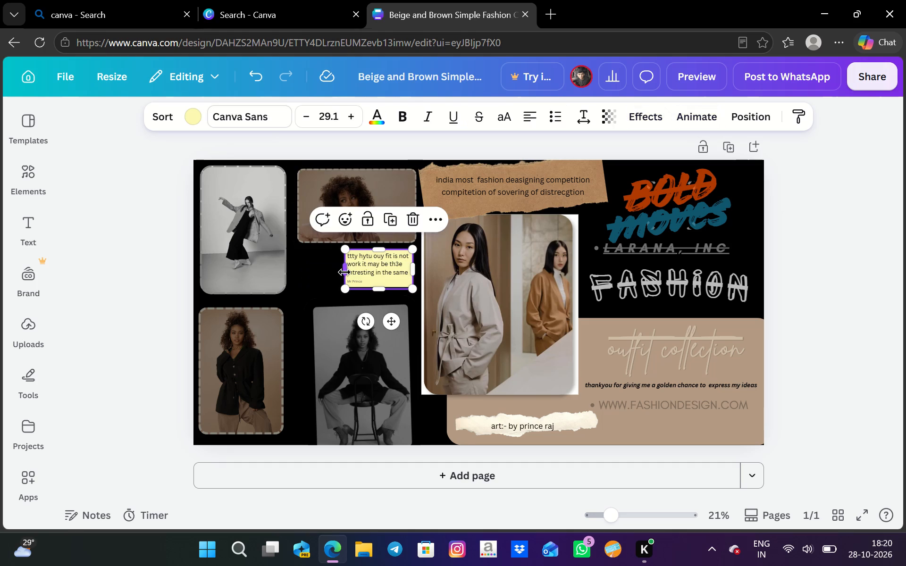
left_click_drag(344, 273, 294, 273)
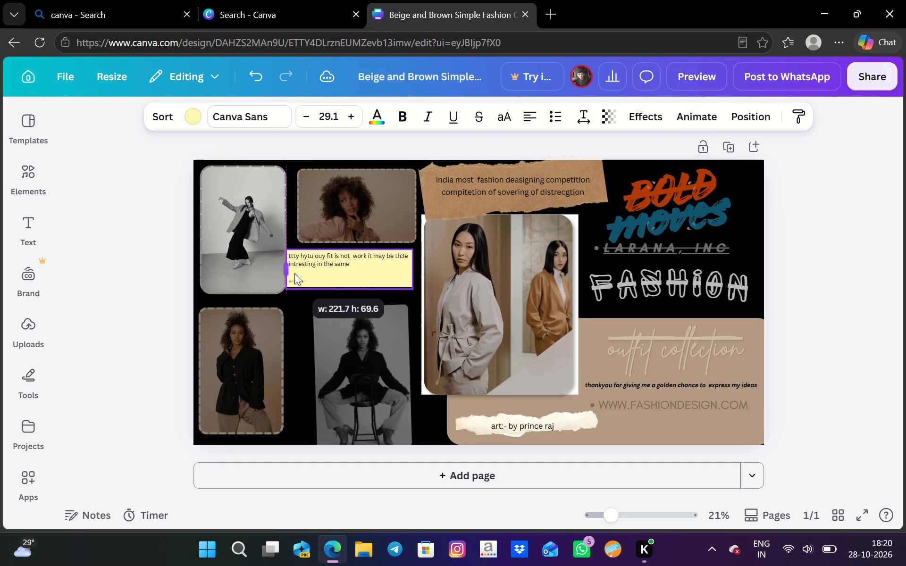
left_click_drag(294, 273, 296, 273)
left_click_drag(353, 288, 352, 291)
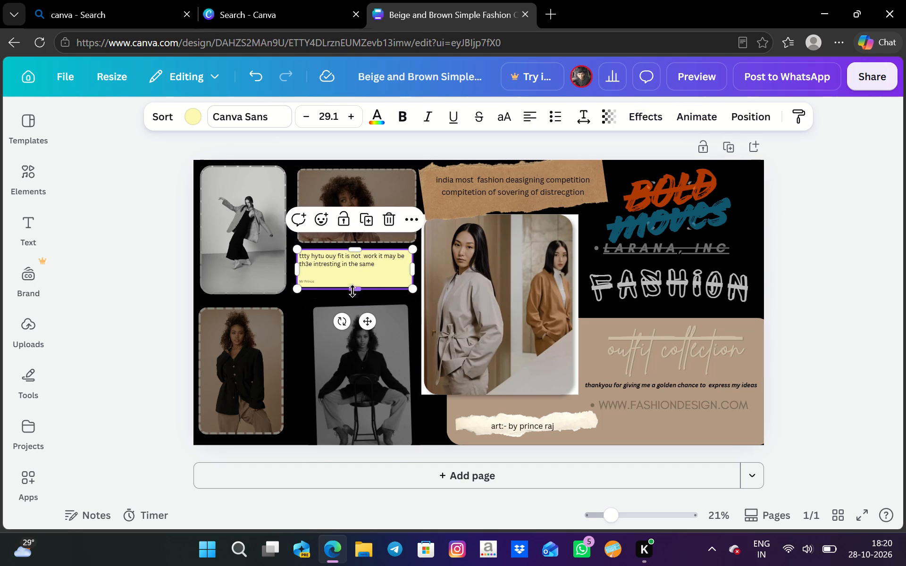
left_click_drag(352, 291, 357, 268)
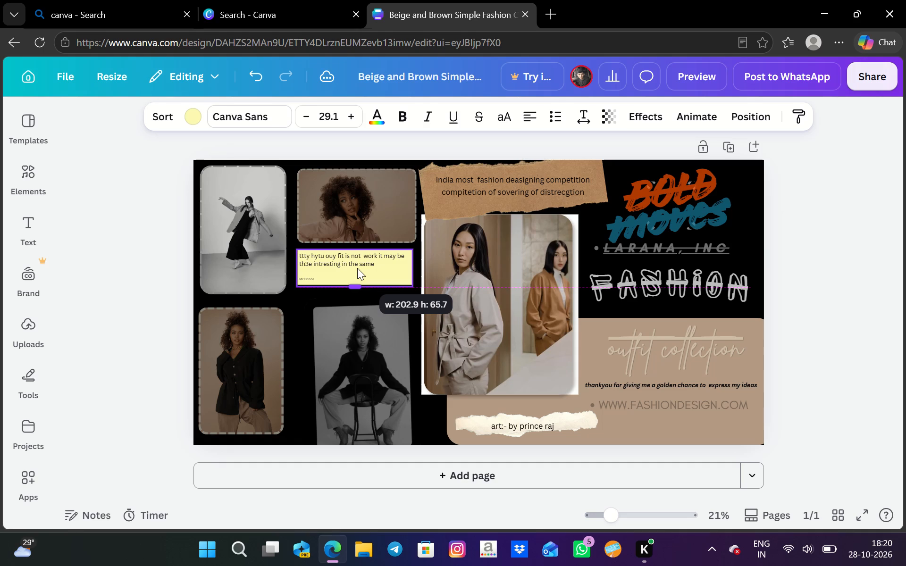
left_click_drag(357, 268, 357, 429)
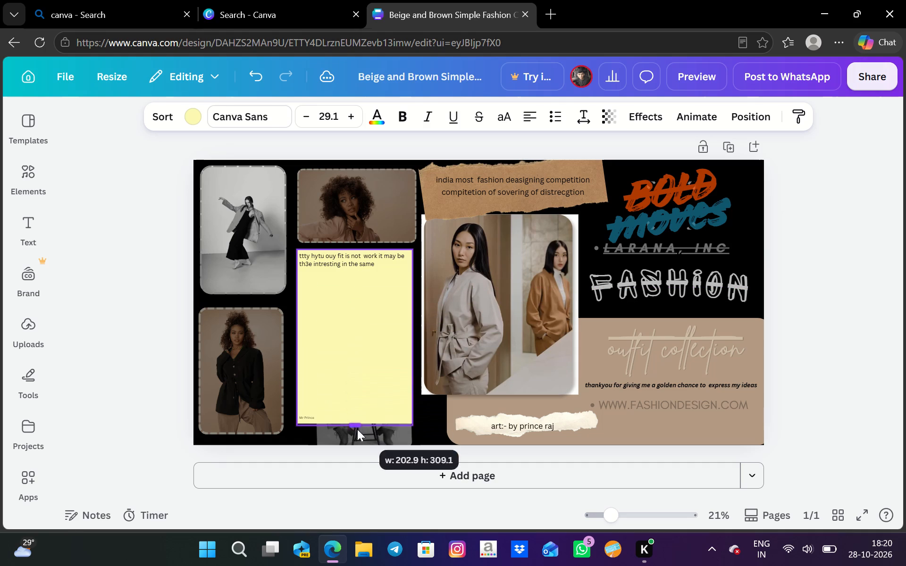
left_click_drag(357, 429, 370, 274)
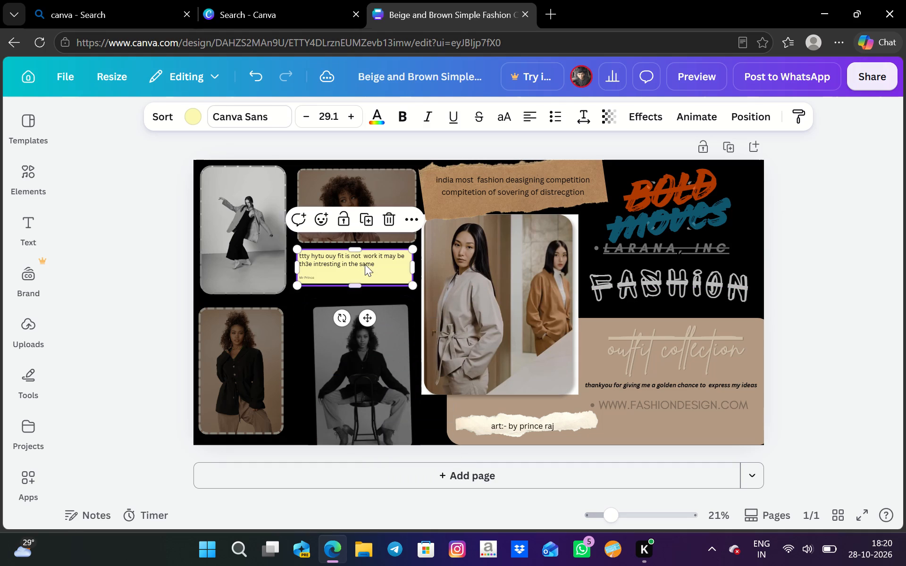
left_click_drag(365, 261, 367, 267)
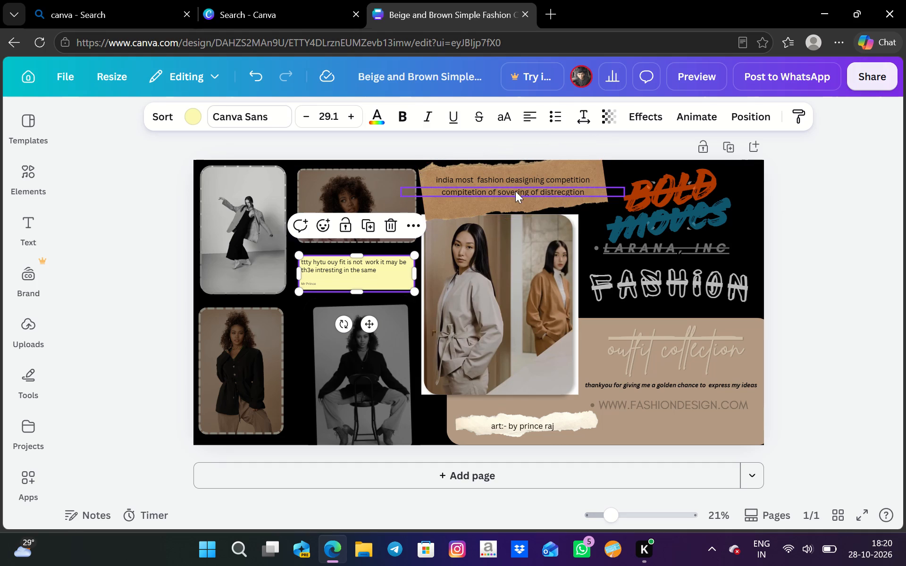
Rotate the torn brown paper behind the competition text closer to level.
left_click(472, 209)
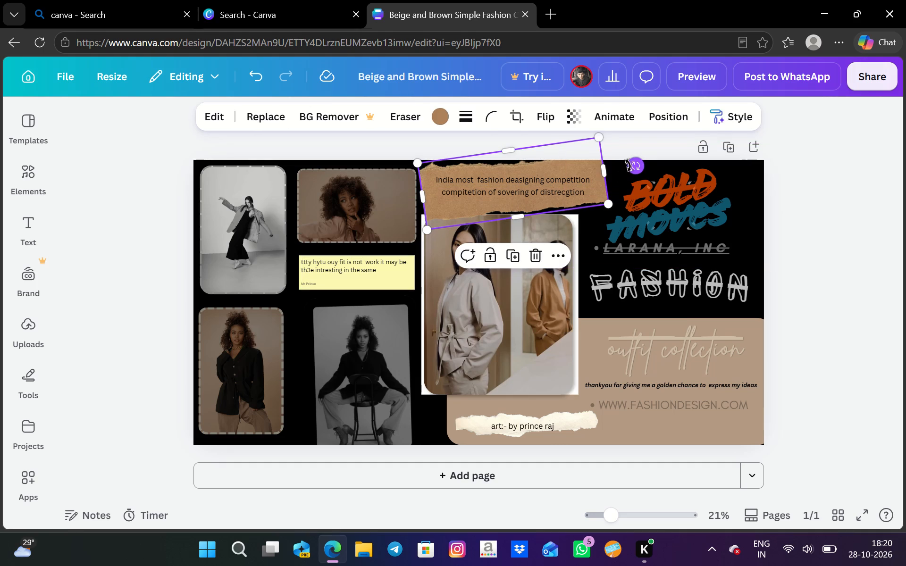
left_click_drag(633, 167, 642, 181)
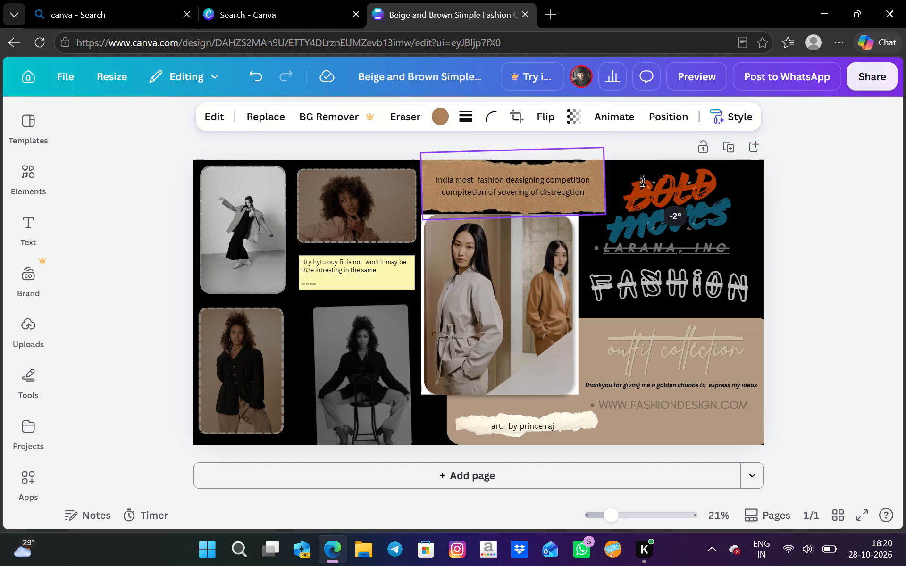
left_click_drag(642, 181, 644, 176)
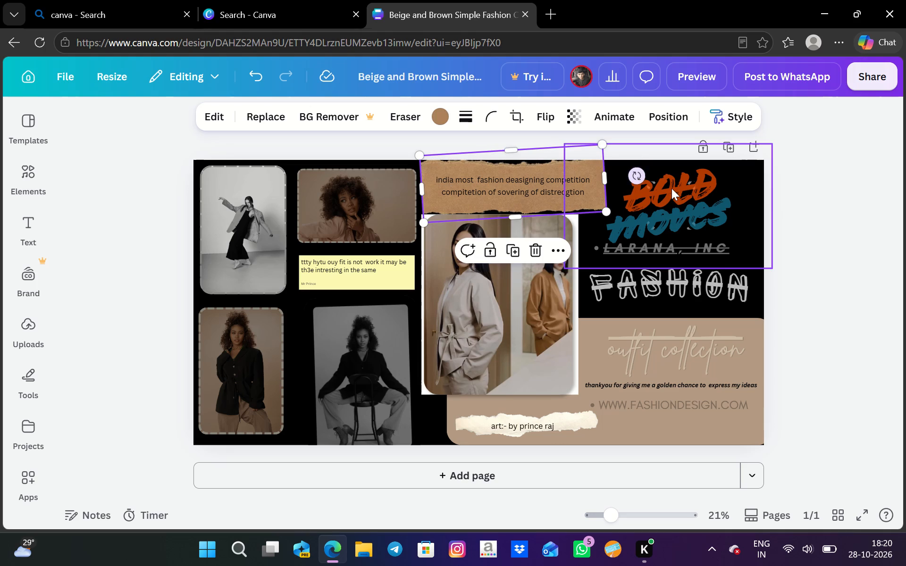
Adjust the transparency of the grouped BOLD MOVES text, trying 57, 81 and 51 before settling on a level between 57 and 81.
left_click(672, 188)
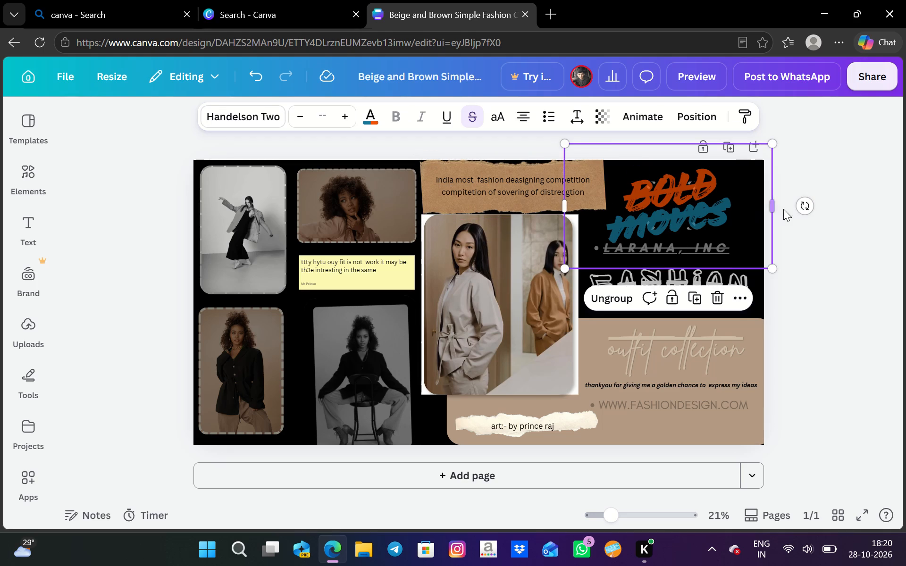
left_click(599, 112)
left_click(590, 171)
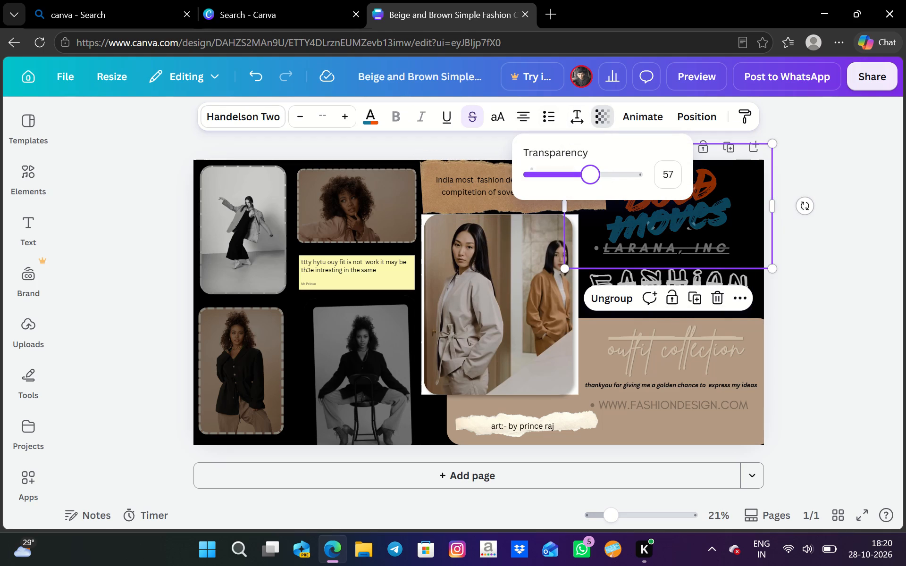
left_click(608, 173)
left_click(616, 176)
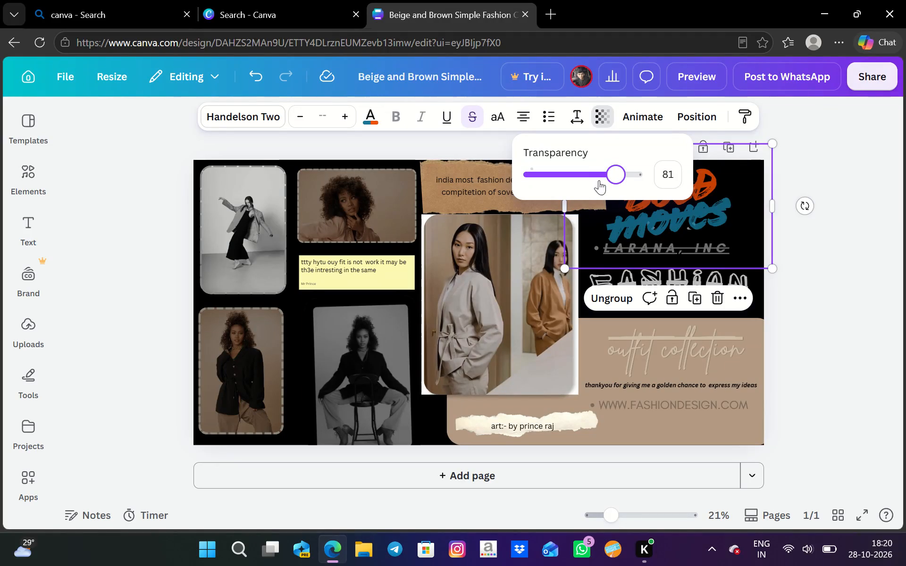
left_click(599, 180)
left_click(584, 176)
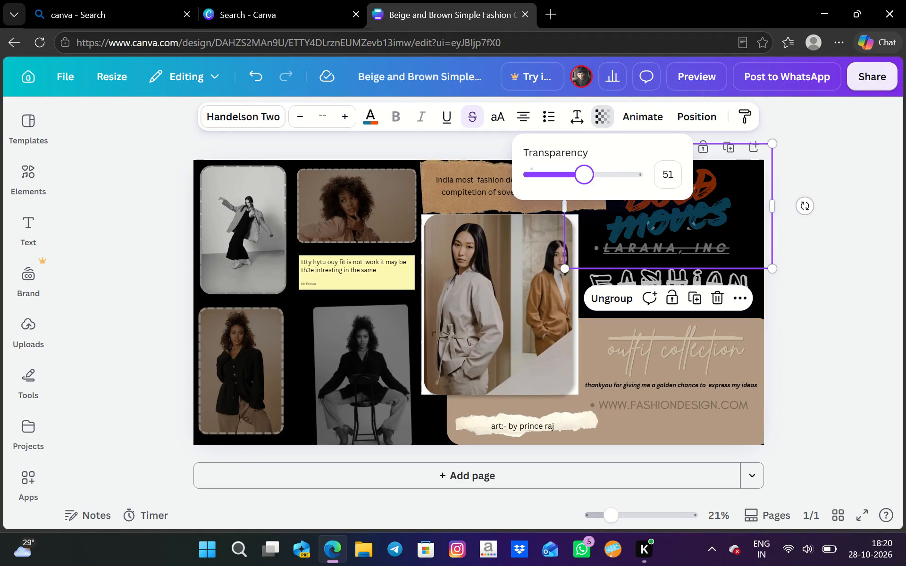
left_click(602, 172)
left_click(740, 226)
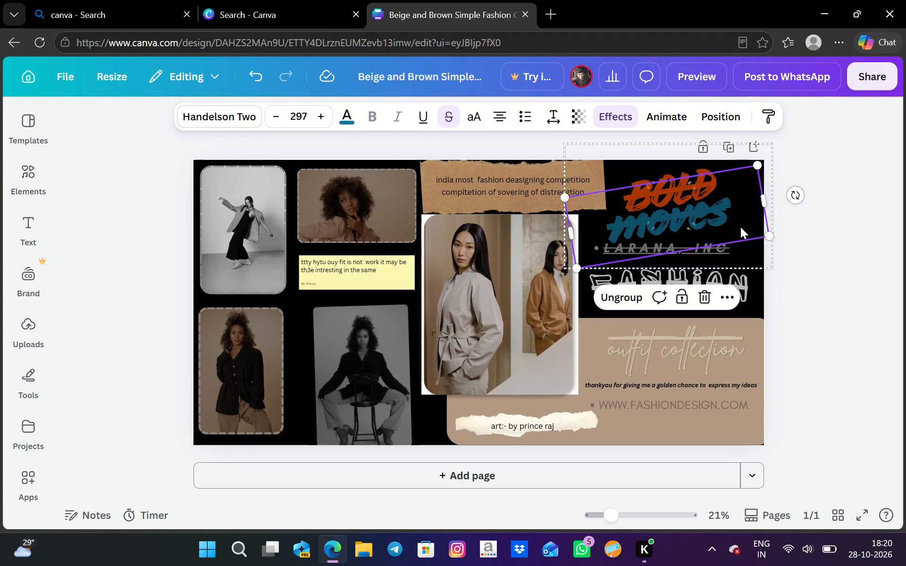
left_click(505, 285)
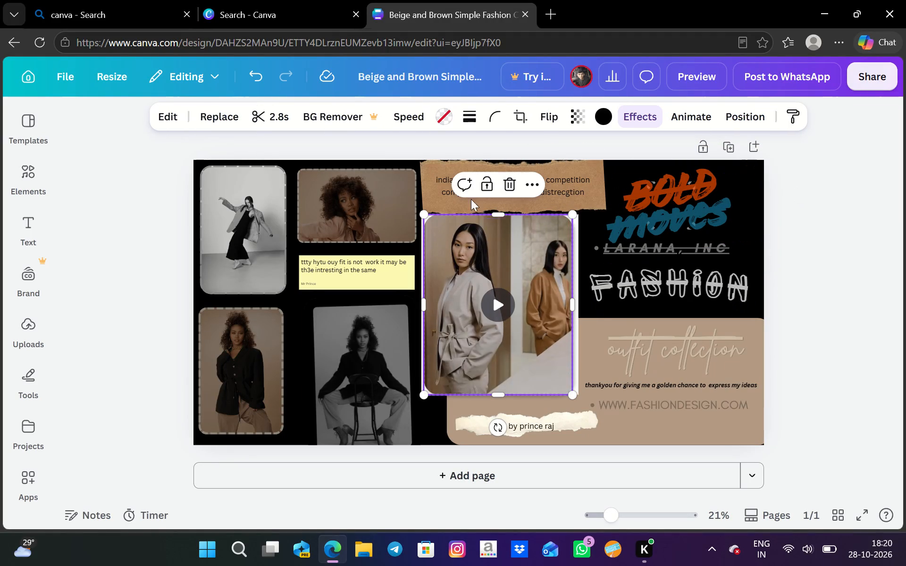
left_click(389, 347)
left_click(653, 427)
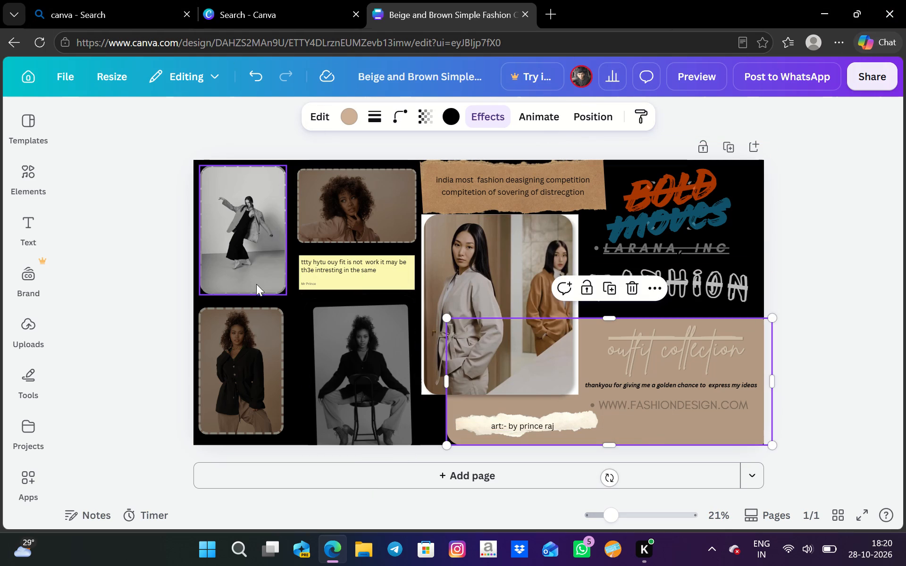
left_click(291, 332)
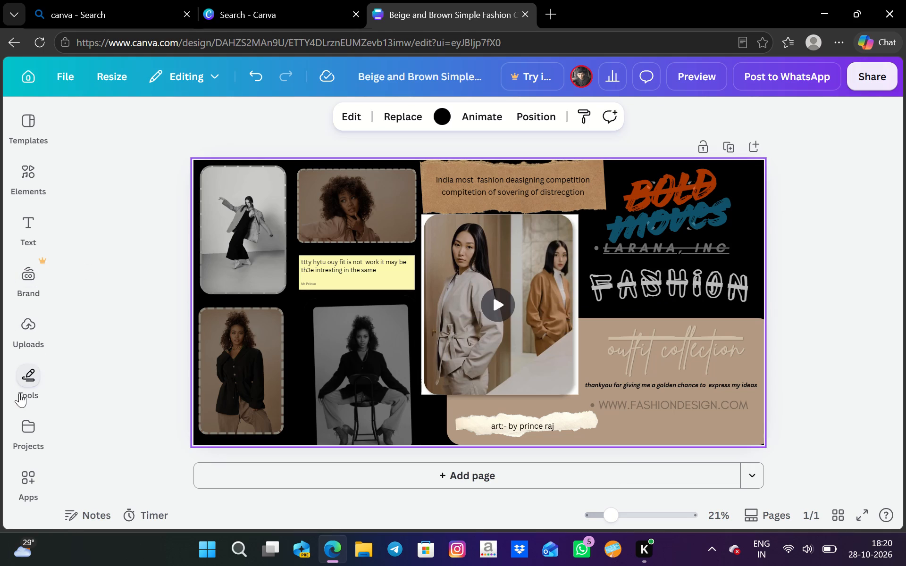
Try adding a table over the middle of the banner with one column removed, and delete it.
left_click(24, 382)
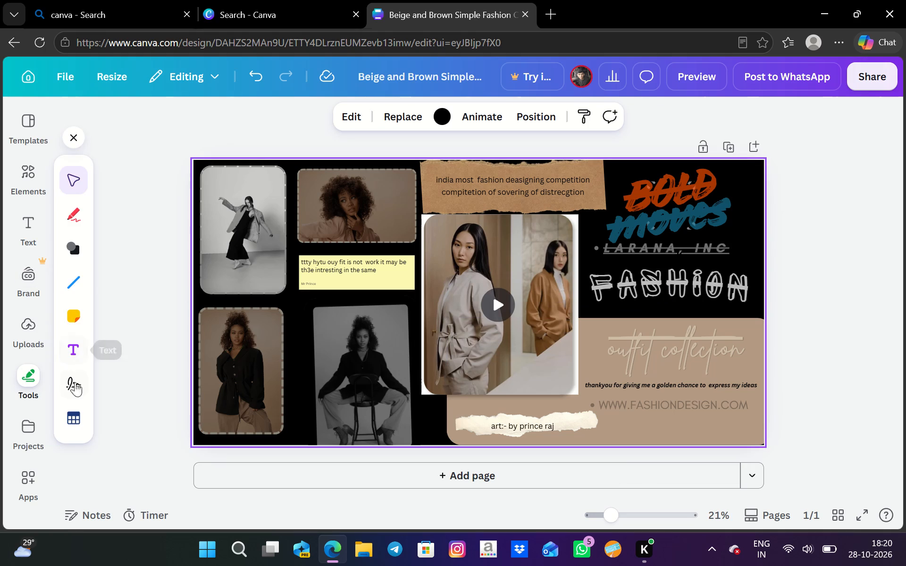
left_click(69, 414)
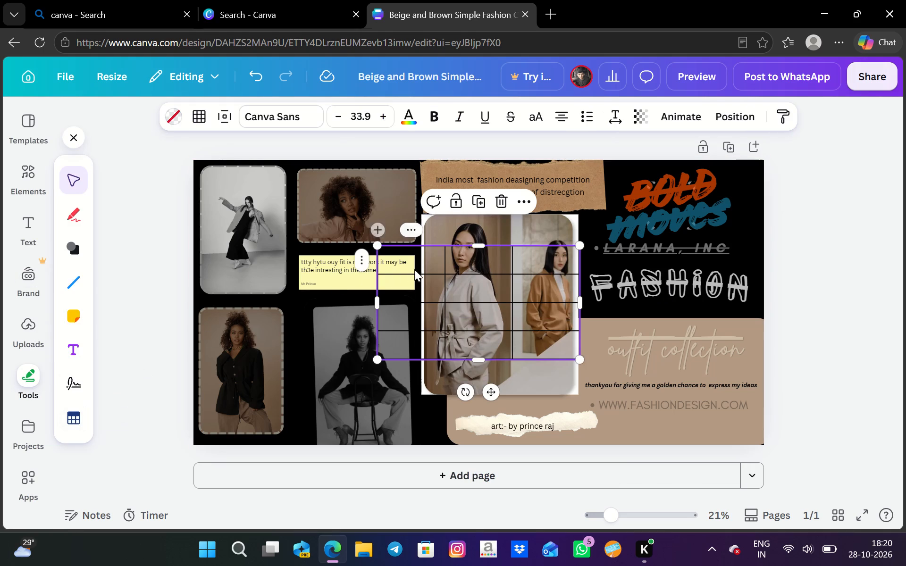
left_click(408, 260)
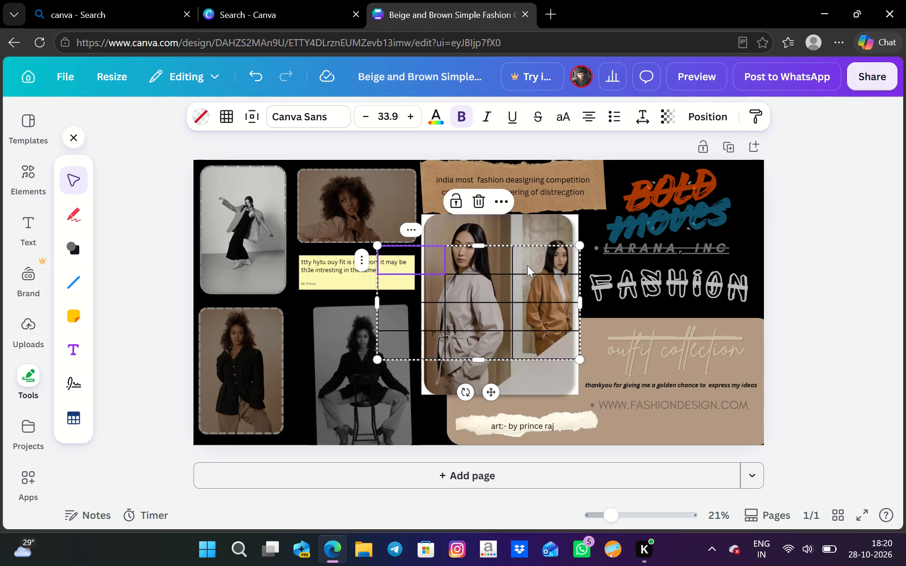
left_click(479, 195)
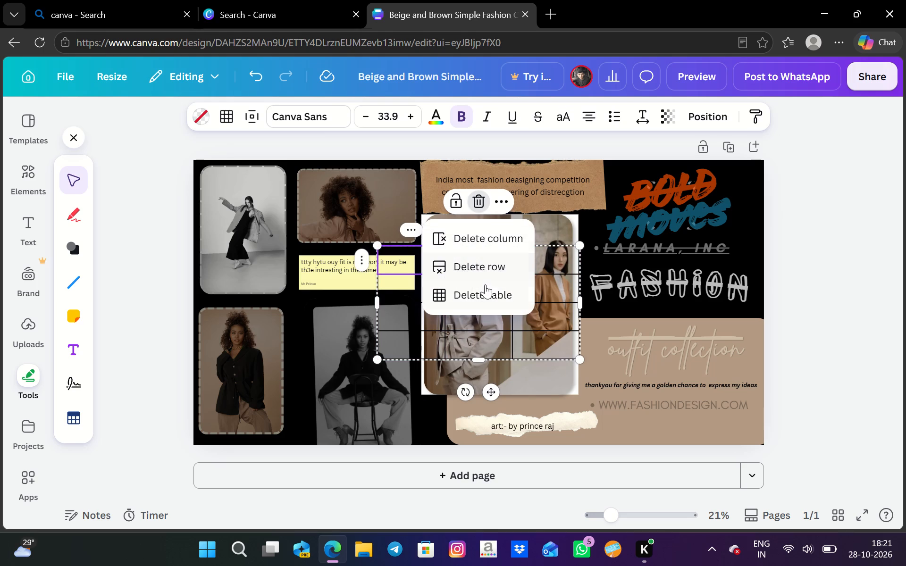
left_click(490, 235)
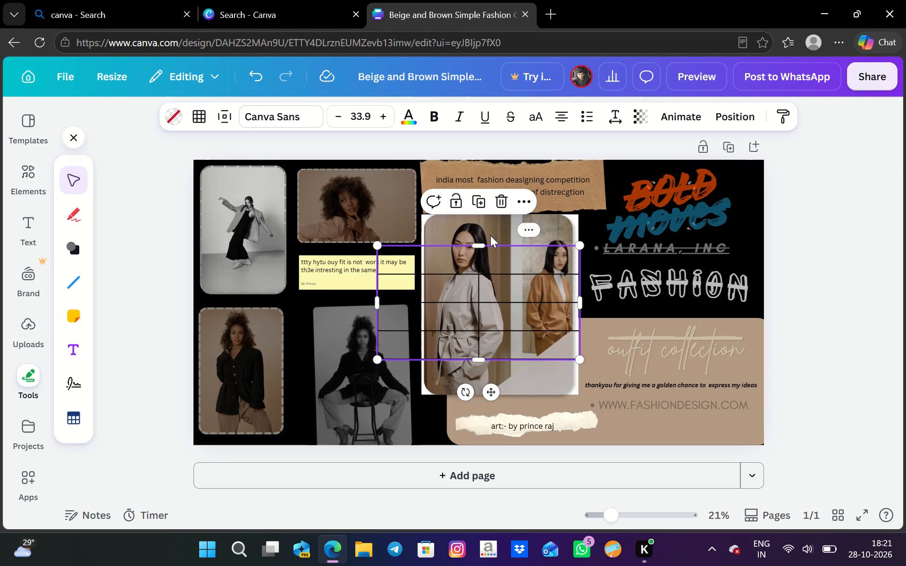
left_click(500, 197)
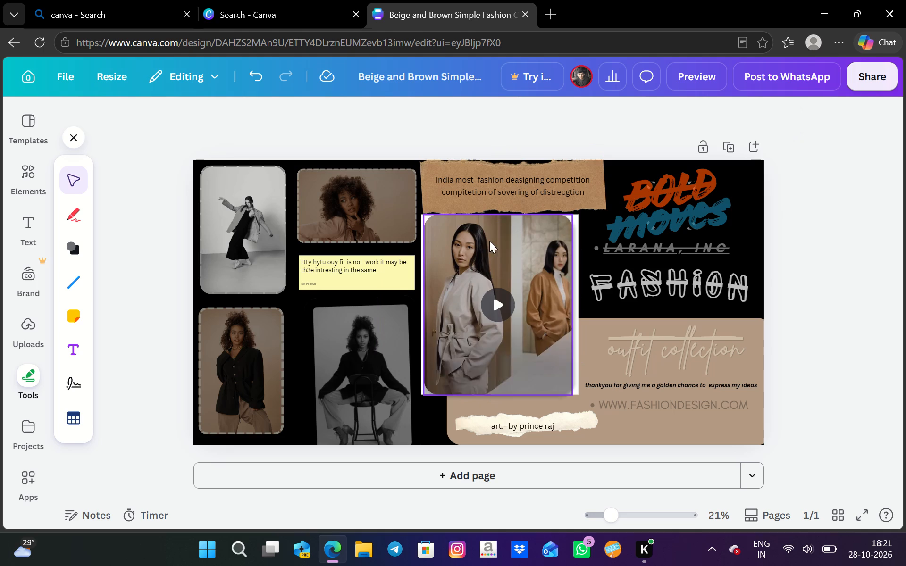
Apply the Burst text animation to the FASHION heading.
left_click(688, 292)
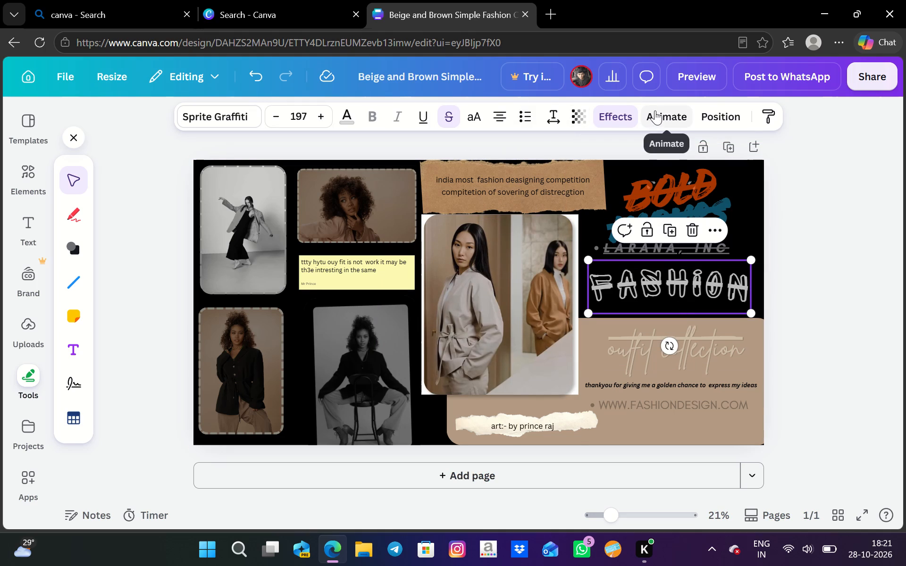
left_click(666, 115)
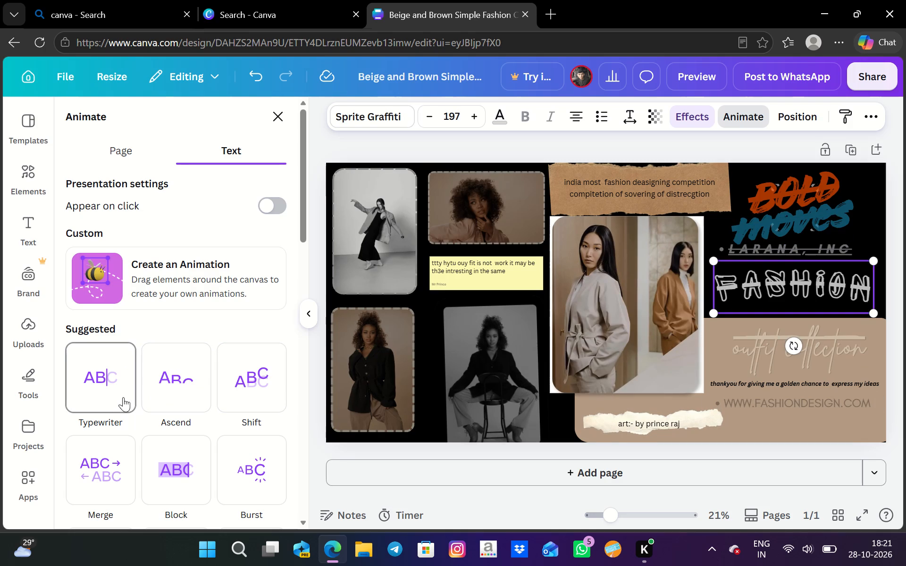
left_click(239, 473)
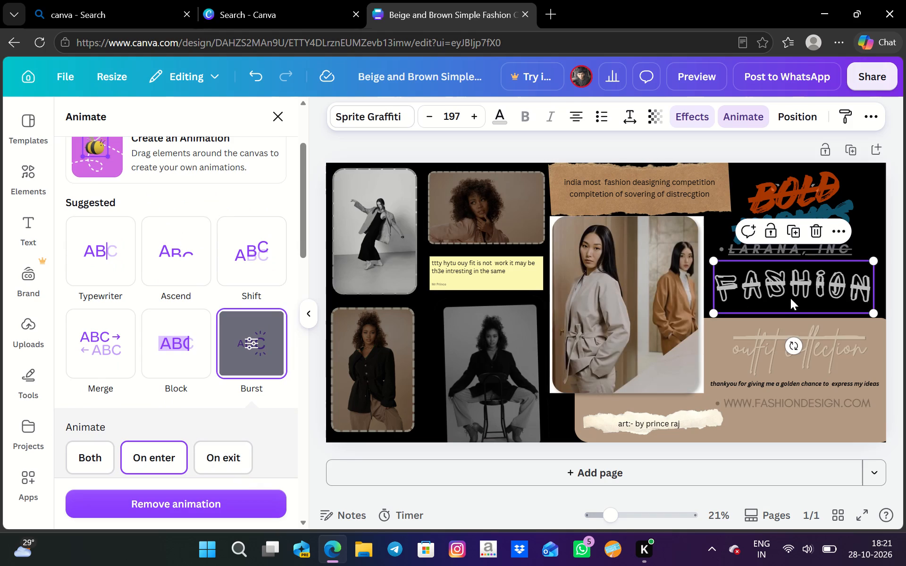
left_click(267, 116)
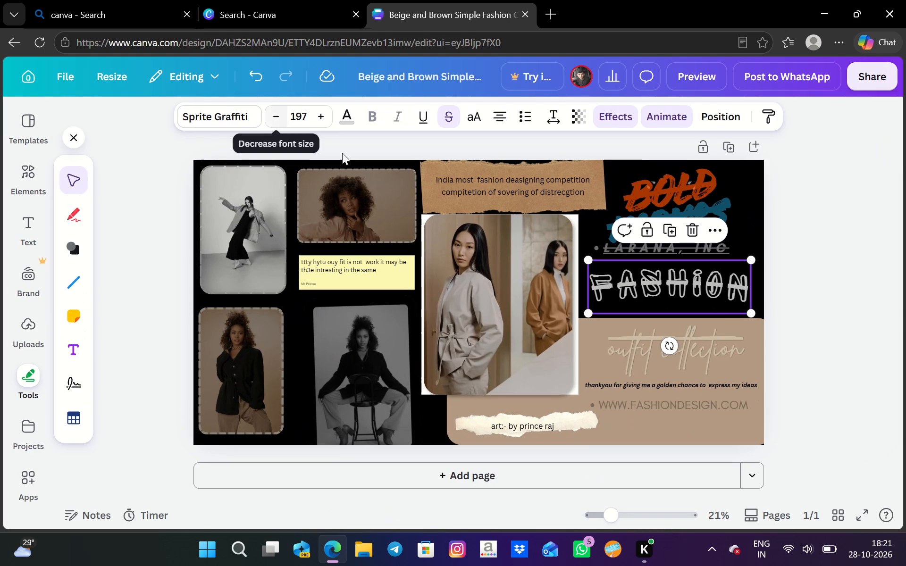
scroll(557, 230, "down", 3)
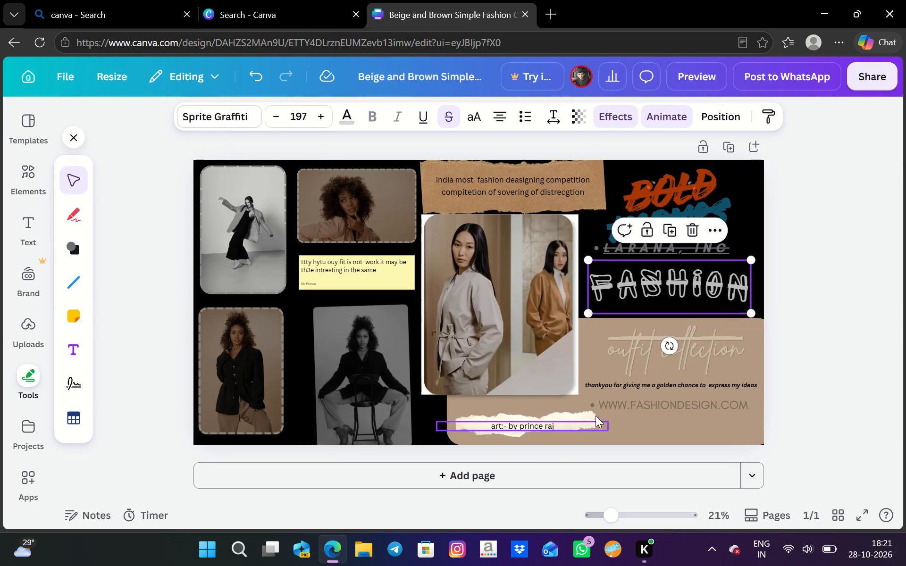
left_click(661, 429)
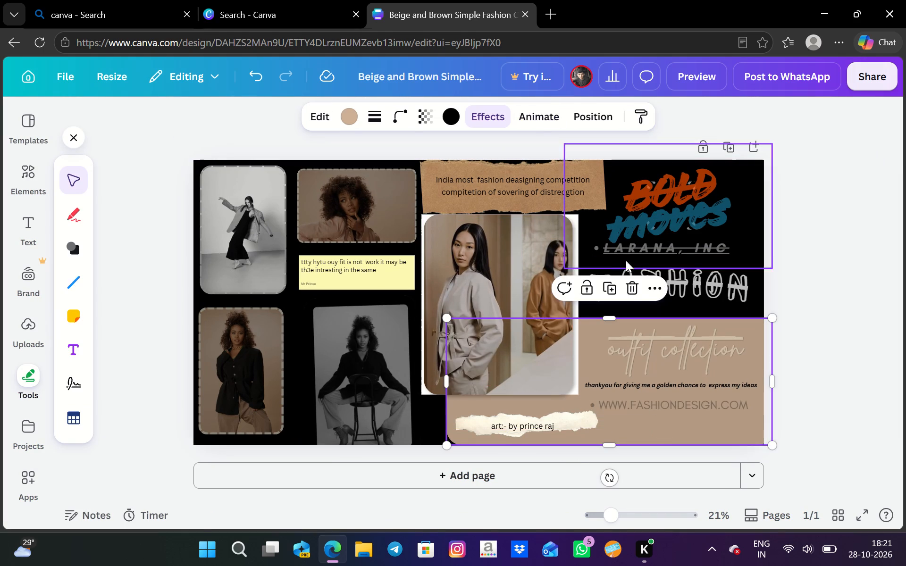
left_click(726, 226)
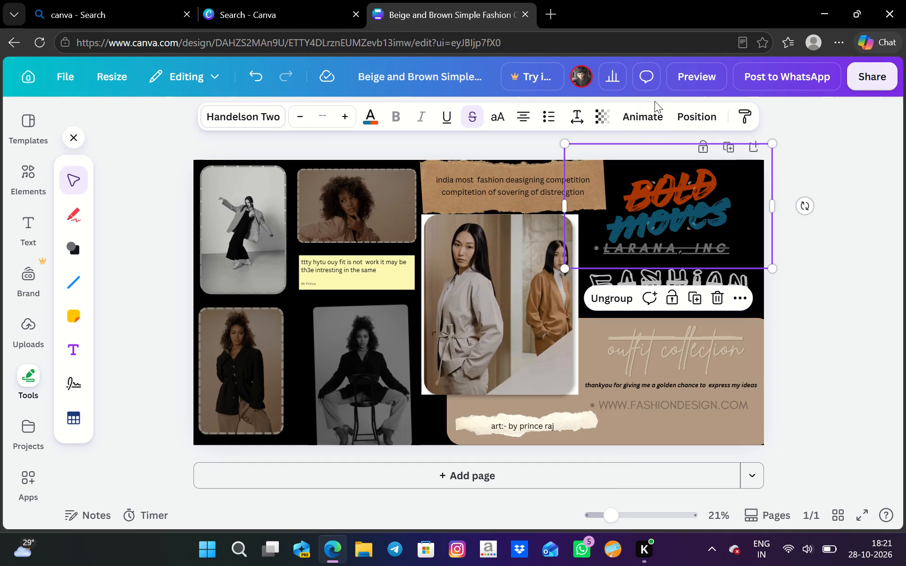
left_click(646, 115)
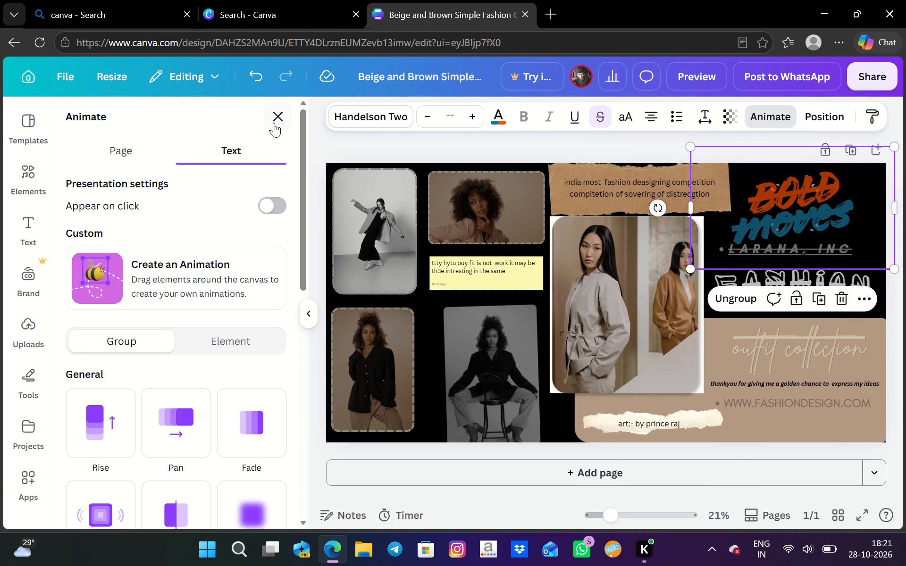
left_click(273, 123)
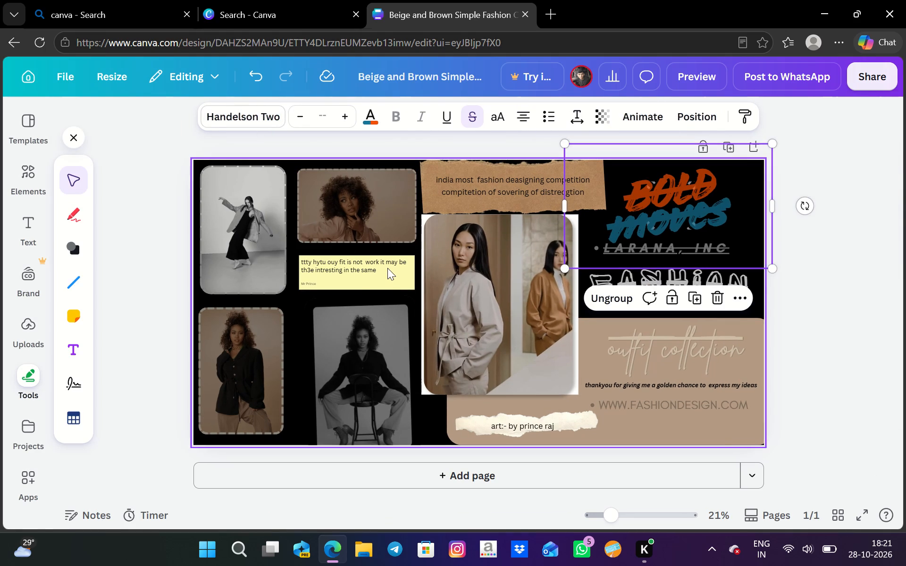
Add a pale yellow rectangle over the central photo of the two women and clear all text from it.
left_click(387, 268)
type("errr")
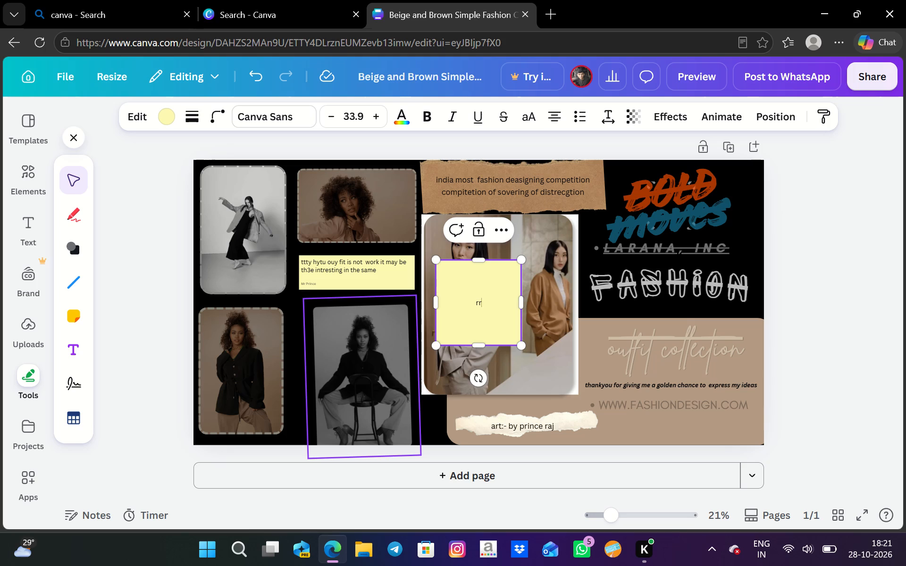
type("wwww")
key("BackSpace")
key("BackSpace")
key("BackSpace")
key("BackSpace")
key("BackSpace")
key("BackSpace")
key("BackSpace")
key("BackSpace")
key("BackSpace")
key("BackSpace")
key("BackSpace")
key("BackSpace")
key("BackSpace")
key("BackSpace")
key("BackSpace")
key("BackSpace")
Enter a self-introduction in the yellow rectangle, starting with "my self" followed by the artist's full name.
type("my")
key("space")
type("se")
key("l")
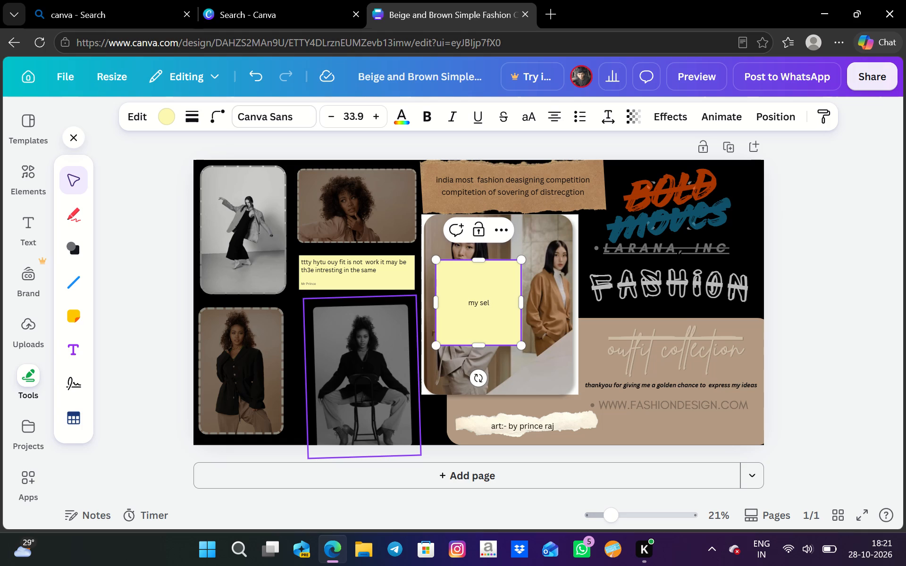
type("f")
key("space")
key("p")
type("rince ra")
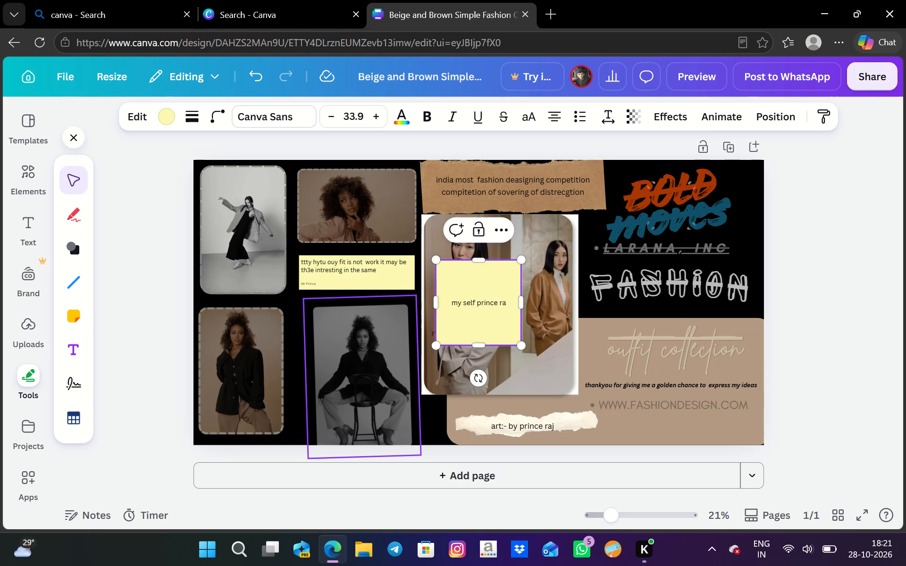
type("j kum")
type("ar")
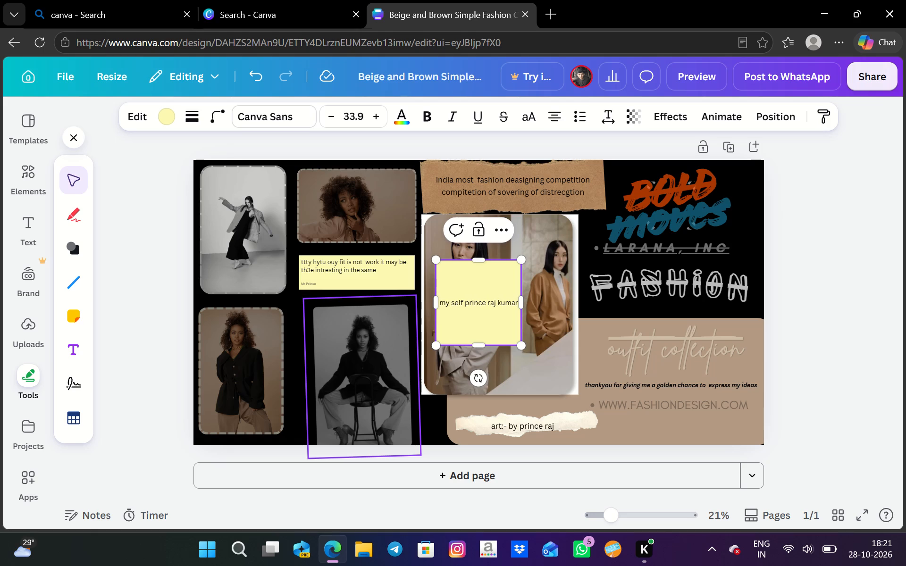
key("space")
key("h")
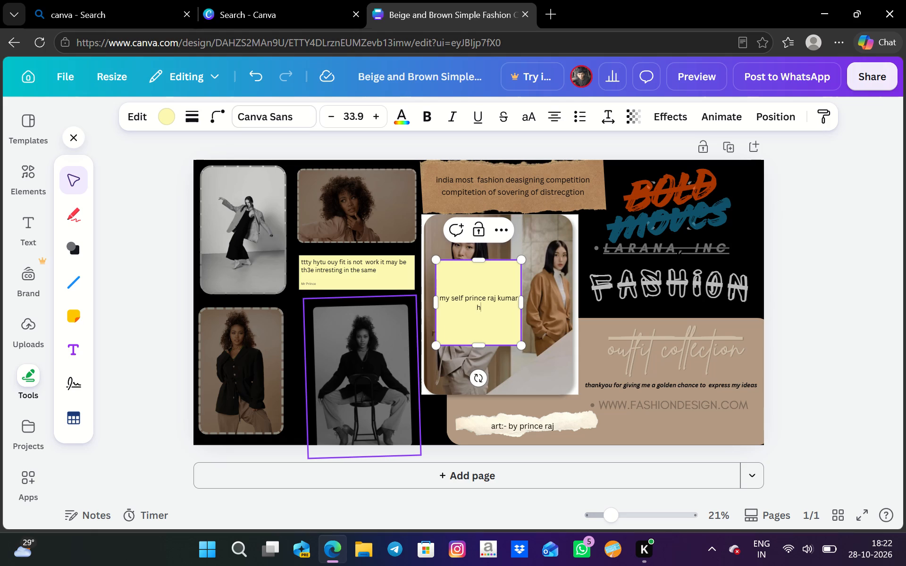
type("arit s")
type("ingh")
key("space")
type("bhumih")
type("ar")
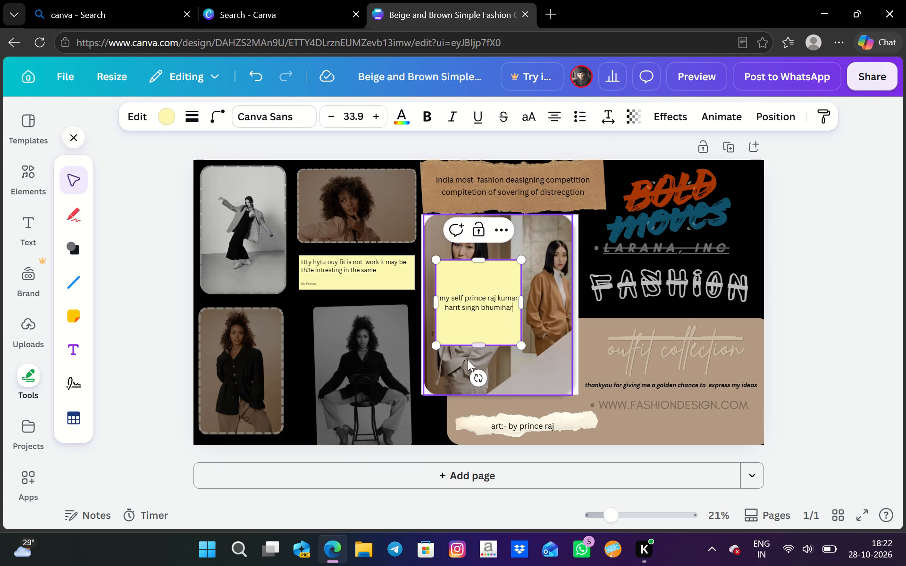
Reduce the yellow rectangle's height from its lower edge so it fits tightly around the two lines of text.
left_click_drag(479, 343, 484, 286)
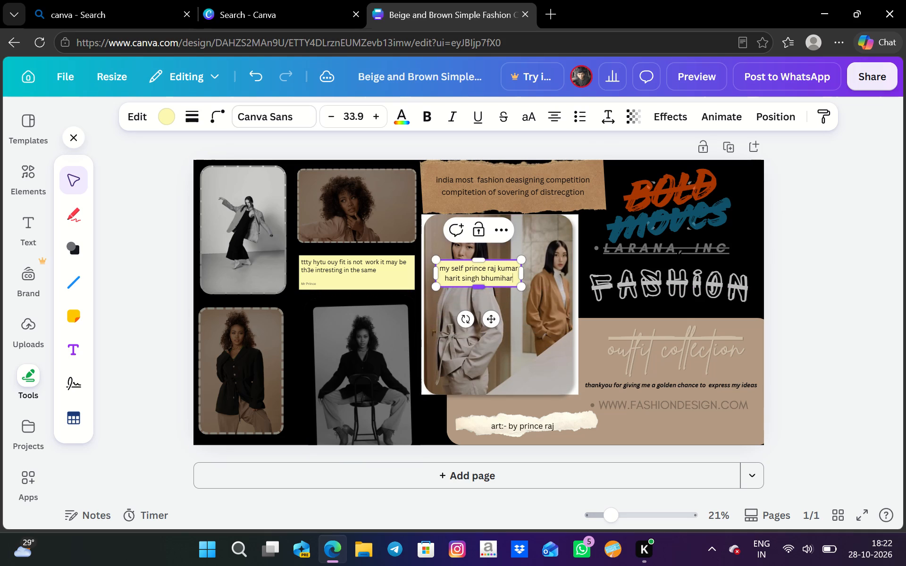
left_click_drag(480, 278, 492, 278)
Append "and im from india" to the end of the introduction in the yellow rectangle.
left_click(511, 276)
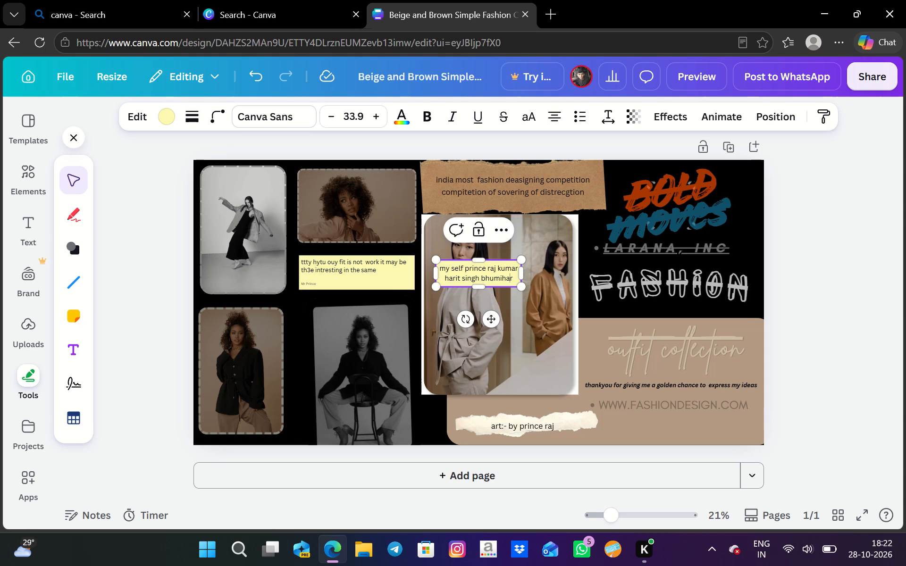
left_click(512, 275)
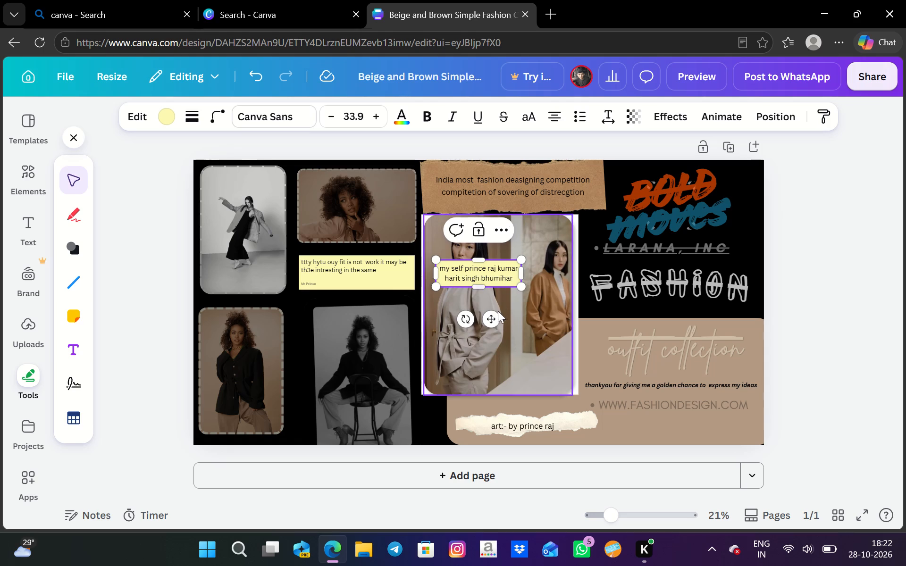
key("space")
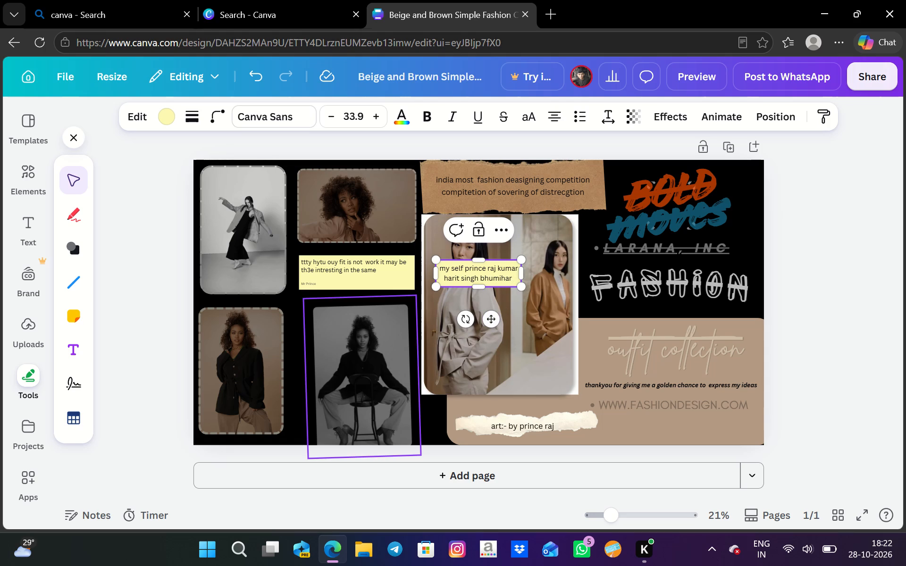
type("and")
key("space")
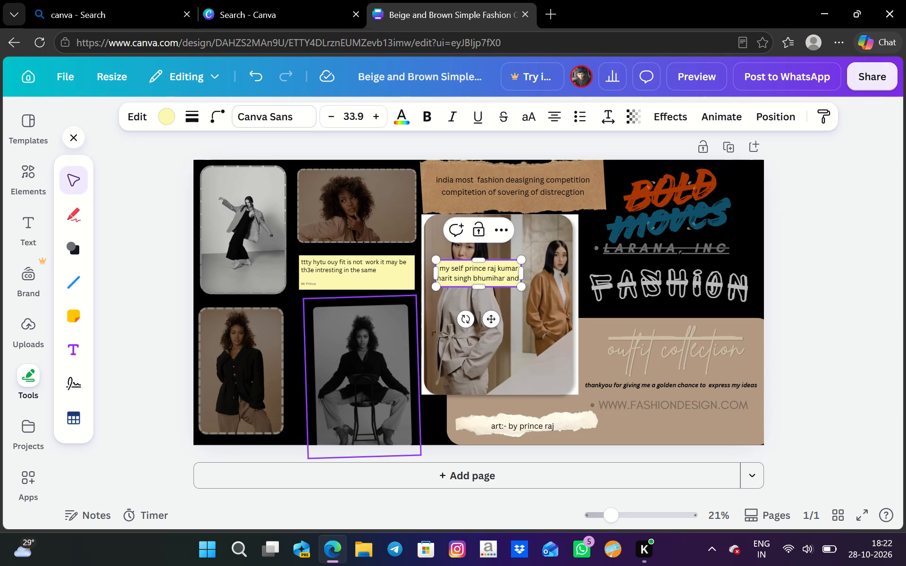
type("im")
key("space")
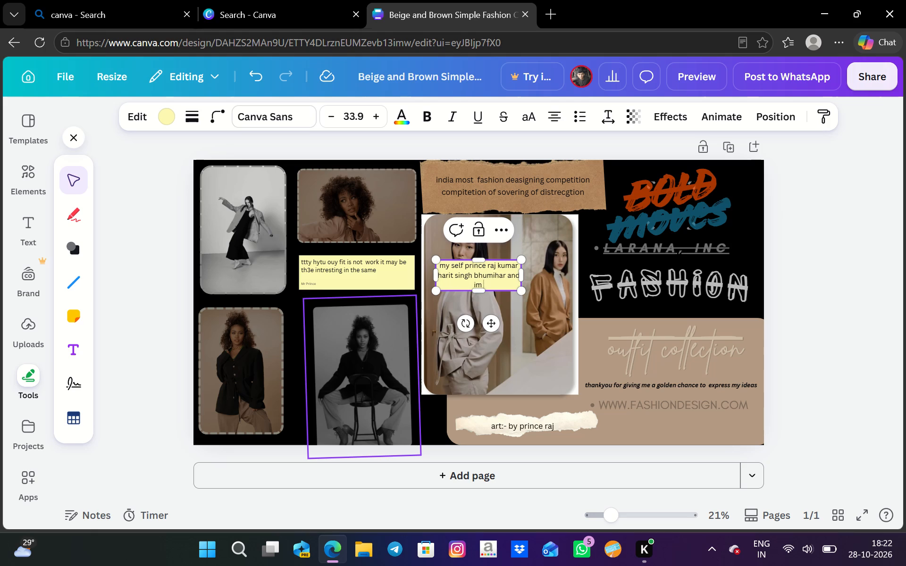
key("f")
key("i")
key("r")
key("BackSpace")
key("BackSpace")
key("BackSpace")
type("from")
key("space")
key("g")
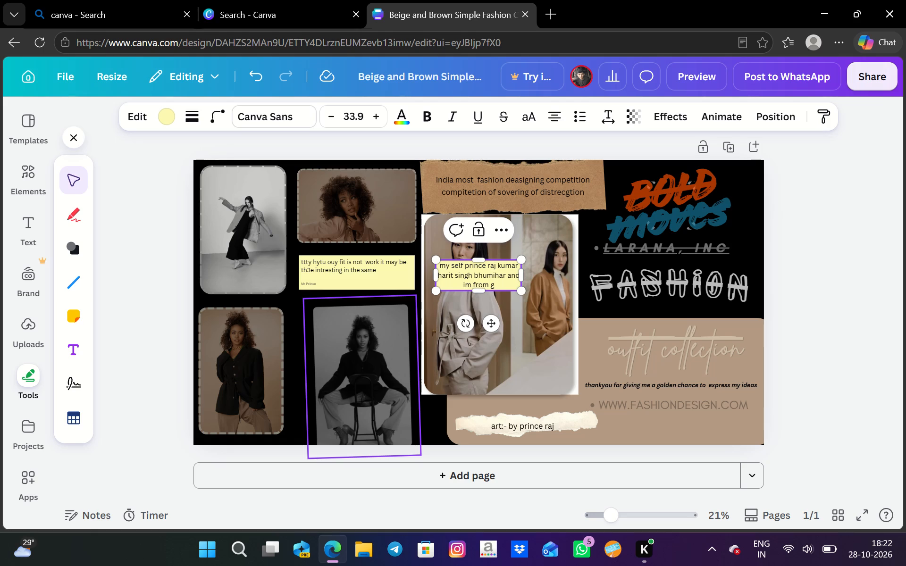
key("a")
key("y")
key("a")
key("space")
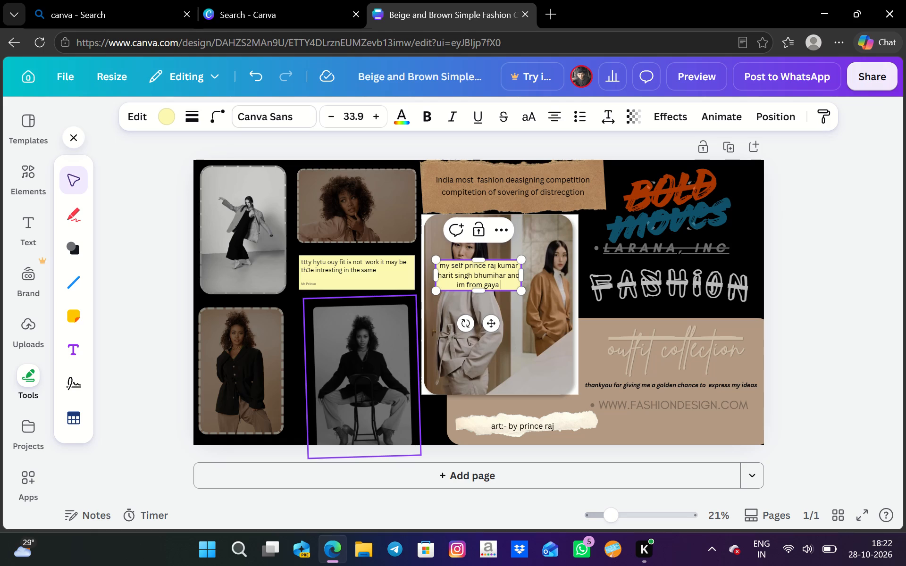
key("BackSpace")
key("BackSpace")
key("BackSpace")
key("BackSpace")
key("BackSpace")
key("i")
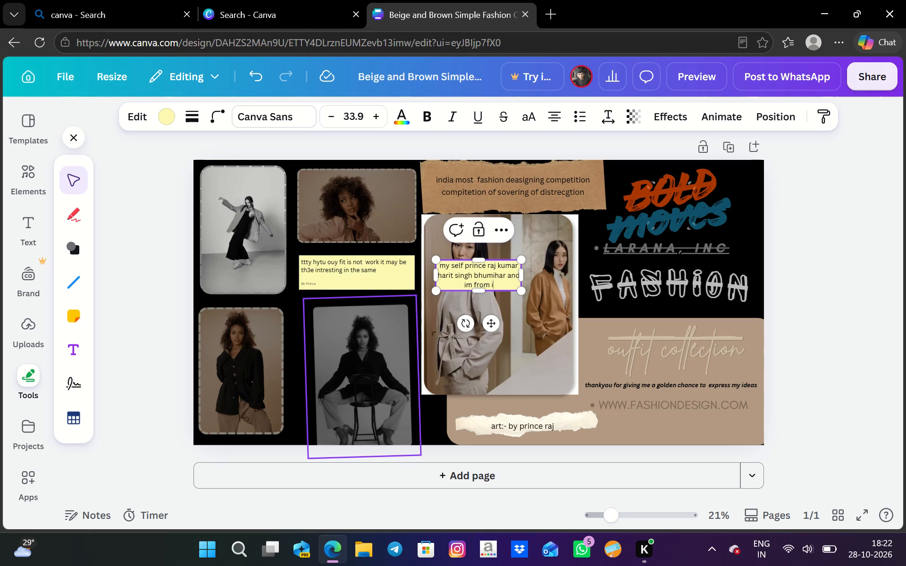
key("n")
key("d")
key("i")
key("a")
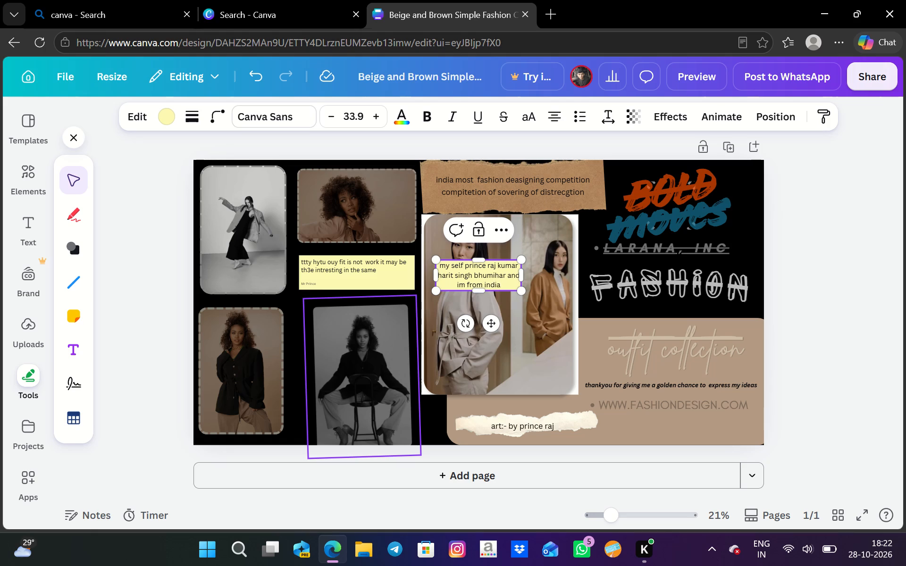
Move the yellow introduction box to the lower-right corner of the central photo of the two women.
left_click(473, 275)
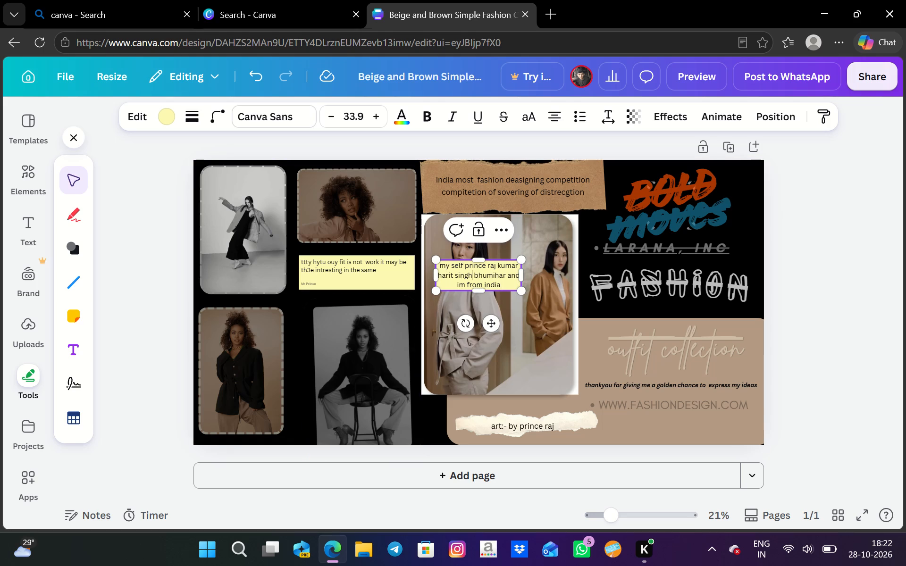
left_click(516, 311)
left_click(498, 272)
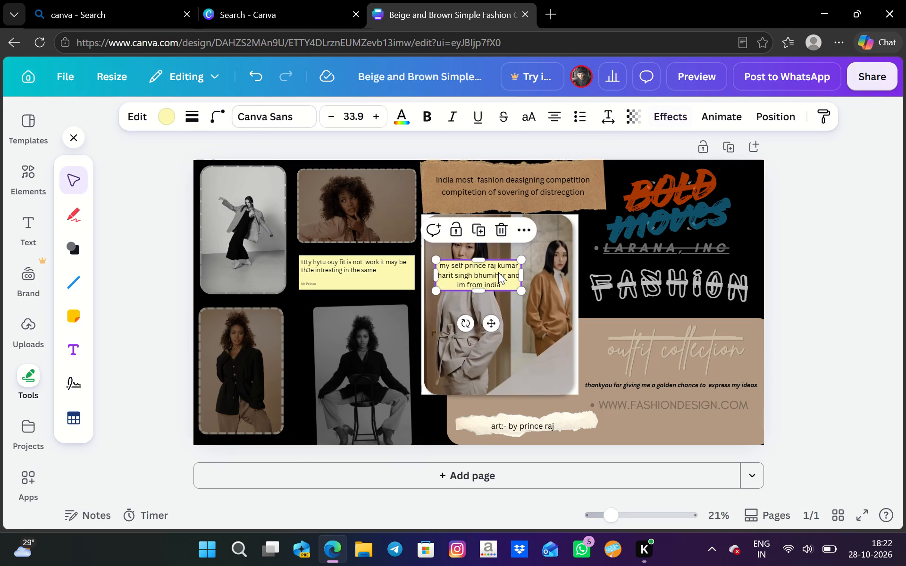
left_click_drag(498, 272, 551, 370)
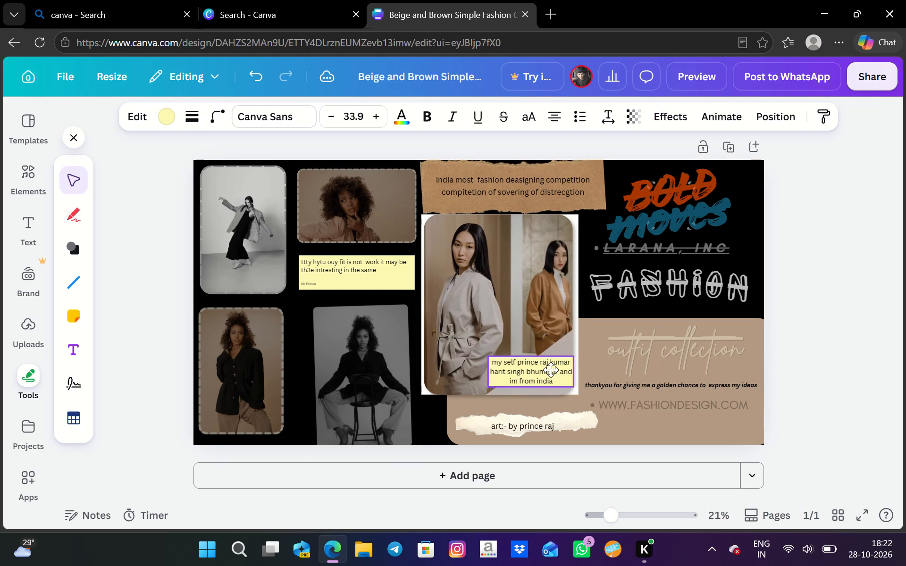
left_click_drag(551, 370, 557, 375)
left_click(651, 309)
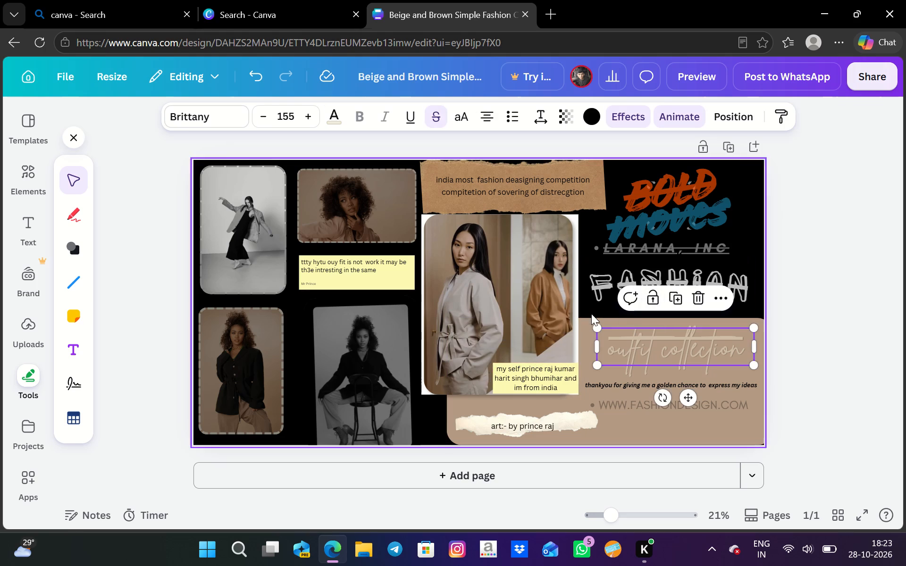
left_click(582, 322)
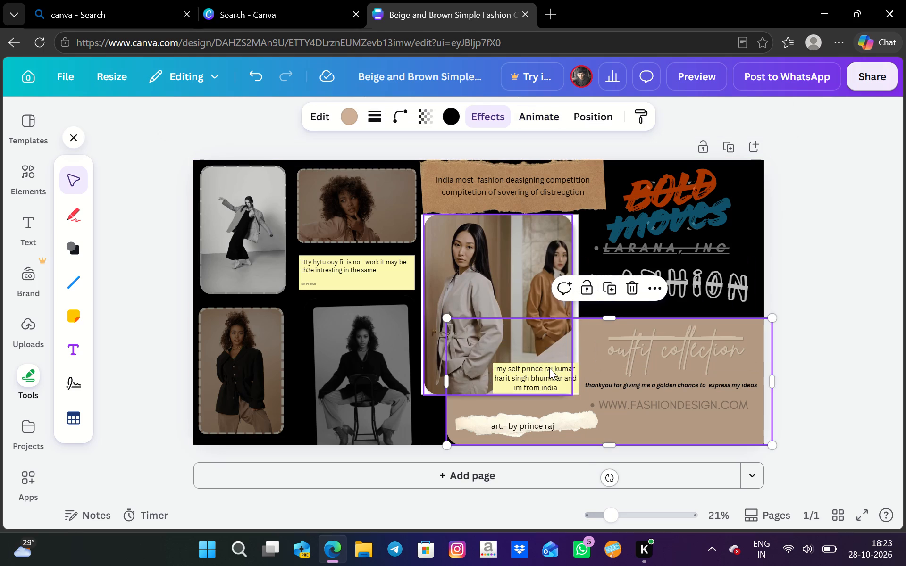
Widen the torn cream paper behind the "art:- by" credit slightly towards the right.
left_click(562, 416)
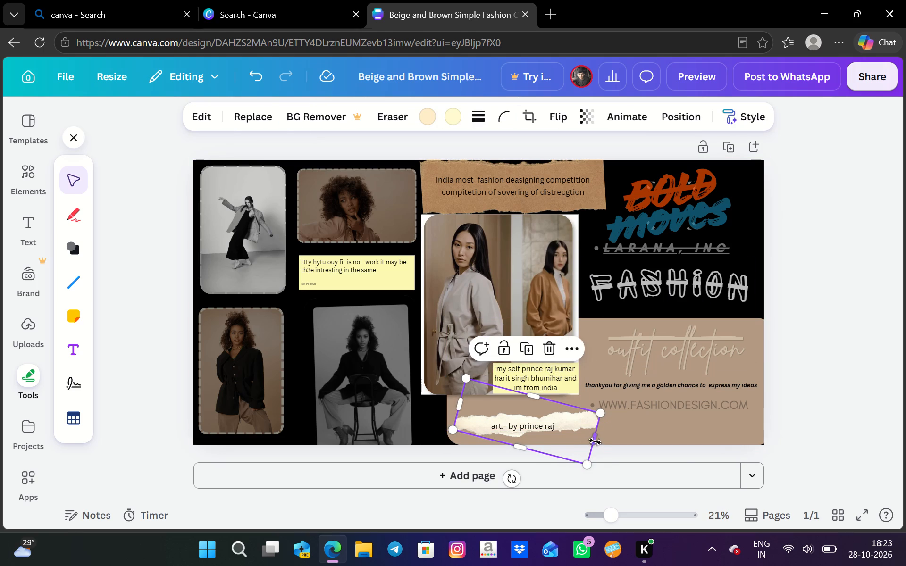
left_click_drag(595, 441, 606, 441)
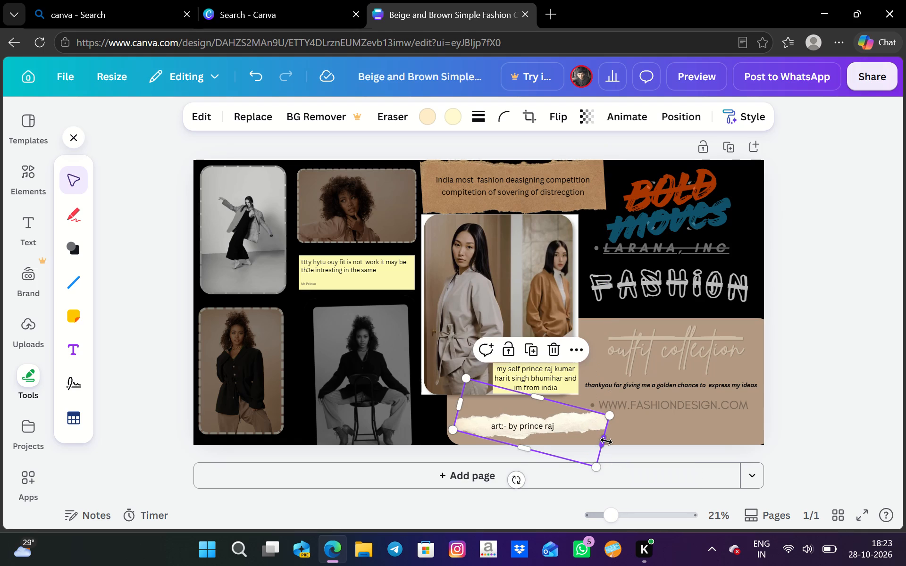
left_click(675, 441)
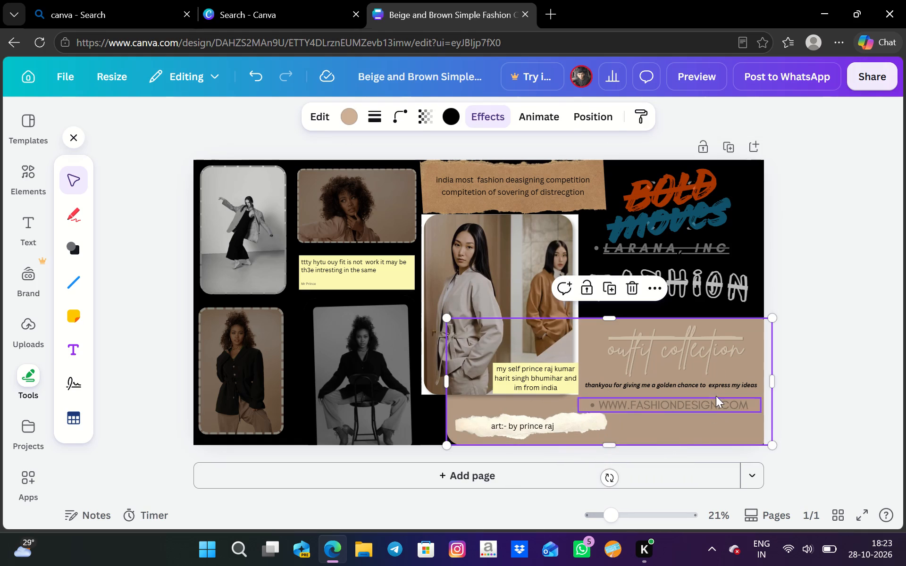
Select the yellow sticky note beneath the photo of the curly-haired woman.
left_click(269, 222)
left_click(367, 274)
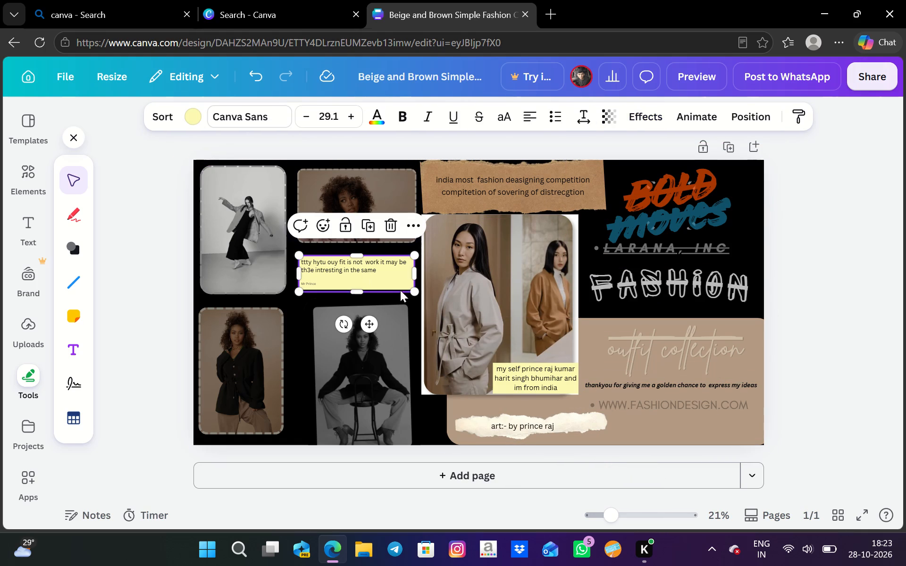